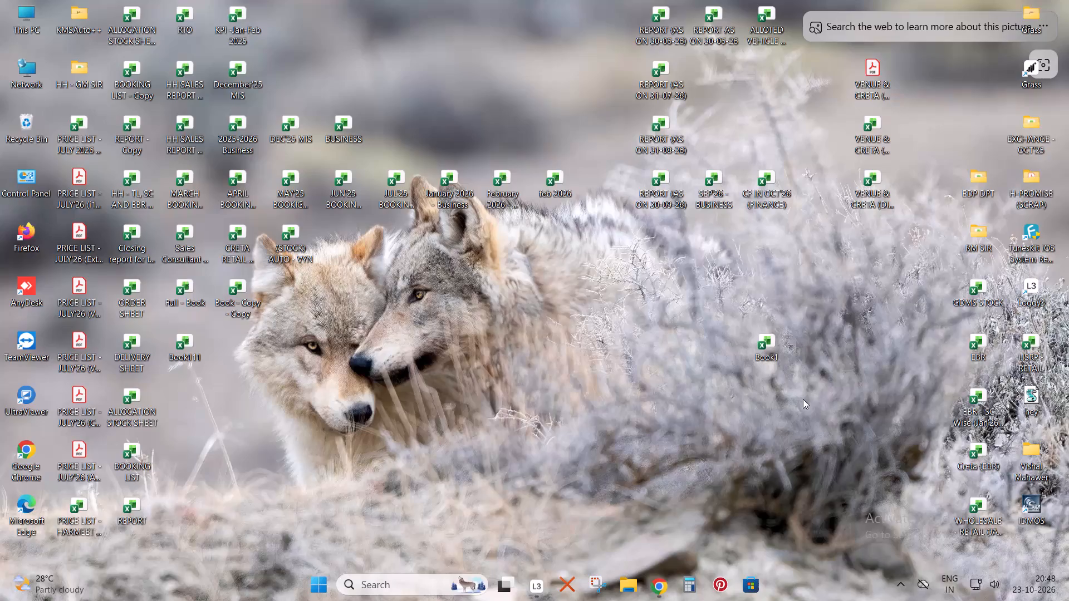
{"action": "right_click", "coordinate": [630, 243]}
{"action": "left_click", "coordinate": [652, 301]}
Open the ALLOCATION STOCK SHEET and BOOKING LIST workbooks together from the desktop.
{"action": "left_click_drag", "start_coordinate": [180, 482], "coordinate": [168, 470]}
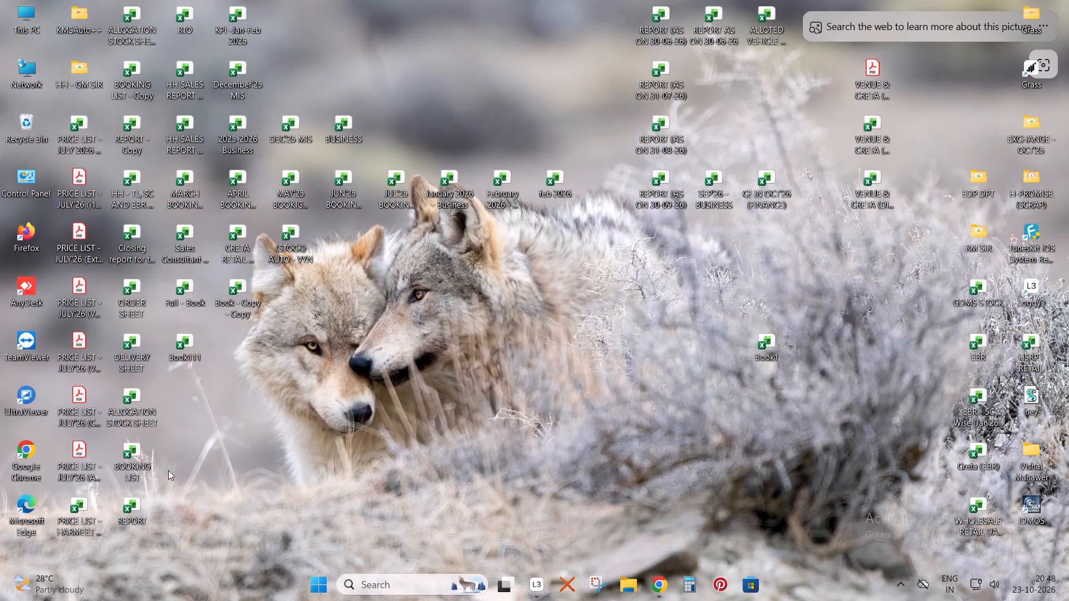
{"action": "left_click_drag", "start_coordinate": [168, 470], "coordinate": [135, 385]}
{"action": "key", "text": "Return"}
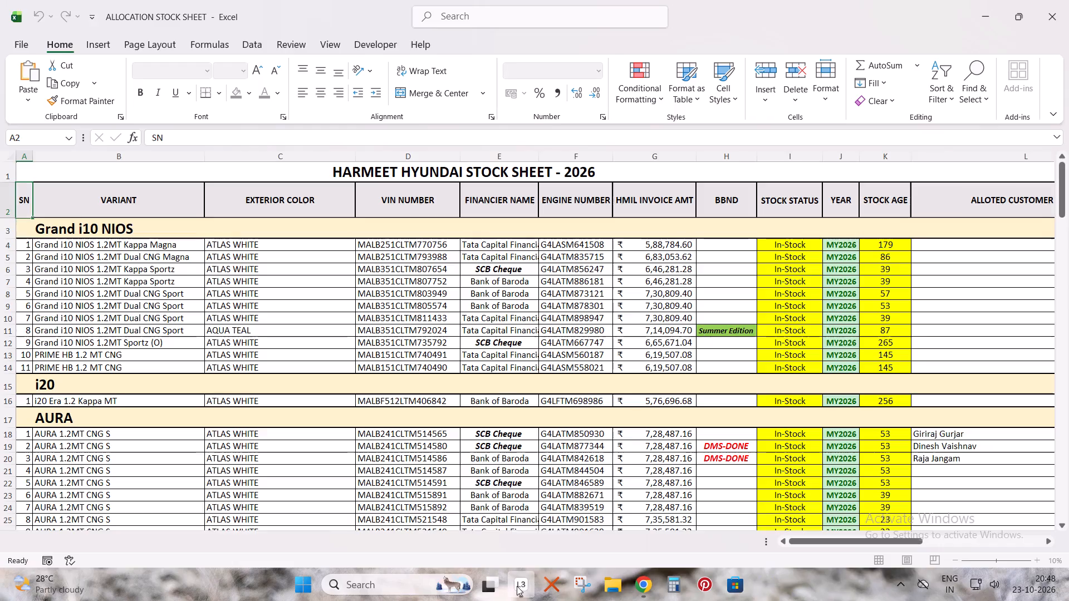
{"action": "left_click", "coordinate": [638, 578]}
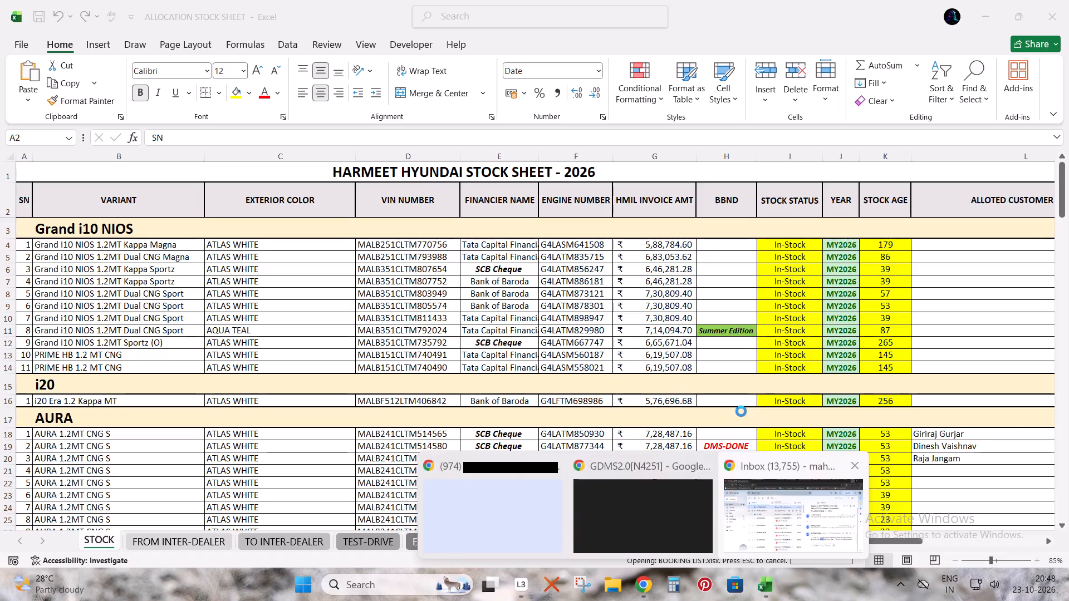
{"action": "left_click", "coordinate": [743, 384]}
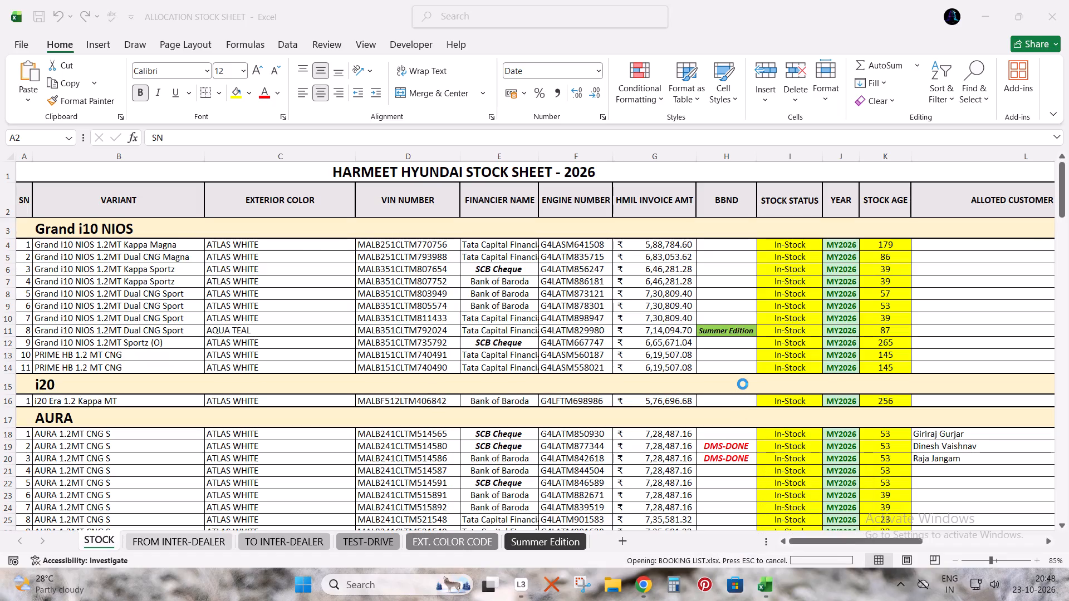
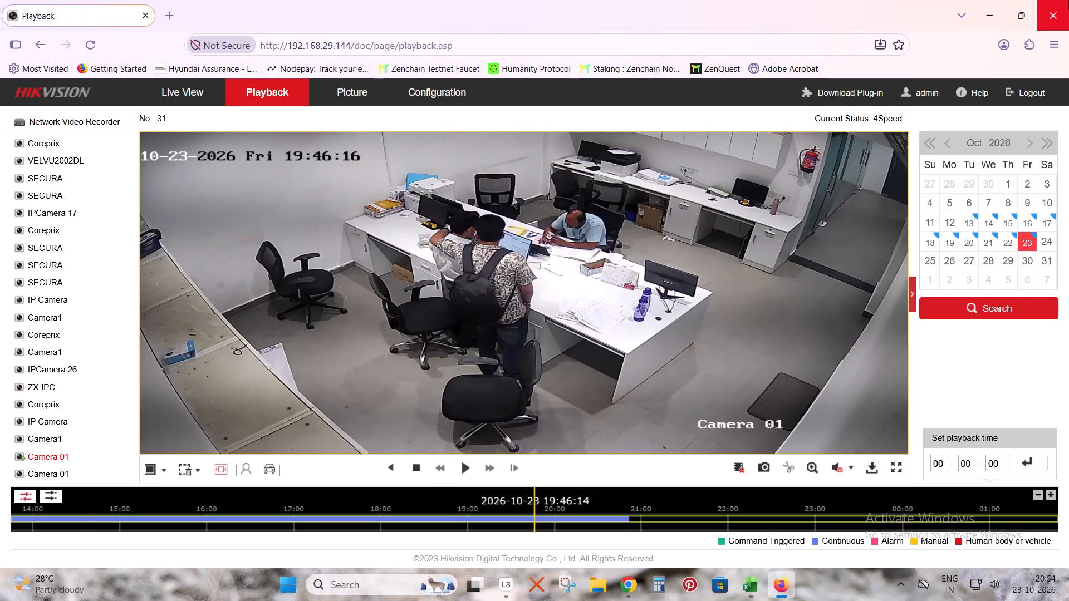
Close the camera playback window and switch to the BOOKING LIST workbook.
{"action": "left_click", "coordinate": [1068, 0]}
{"action": "left_click", "coordinate": [777, 596]}
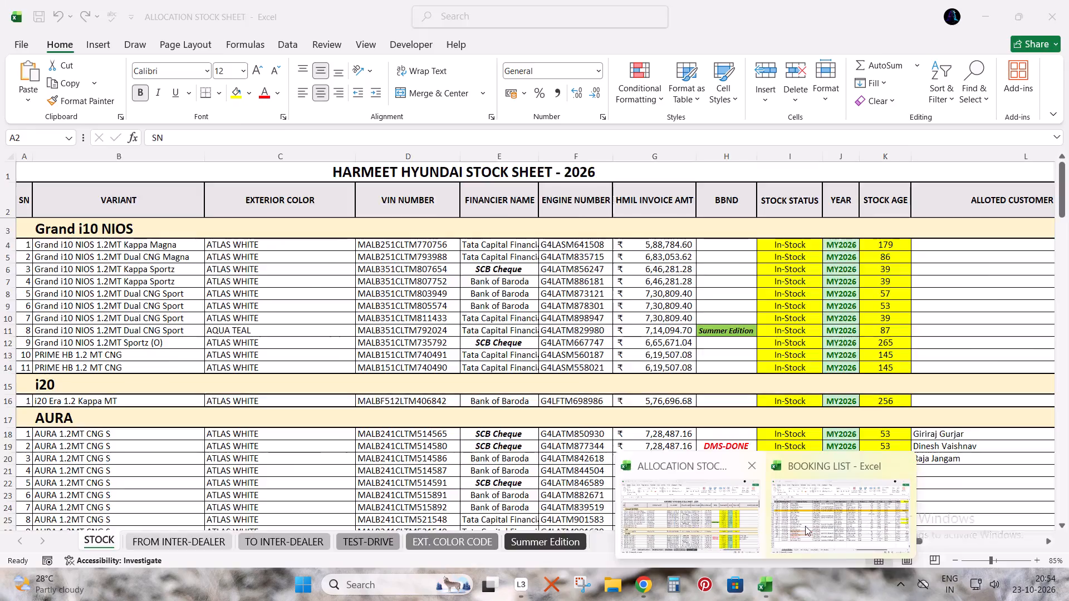
{"action": "left_click", "coordinate": [817, 522]}
In the booking with Sr. No. 2810 on the TOTAL BOOKING sheet, enter INSURANCE 28021 and RTO 93673.
{"action": "left_click", "coordinate": [222, 445]}
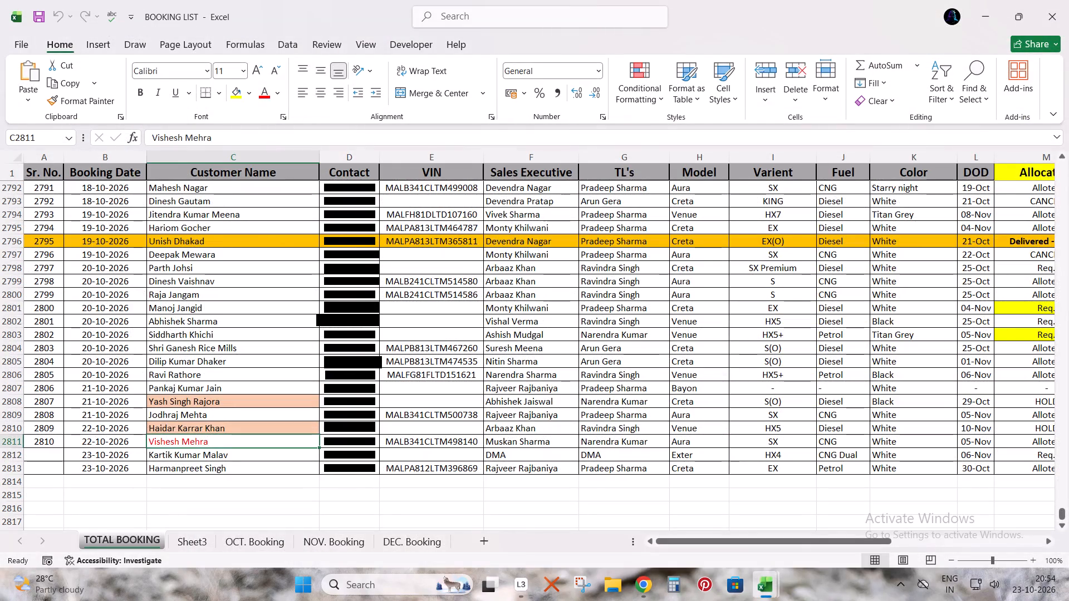
{"action": "key", "text": "Right"}
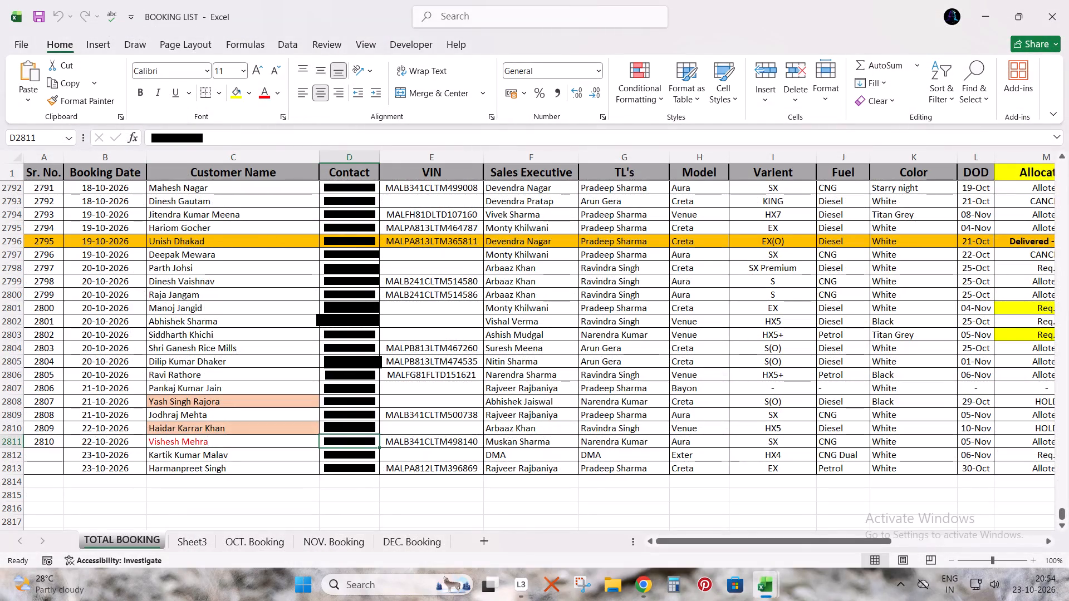
{"action": "key", "text": "Right"}
{"action": "key", "text": "Right"}
{"action": "key", "text": "Right"}
{"action": "key", "text": "Right"}
{"action": "key", "text": "Right"}
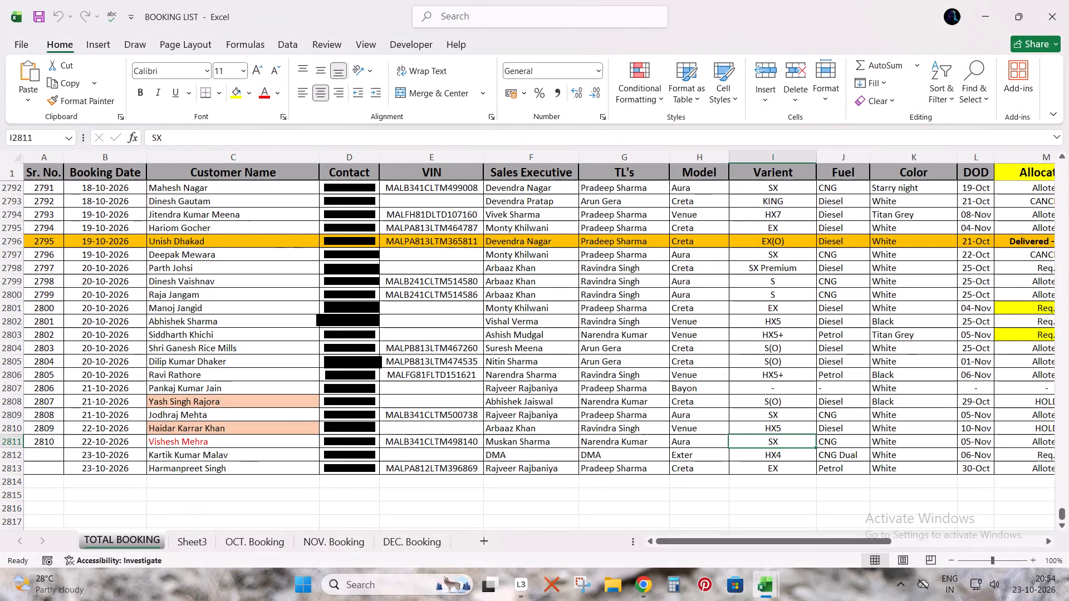
{"action": "key", "text": "Right"}
{"action": "key", "text": "Right"}
{"action": "key", "text": "Right"}
{"action": "key", "text": "Right"}
{"action": "key", "text": "Right"}
{"action": "key", "text": "Right"}
{"action": "key", "text": "Right"}
{"action": "key", "text": "Right"}
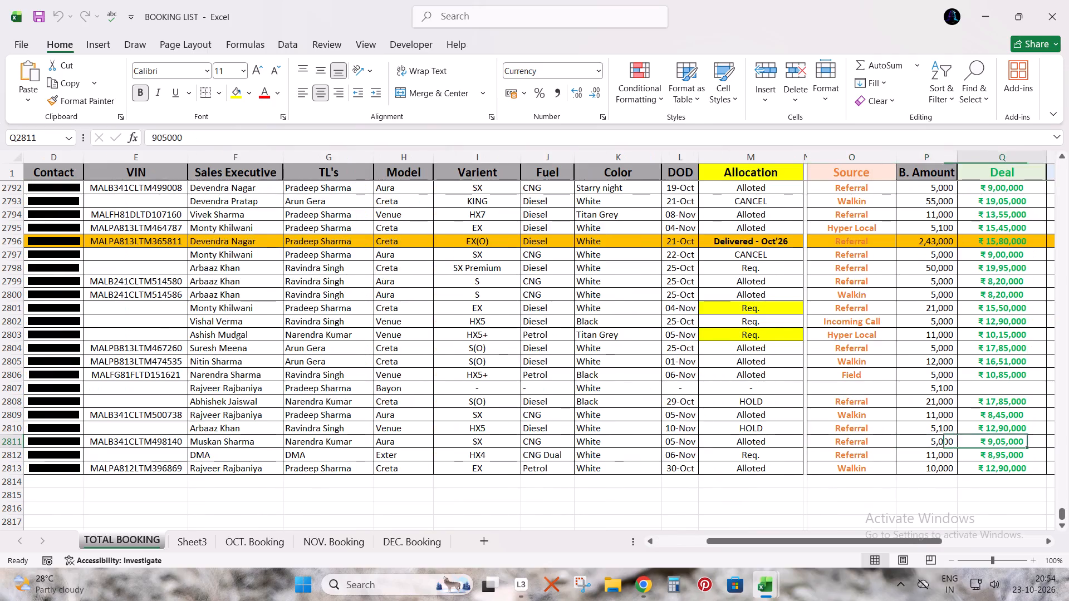
{"action": "key", "text": "Left"}
{"action": "key", "text": "Left"}
{"action": "key", "text": "Left"}
{"action": "key", "text": "Right"}
{"action": "key", "text": "Right"}
{"action": "key", "text": "Right"}
{"action": "key", "text": "Right"}
{"action": "key", "text": "Right"}
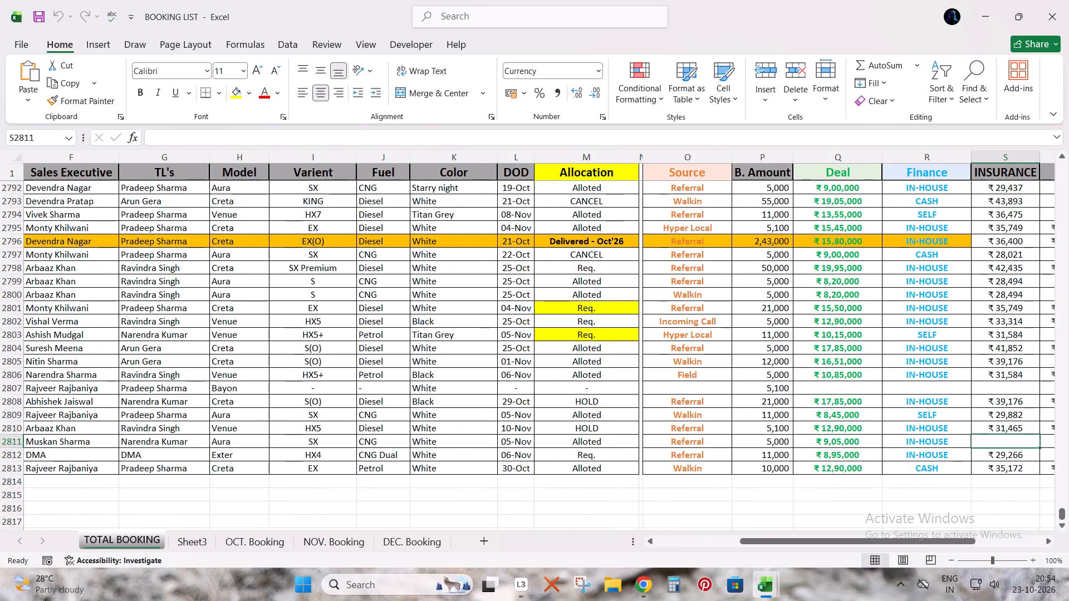
{"action": "key", "text": "Left"}
{"action": "type", "text": "28021"}
{"action": "key", "text": "Right"}
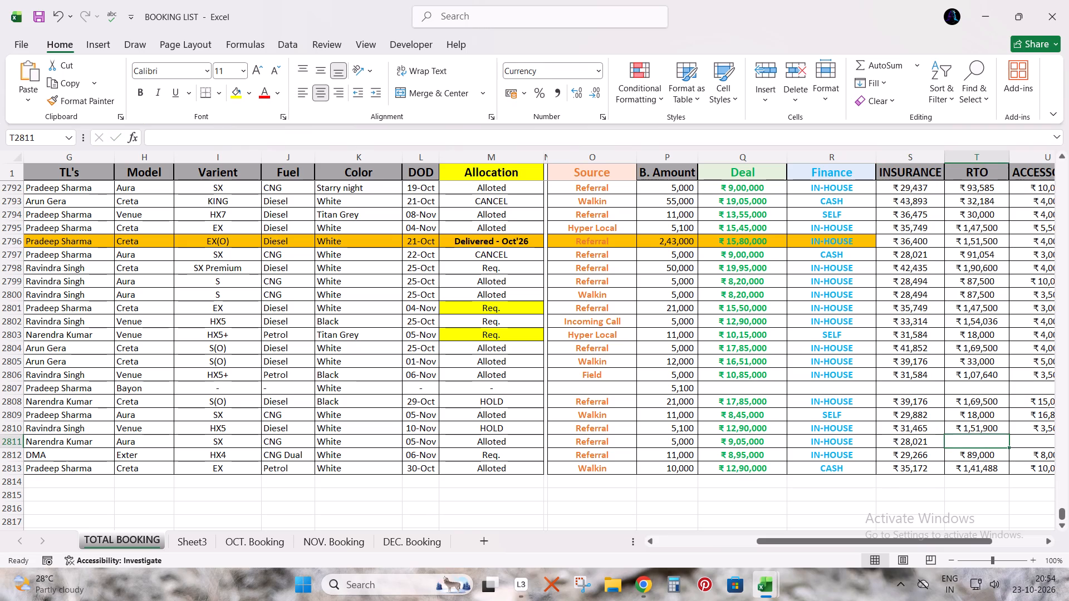
{"action": "type", "text": "93673"}
{"action": "key", "text": "Right"}
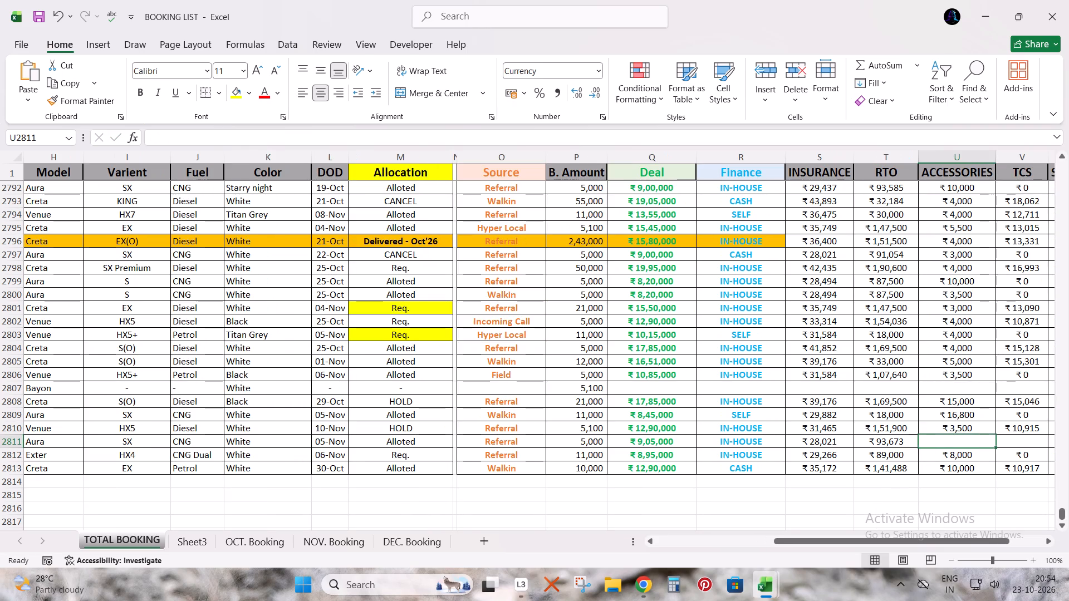
Complete the same booking's remaining charges with ACCESSORIES 18000, TCS 0 and SCREP COST 0.
{"action": "type", "text": "18000"}
{"action": "key", "text": "Right"}
{"action": "key", "text": "0"}
{"action": "key", "text": "Right"}
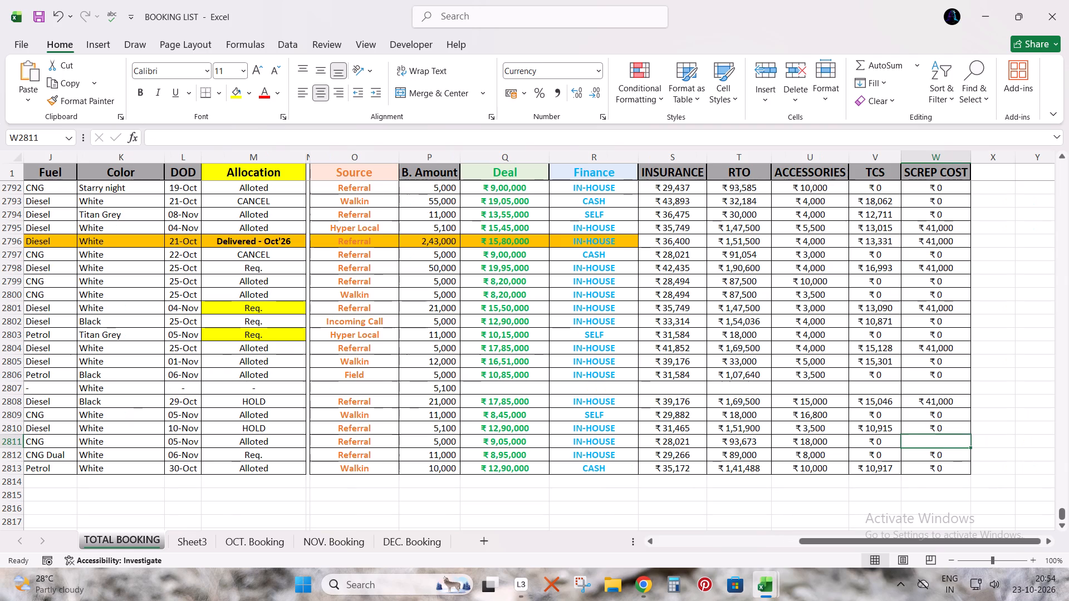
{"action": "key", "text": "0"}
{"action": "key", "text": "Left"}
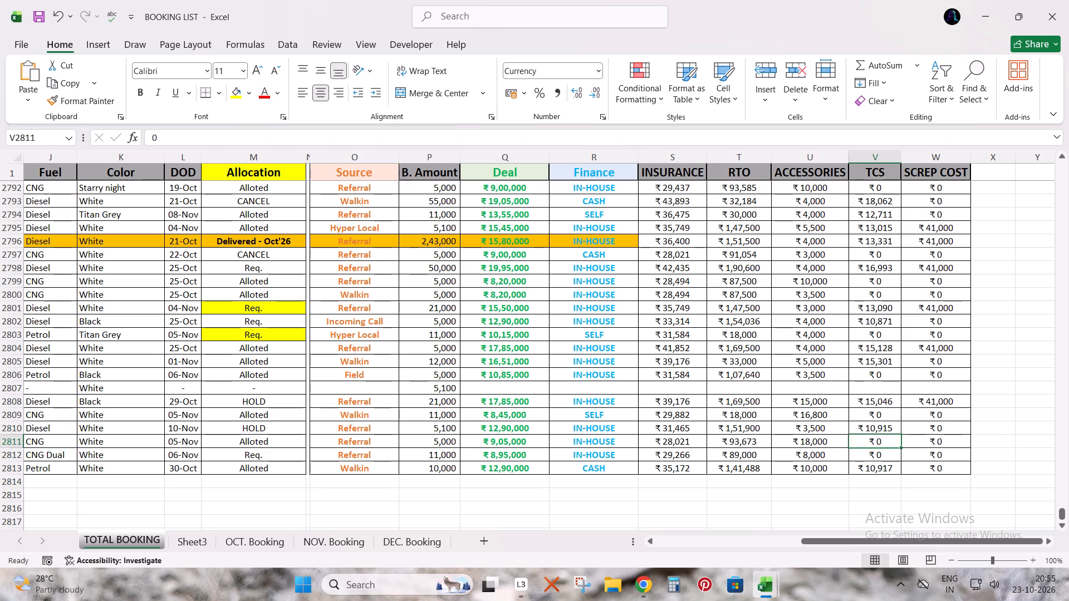
Review the Sr. No. 2810 booking from its charges back to the customer details, ending on the customer name one row below.
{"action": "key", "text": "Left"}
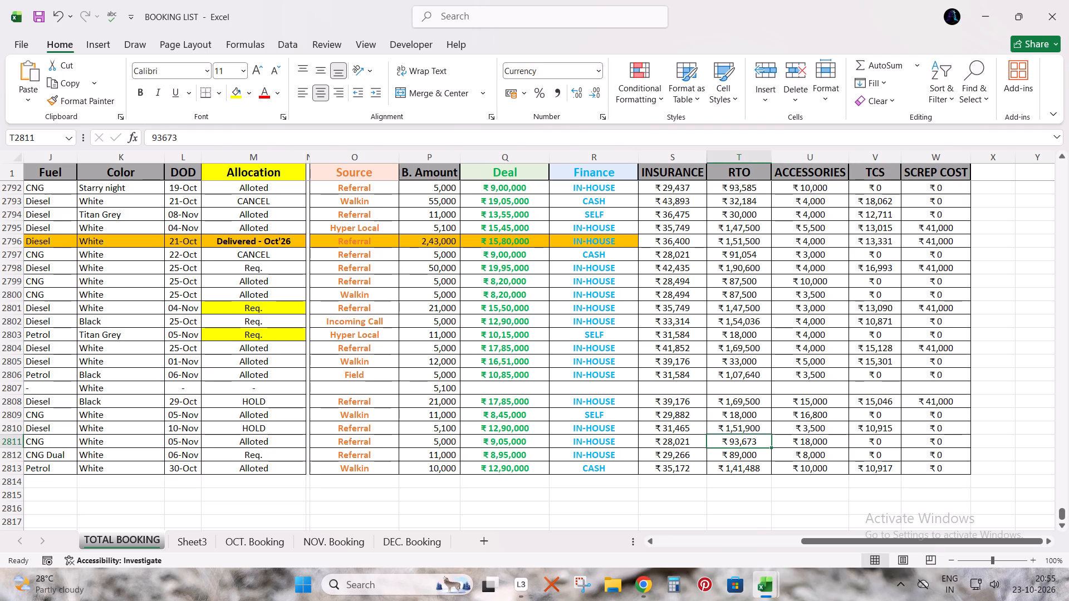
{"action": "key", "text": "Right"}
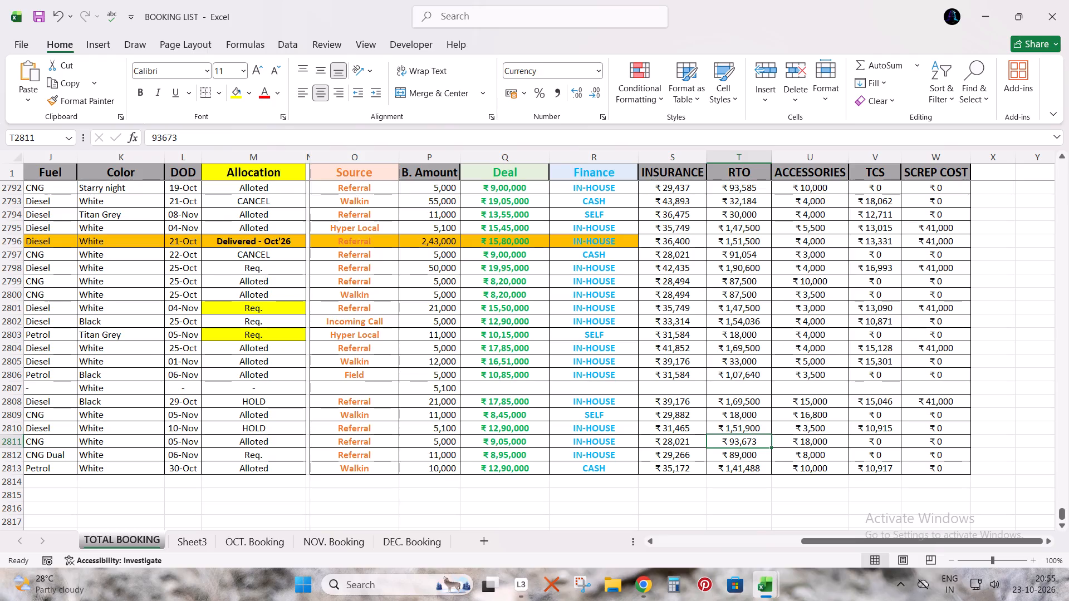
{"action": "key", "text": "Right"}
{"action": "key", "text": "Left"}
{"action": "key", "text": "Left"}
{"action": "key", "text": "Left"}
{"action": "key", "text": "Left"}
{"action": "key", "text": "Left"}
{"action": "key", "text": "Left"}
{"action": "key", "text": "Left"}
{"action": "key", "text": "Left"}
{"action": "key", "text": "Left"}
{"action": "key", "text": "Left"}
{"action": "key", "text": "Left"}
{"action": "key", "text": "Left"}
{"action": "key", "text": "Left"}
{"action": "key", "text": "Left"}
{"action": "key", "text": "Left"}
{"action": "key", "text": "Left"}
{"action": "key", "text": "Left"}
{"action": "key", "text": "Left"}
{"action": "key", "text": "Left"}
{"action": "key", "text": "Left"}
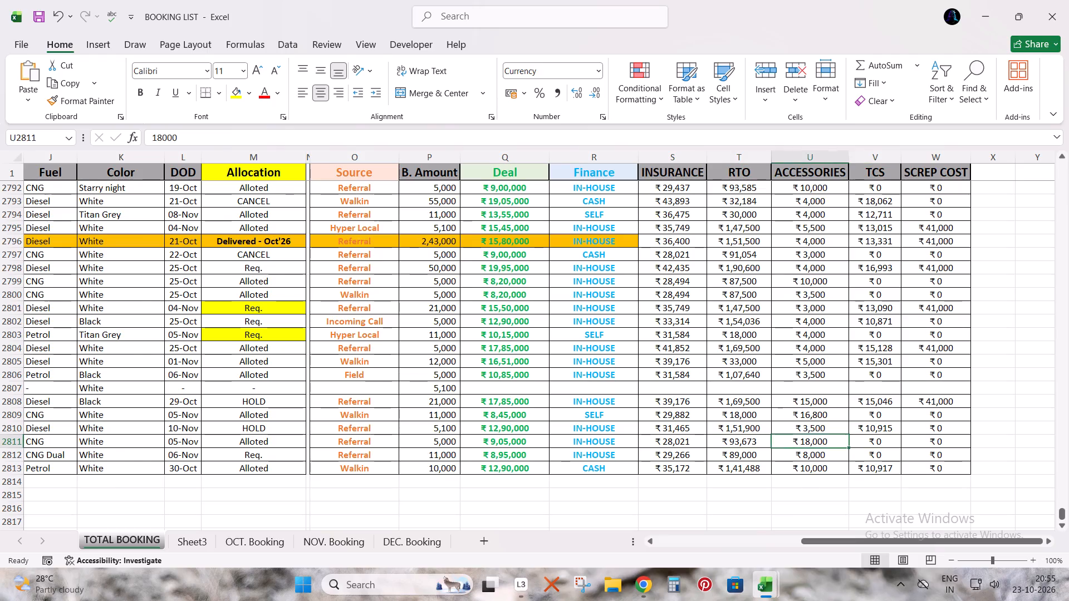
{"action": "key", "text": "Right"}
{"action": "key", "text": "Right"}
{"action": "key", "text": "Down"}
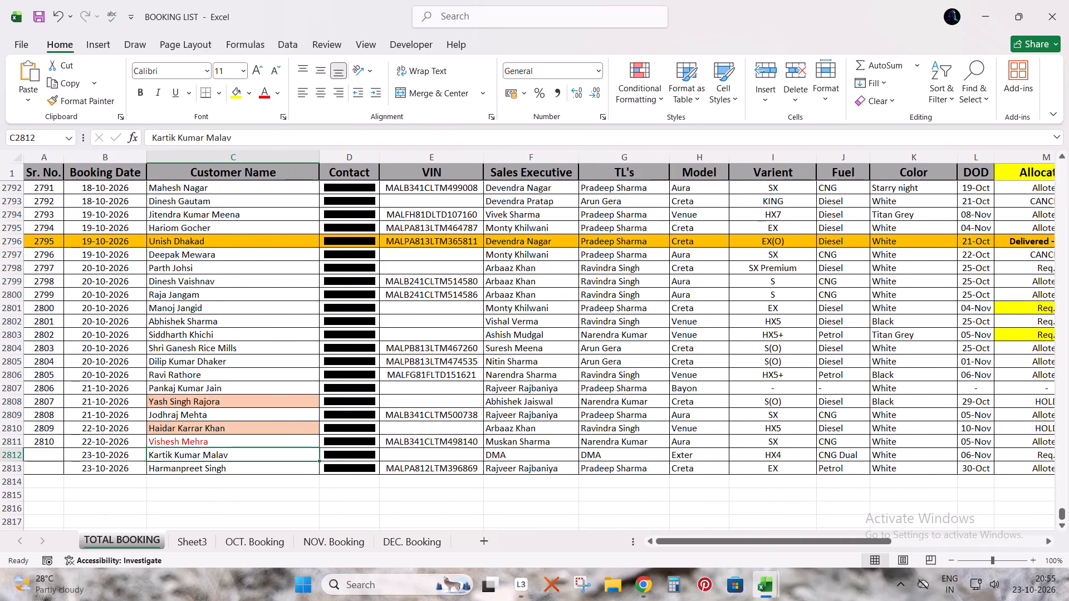
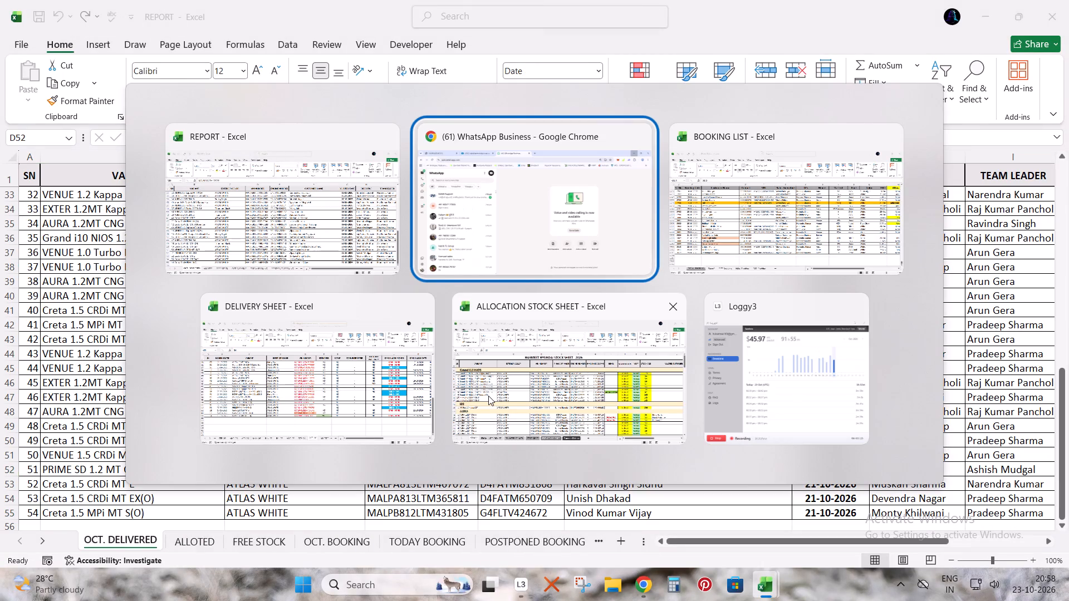
Switch to the ALLOCATION STOCK SHEET workbook and search its STOCK sheet for the vehicle with VIN digits 423667.
{"action": "key", "text": "alt+Tab"}
{"action": "key", "text": "alt+Tab"}
{"action": "key", "text": "alt+Tab"}
{"action": "left_click", "coordinate": [491, 350]}
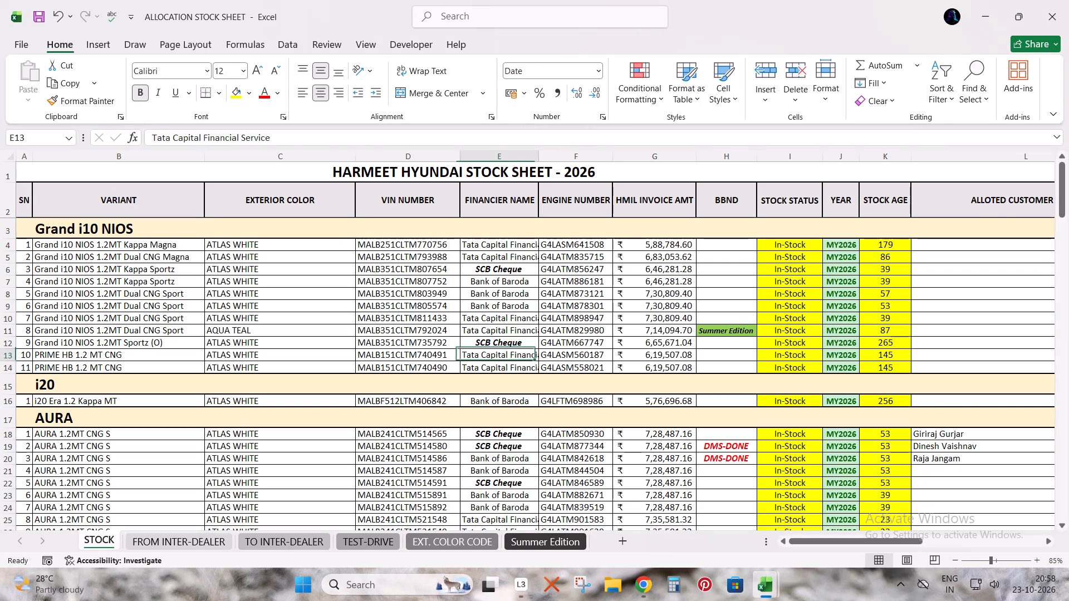
{"action": "key", "text": "ctrl+f"}
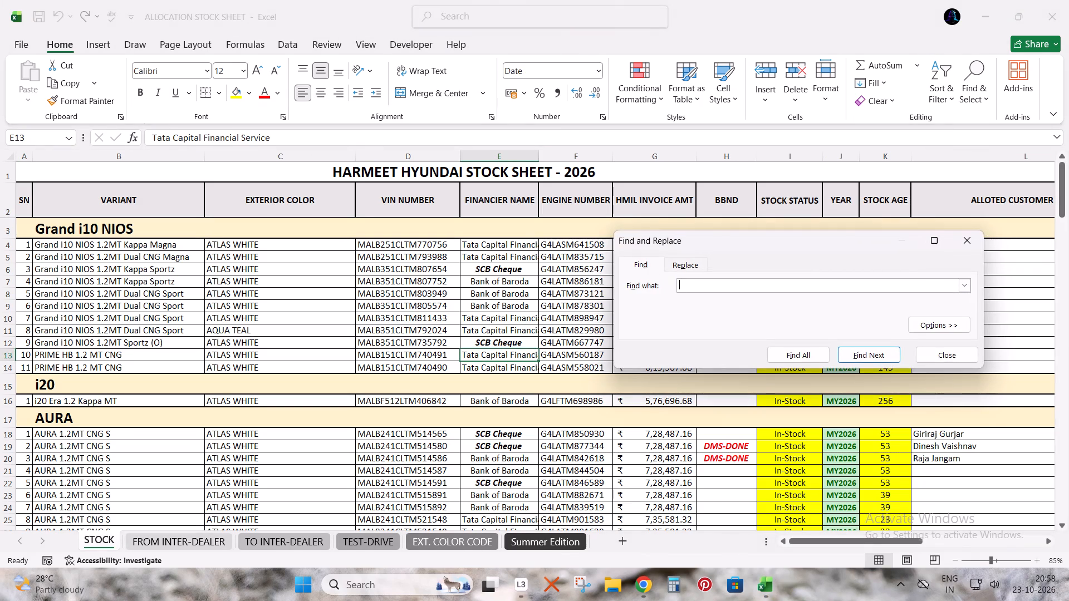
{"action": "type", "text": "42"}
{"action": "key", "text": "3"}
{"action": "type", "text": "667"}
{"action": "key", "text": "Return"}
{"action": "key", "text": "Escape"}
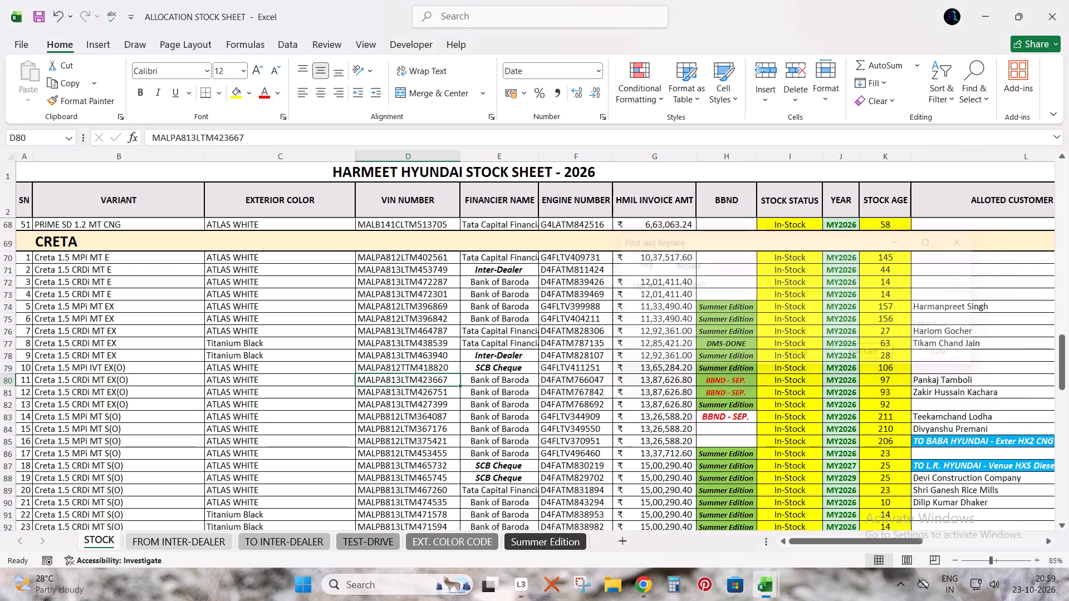
Highlight the entire row 80 of the STOCK sheet, the Creta 1.5 CRDi MT EX(O), with an orange fill.
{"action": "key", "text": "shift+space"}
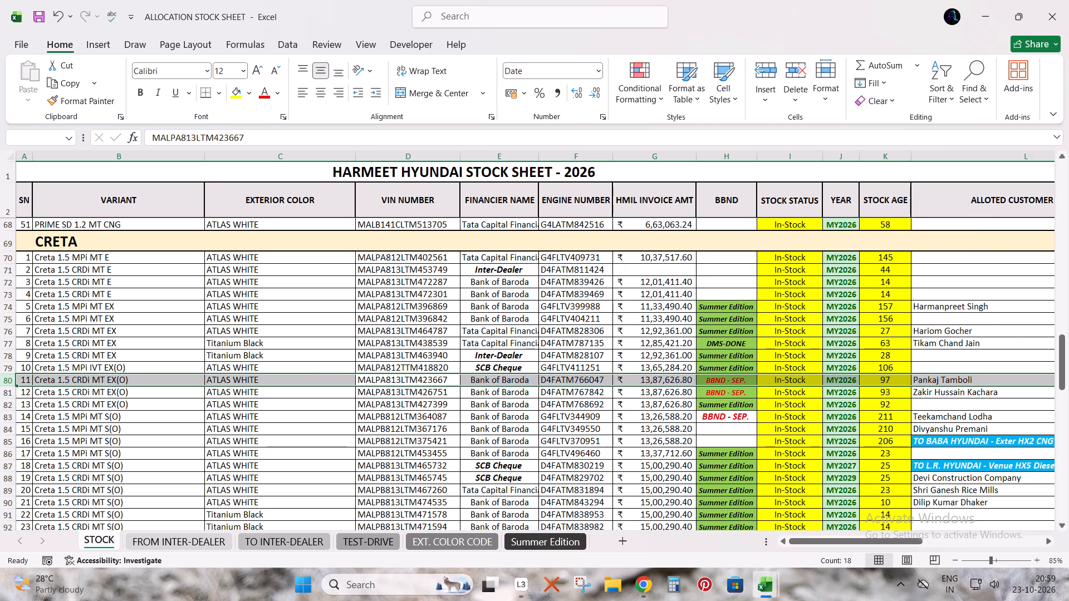
{"action": "left_click", "coordinate": [248, 100]}
{"action": "left_click", "coordinate": [379, 157]}
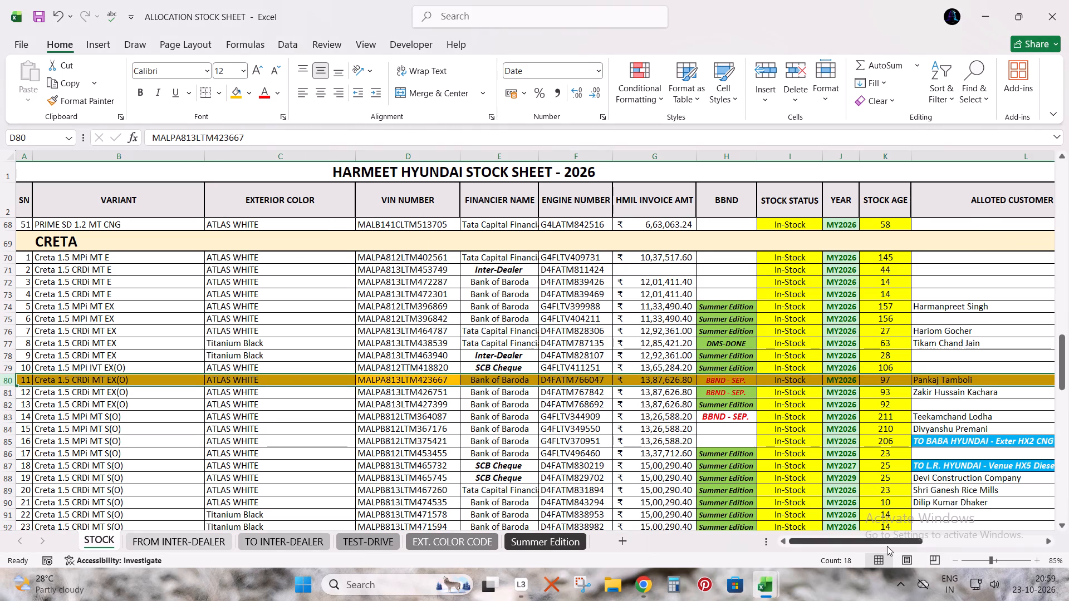
Copy the highlighted stock row into row 56, the first empty row of the OCT. 26 sheet in the DELIVERY SHEET workbook.
{"action": "left_click_drag", "start_coordinate": [885, 540], "coordinate": [934, 540]}
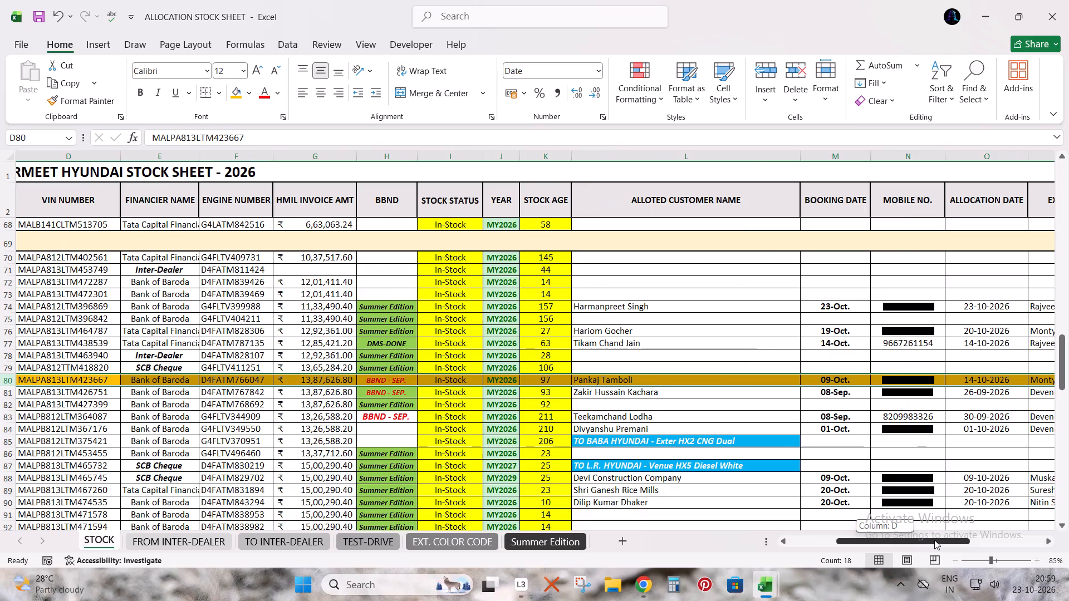
{"action": "left_click_drag", "start_coordinate": [934, 540], "coordinate": [779, 544]}
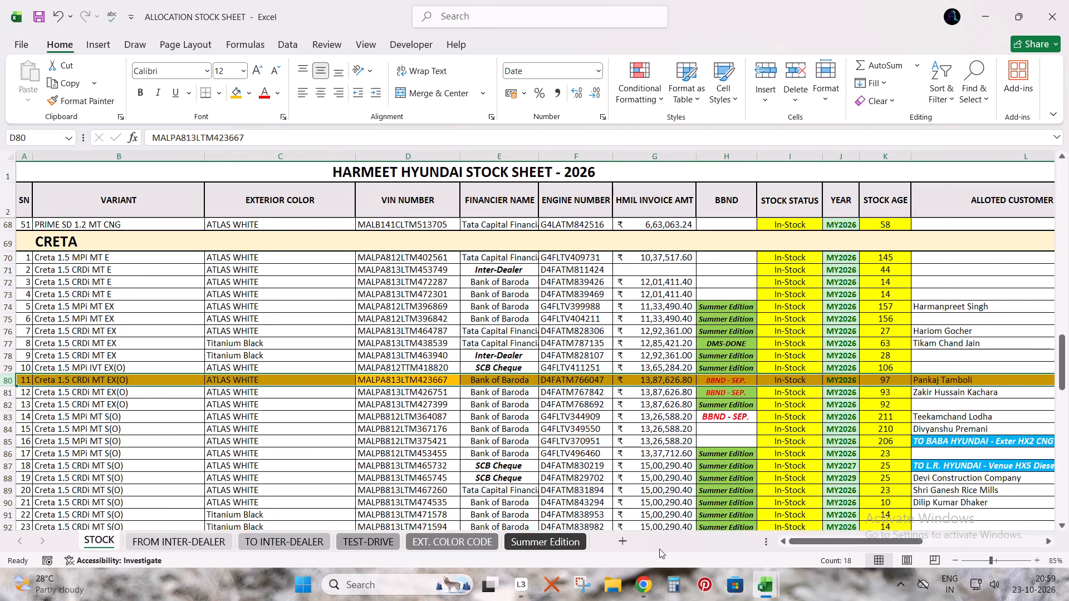
{"action": "key", "text": "ctrl+c"}
{"action": "key", "text": "alt+Tab"}
{"action": "key", "text": "alt+Tab"}
{"action": "key", "text": "alt+Tab"}
{"action": "key", "text": "alt+Tab"}
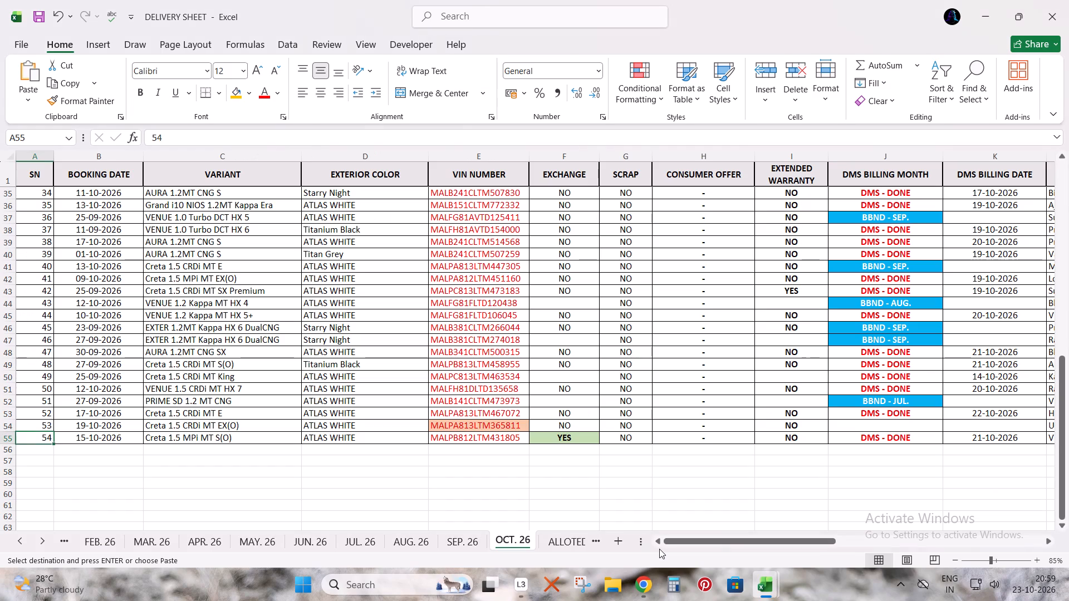
{"action": "key", "text": "ctrl+Left"}
{"action": "key", "text": "Down"}
{"action": "key", "text": "ctrl+v"}
{"action": "key", "text": "Right"}
{"action": "key", "text": "ctrl+plus"}
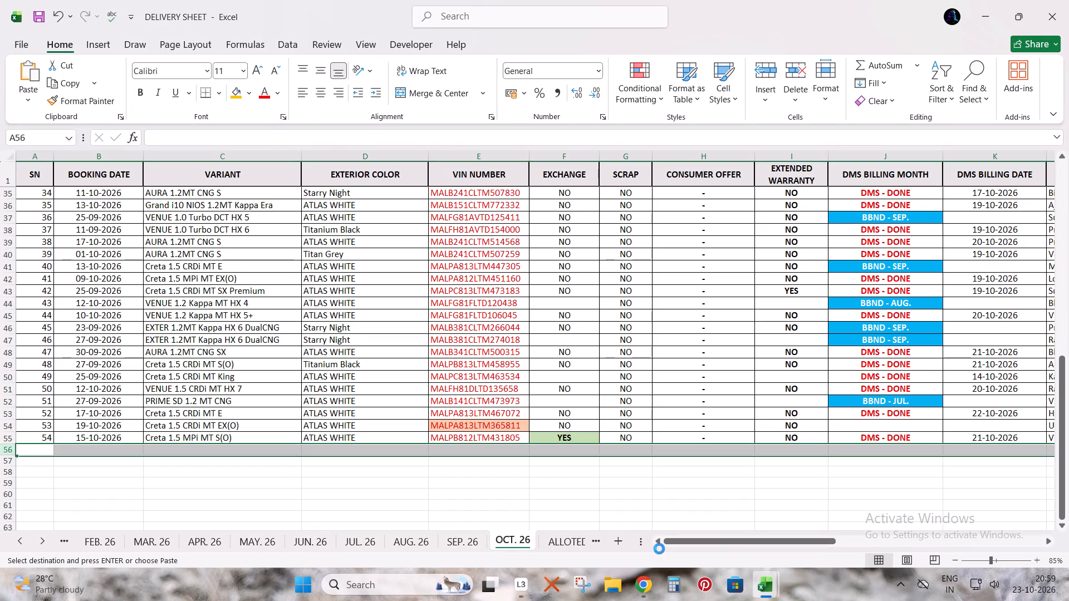
{"action": "key", "text": "Return"}
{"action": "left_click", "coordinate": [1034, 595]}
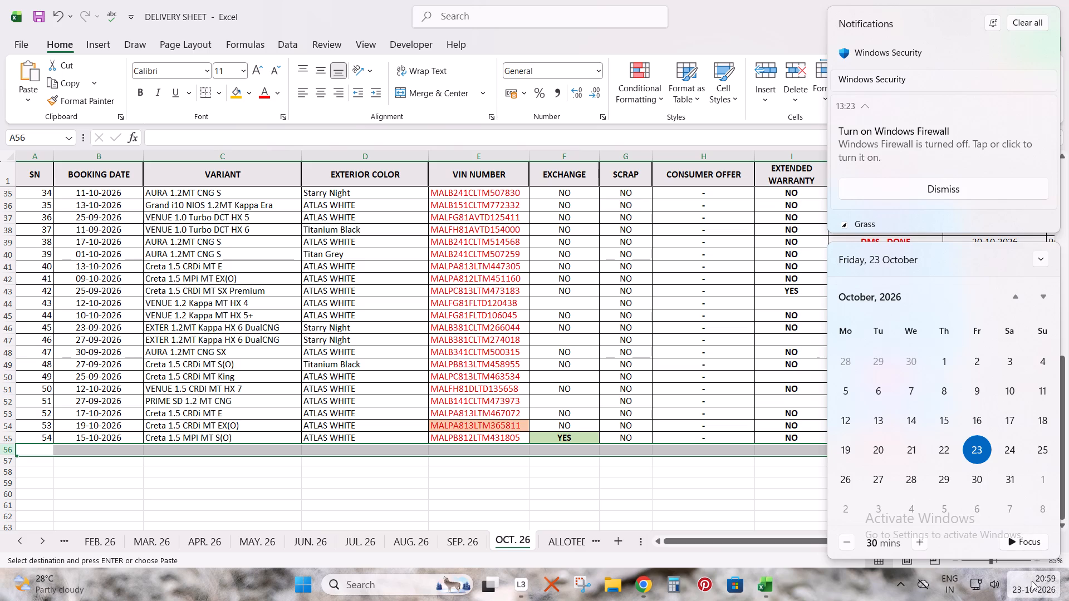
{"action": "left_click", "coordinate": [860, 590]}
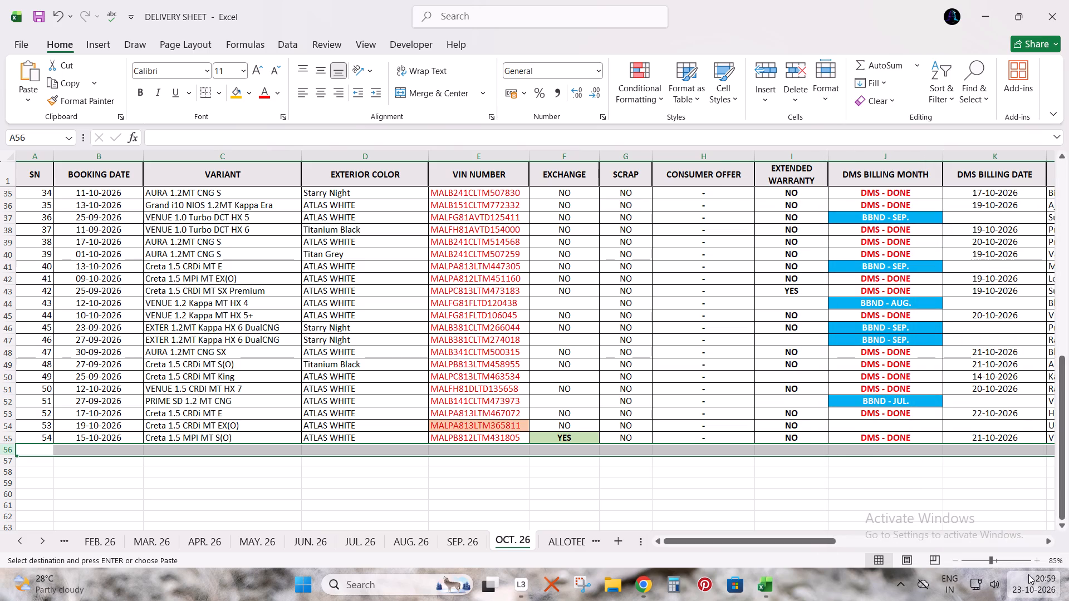
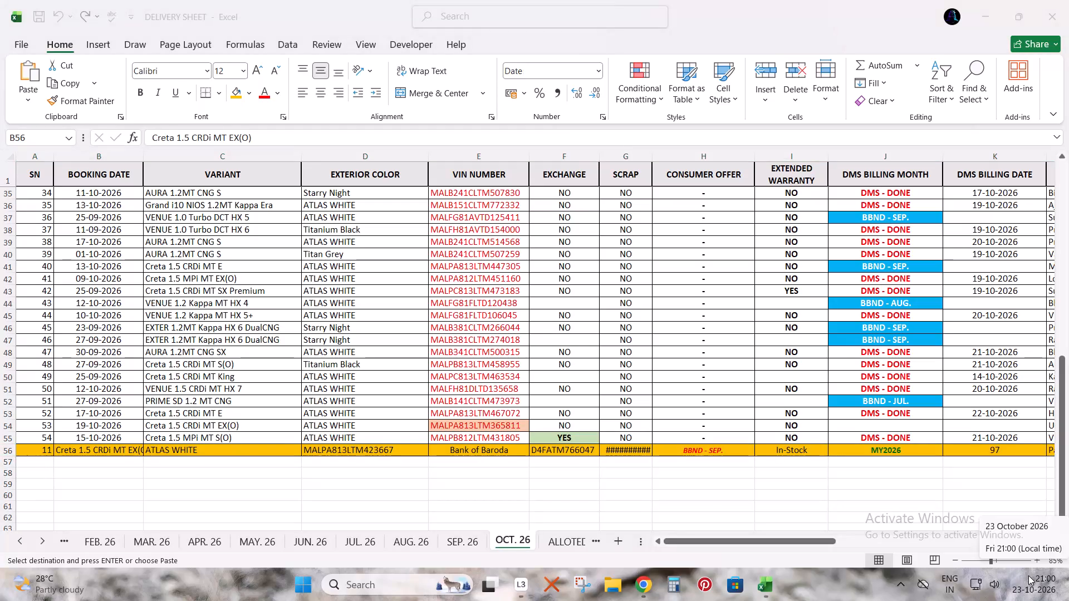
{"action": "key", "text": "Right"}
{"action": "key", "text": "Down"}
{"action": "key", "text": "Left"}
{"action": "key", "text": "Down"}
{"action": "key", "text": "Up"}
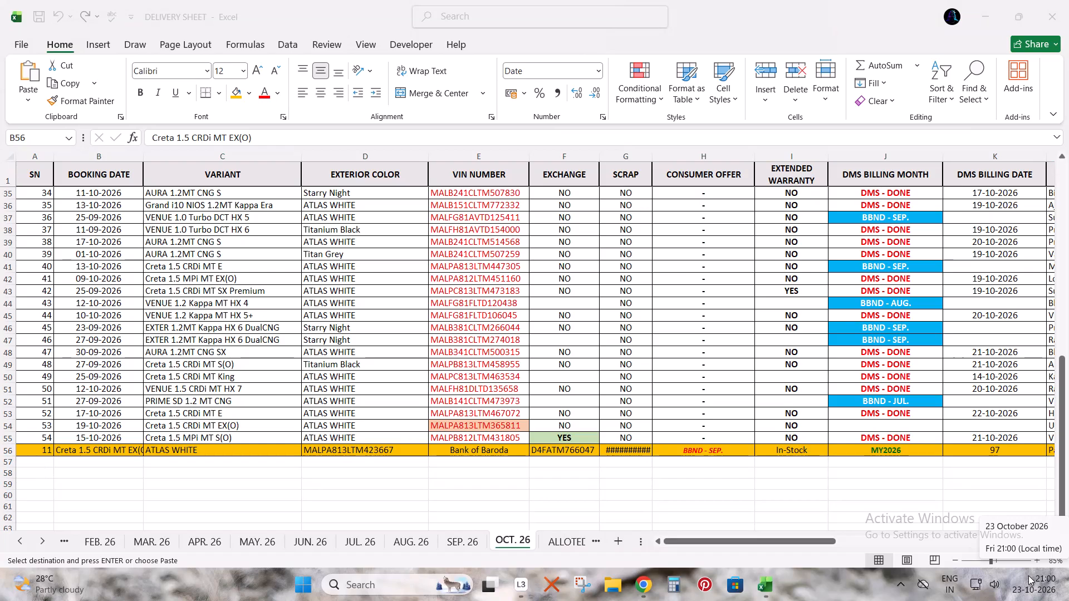
Insert a blank Booking Date cell at B56, shifting the rest of the pasted Creta row one cell to the right.
{"action": "left_click", "coordinate": [89, 465]}
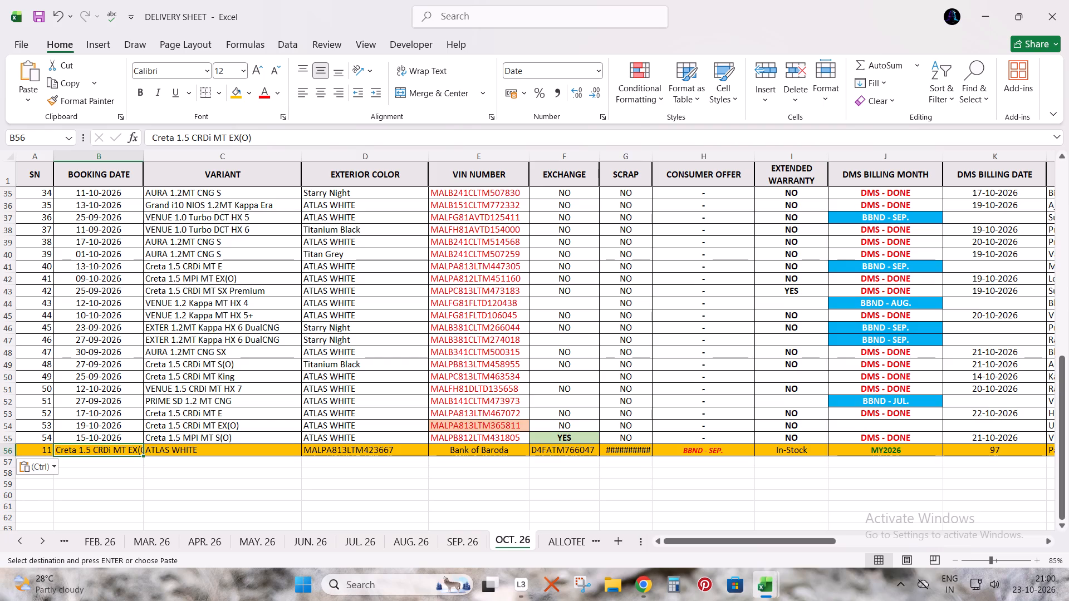
{"action": "key", "text": "ctrl+plus"}
{"action": "key", "text": "Return"}
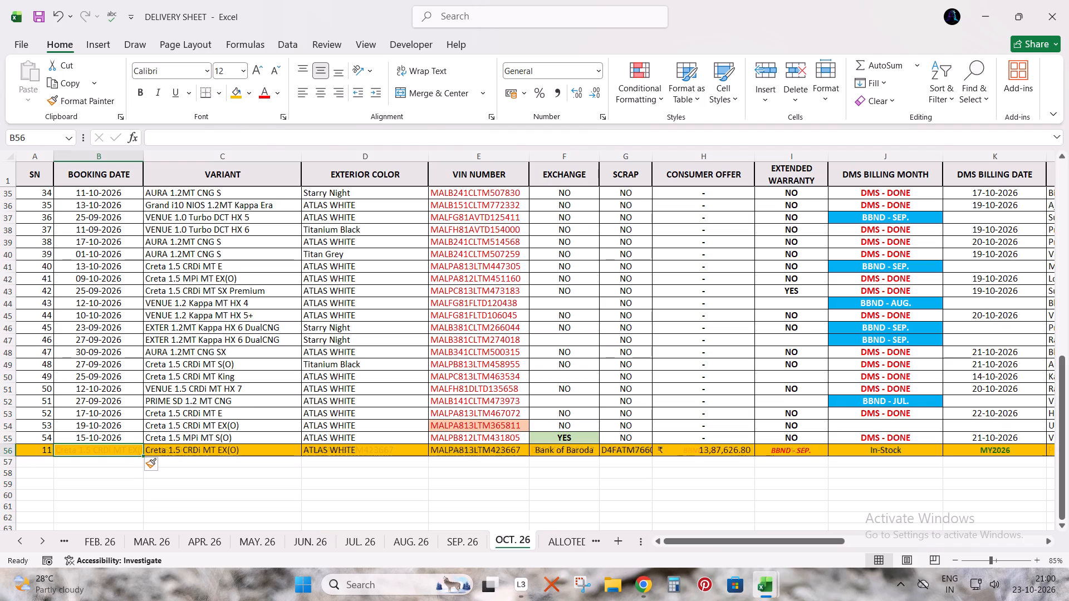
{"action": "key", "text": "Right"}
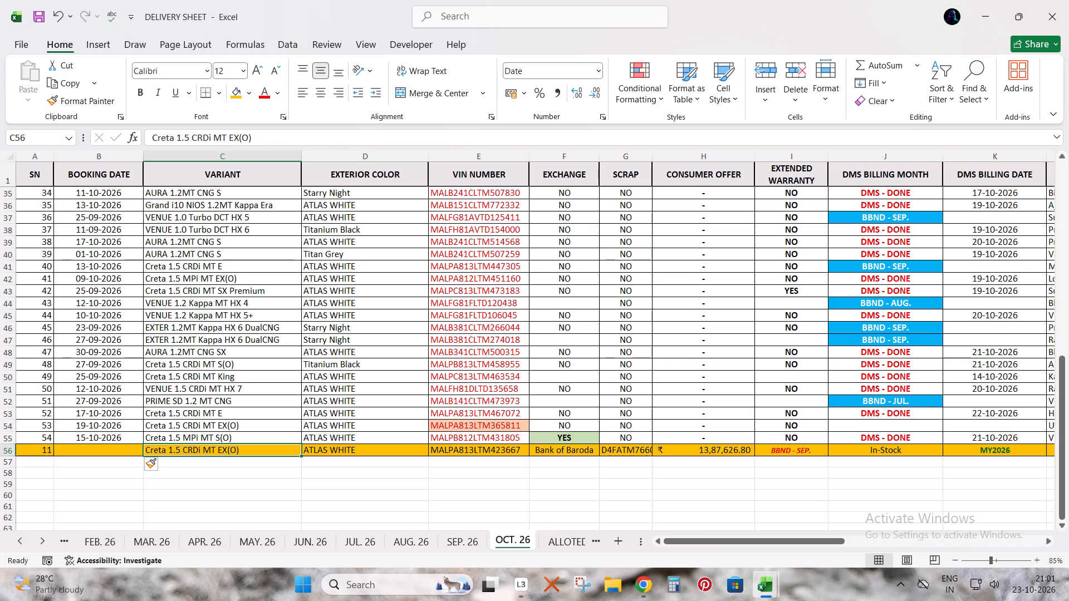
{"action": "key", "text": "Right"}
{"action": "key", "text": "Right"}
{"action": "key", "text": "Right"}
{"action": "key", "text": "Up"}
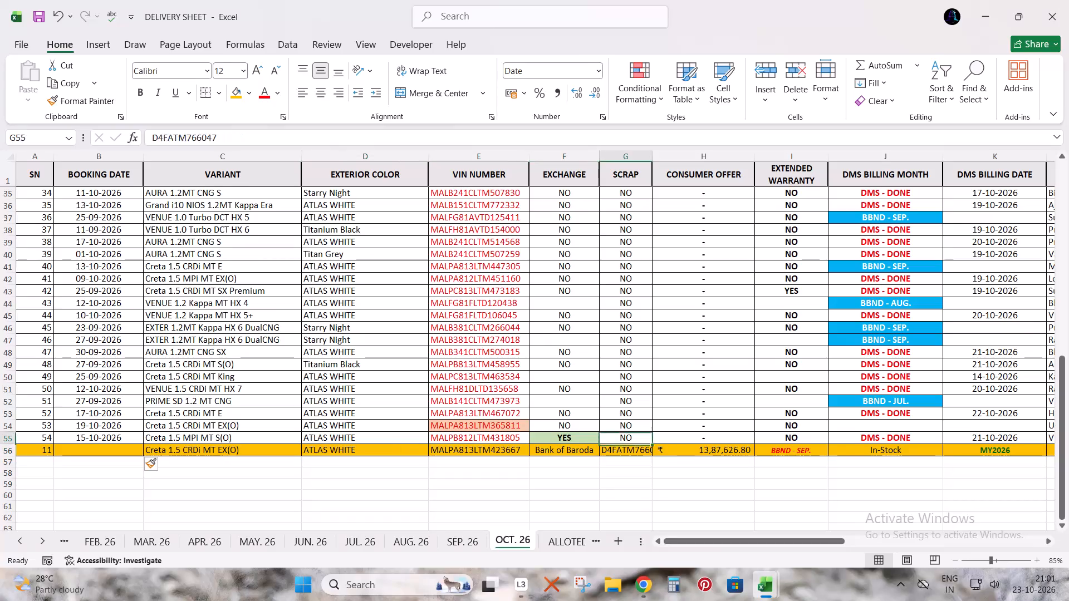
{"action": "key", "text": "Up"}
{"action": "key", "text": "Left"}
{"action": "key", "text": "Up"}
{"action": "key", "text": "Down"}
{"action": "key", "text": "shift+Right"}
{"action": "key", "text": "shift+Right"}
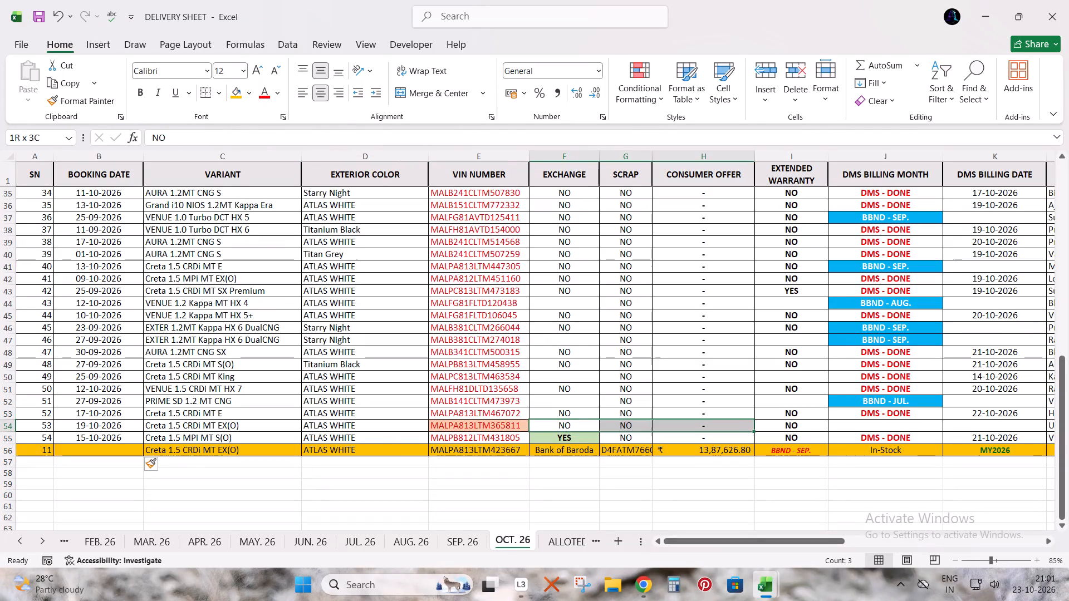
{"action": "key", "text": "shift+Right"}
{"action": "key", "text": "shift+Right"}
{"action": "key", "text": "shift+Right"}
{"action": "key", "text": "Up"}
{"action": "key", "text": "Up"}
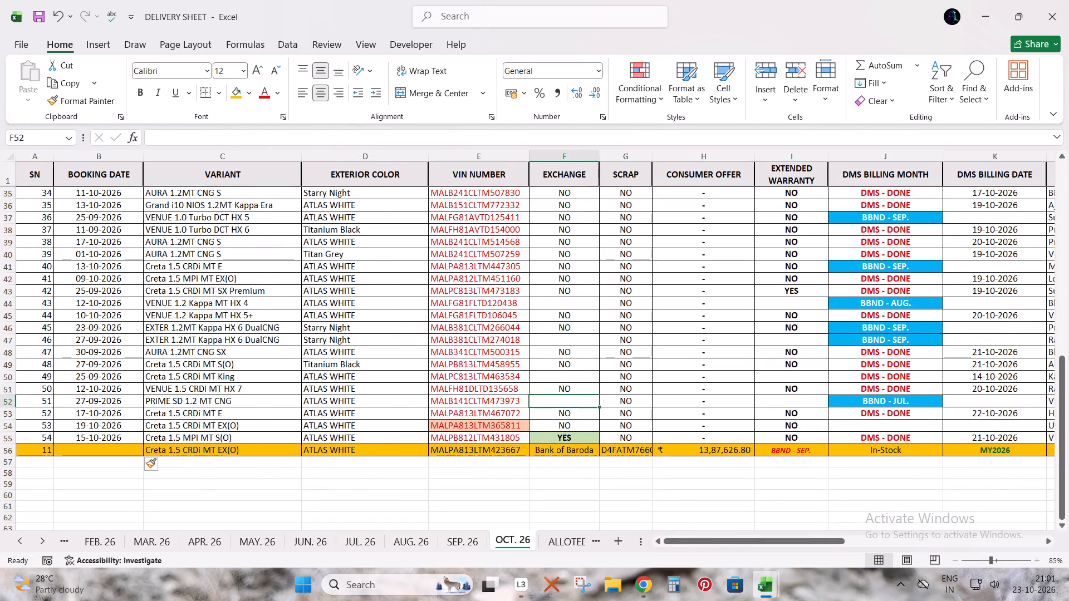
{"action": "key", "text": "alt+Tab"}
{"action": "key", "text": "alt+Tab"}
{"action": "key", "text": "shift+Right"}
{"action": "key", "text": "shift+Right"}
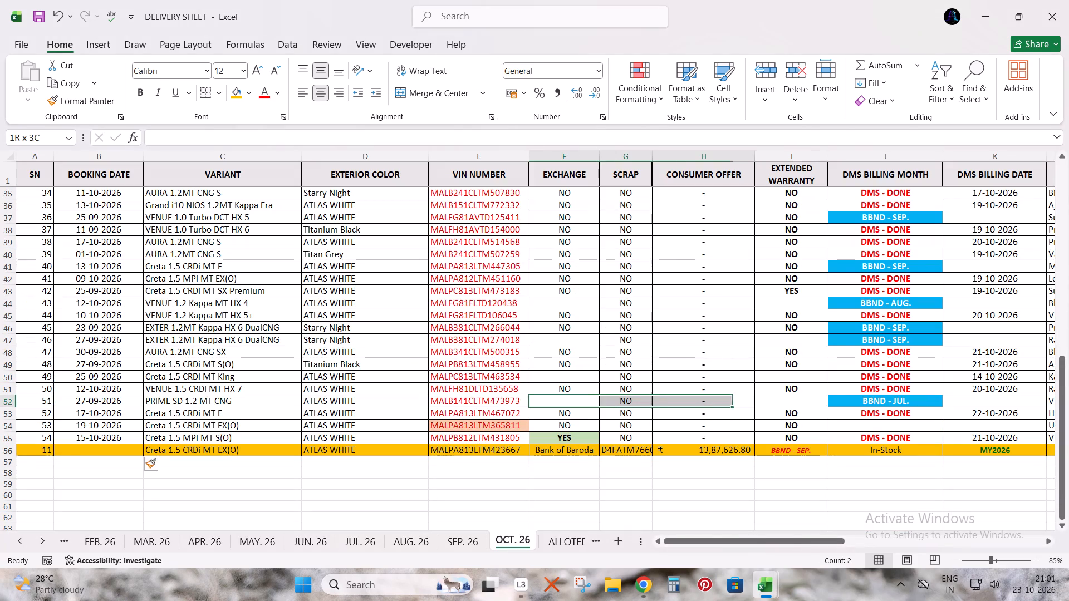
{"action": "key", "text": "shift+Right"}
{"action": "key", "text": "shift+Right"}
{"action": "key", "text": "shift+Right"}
Copy the Exchange through DMS Billing Date cells of row 47, billed BBND - SEP., over the same columns of row 56.
{"action": "key", "text": "Up"}
{"action": "key", "text": "Up"}
{"action": "key", "text": "Up"}
{"action": "key", "text": "Up"}
{"action": "key", "text": "Up"}
{"action": "key", "text": "shift+Right"}
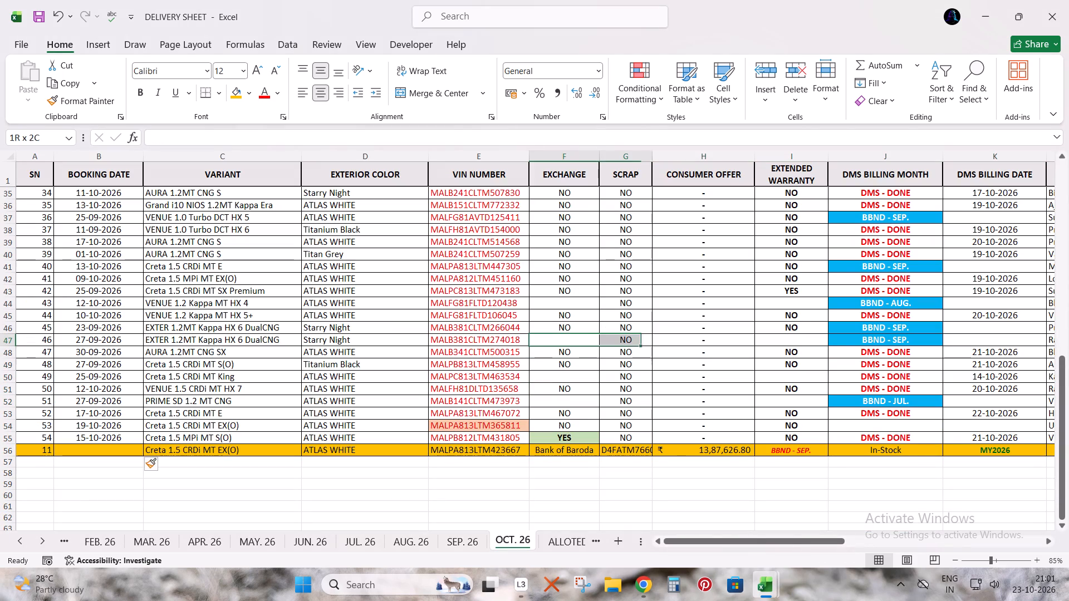
{"action": "key", "text": "shift+Right"}
{"action": "key", "text": "shift+Right"}
{"action": "key", "text": "shift+Right"}
{"action": "key", "text": "shift+Right"}
{"action": "key", "text": "ctrl+c"}
{"action": "key", "text": "ctrl+Down"}
{"action": "key", "text": "Down"}
{"action": "key", "text": "Down"}
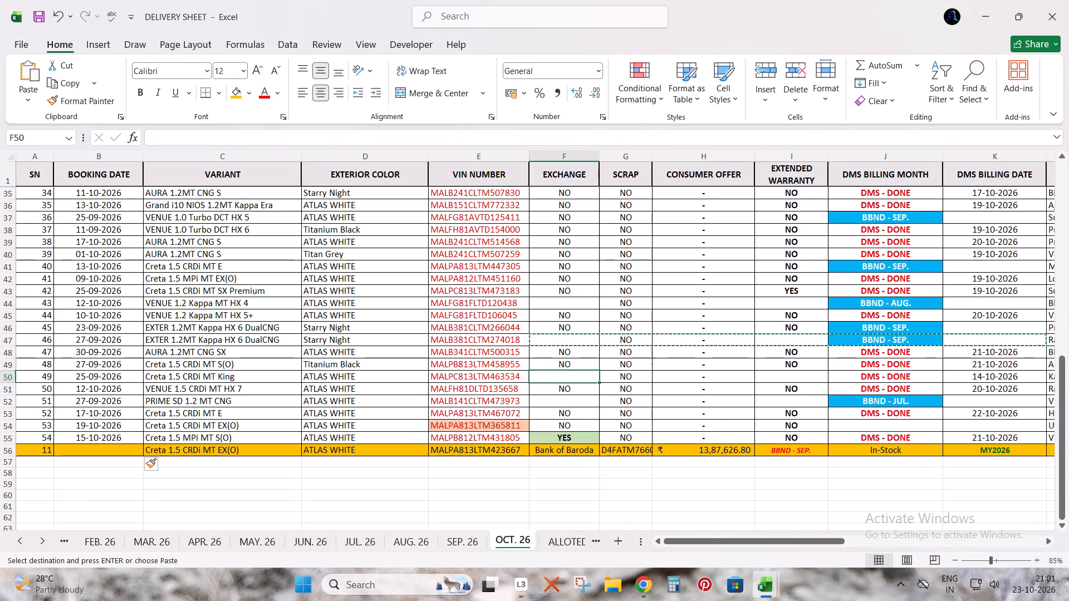
{"action": "key", "text": "ctrl+Down"}
{"action": "key", "text": "ctrl+Down"}
{"action": "key", "text": "ctrl+Down"}
{"action": "key", "text": "ctrl+v"}
{"action": "key", "text": "Escape"}
Delete the leftover stock-age cell L56 under Alloted Customer Name, shifting the remaining cells of row 56 left.
{"action": "key", "text": "Right"}
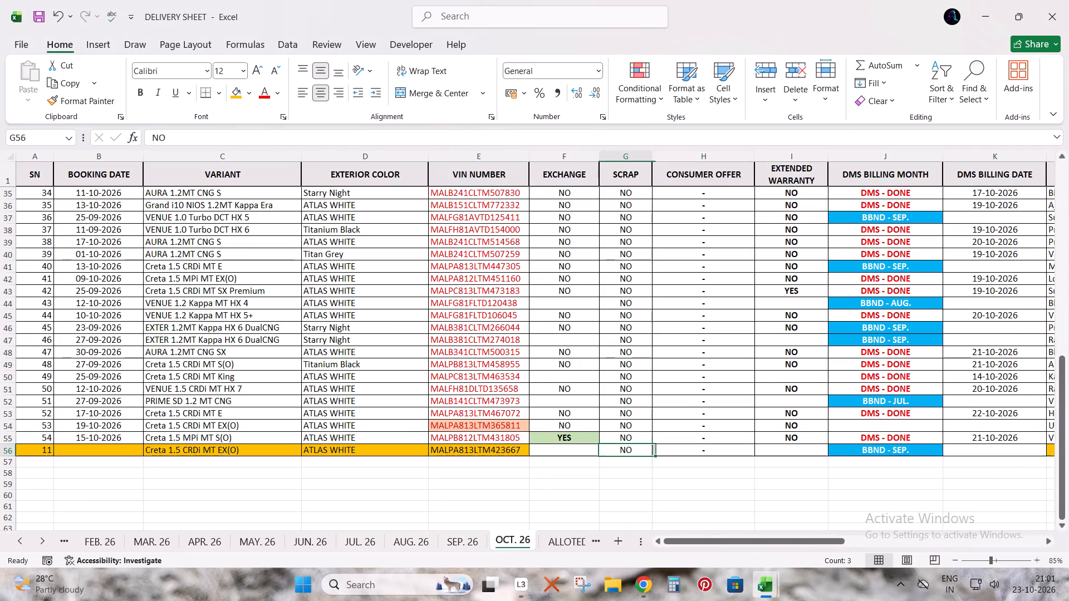
{"action": "key", "text": "Right"}
{"action": "key", "text": "Right"}
{"action": "key", "text": "Right"}
{"action": "key", "text": "Right"}
{"action": "key", "text": "Right"}
{"action": "key", "text": "ctrl+minus"}
{"action": "key", "text": "Return"}
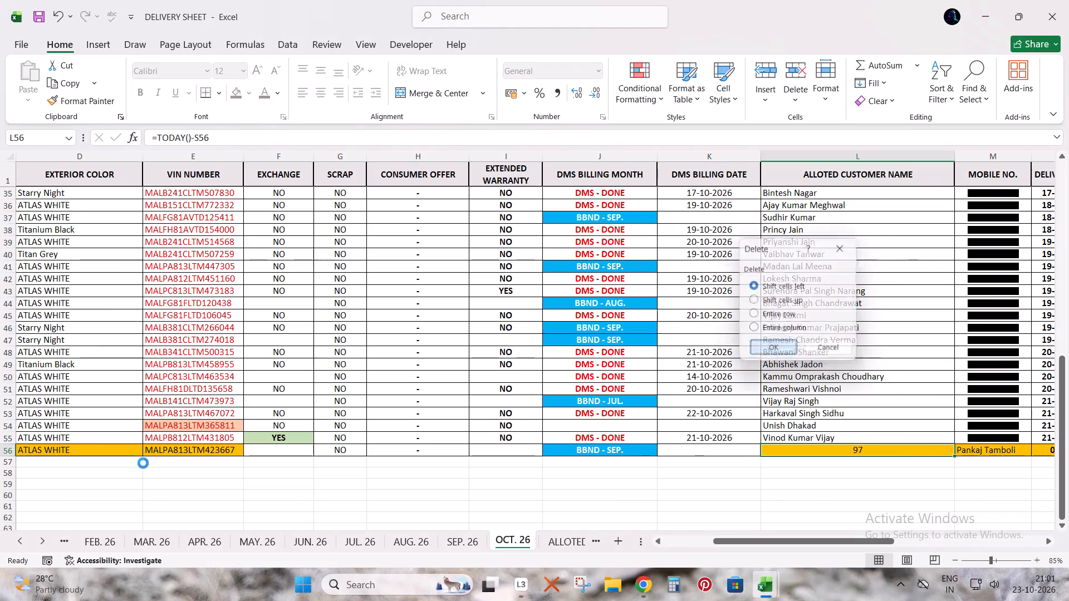
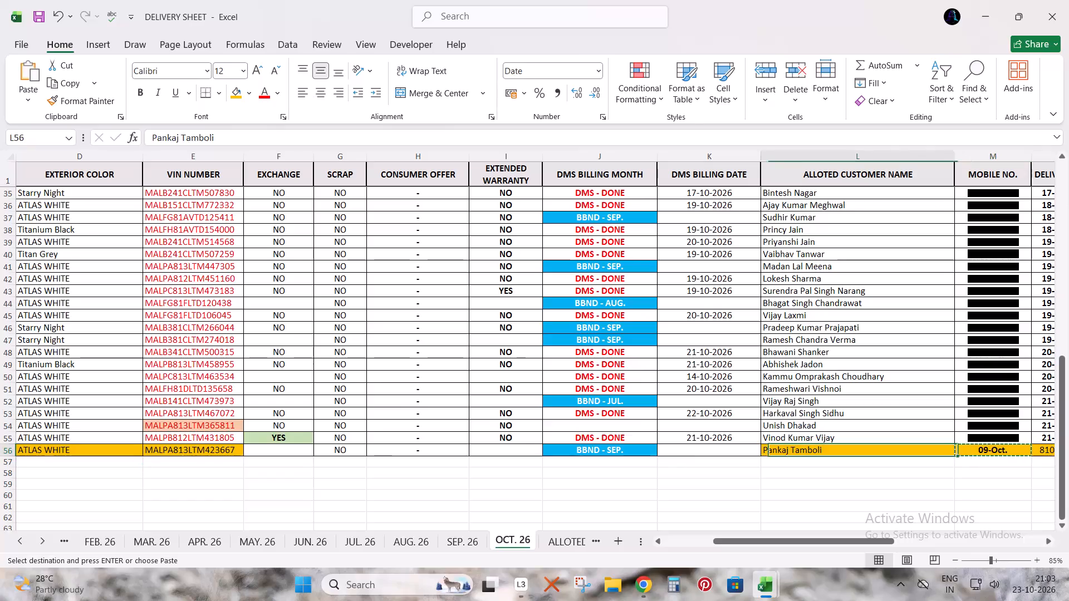
Paste the copied 09-Oct. booking date into the blank Booking Date cell B56.
{"action": "key", "text": "ctrl+Left"}
{"action": "key", "text": "ctrl+Left"}
{"action": "key", "text": "ctrl+Left"}
{"action": "key", "text": "ctrl+Left"}
{"action": "key", "text": "ctrl+Left"}
{"action": "key", "text": "ctrl+Left"}
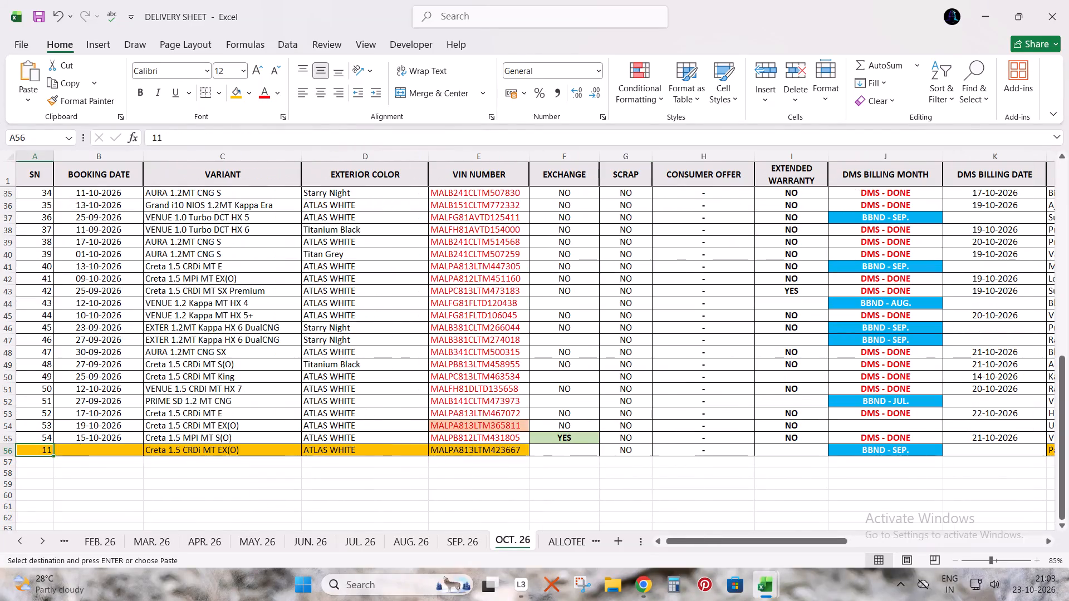
{"action": "key", "text": "Right"}
{"action": "key", "text": "ctrl+v"}
Delete the leftover 09-Oct. cell M56 under Mobile No., shifting the remaining cells of row 56 left.
{"action": "key", "text": "ctrl+Right"}
{"action": "key", "text": "ctrl+Right"}
{"action": "key", "text": "ctrl+Right"}
{"action": "key", "text": "ctrl+Right"}
{"action": "key", "text": "ctrl+Right"}
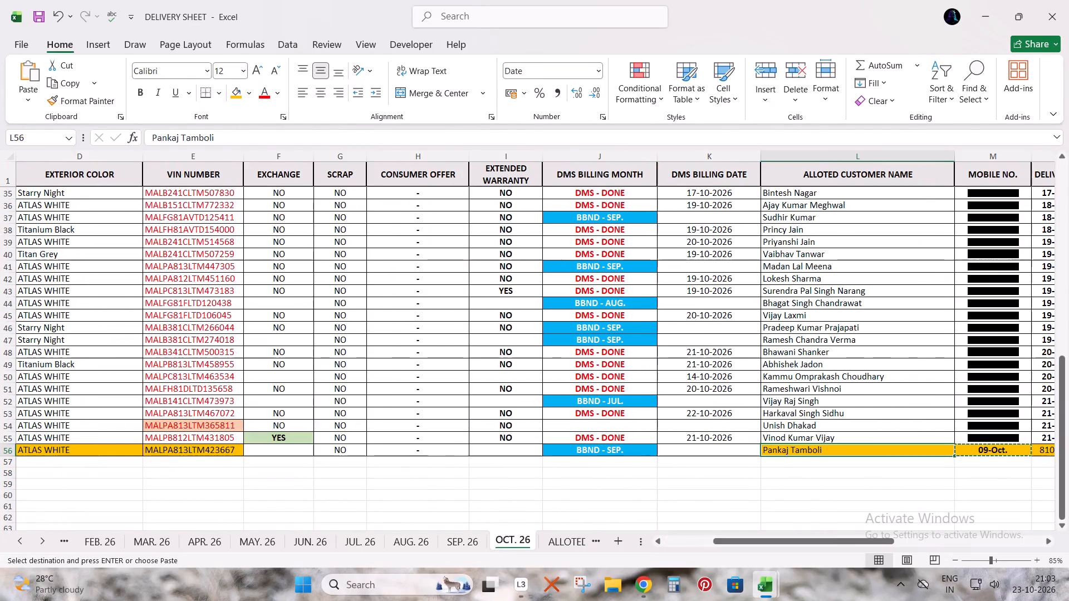
{"action": "key", "text": "Right"}
{"action": "key", "text": "ctrl+minus"}
{"action": "key", "text": "Return"}
Fill Delivery Date cell N56 from the cell above and set its date to 23-10-2026.
{"action": "key", "text": "Right"}
{"action": "key", "text": "ctrl+d"}
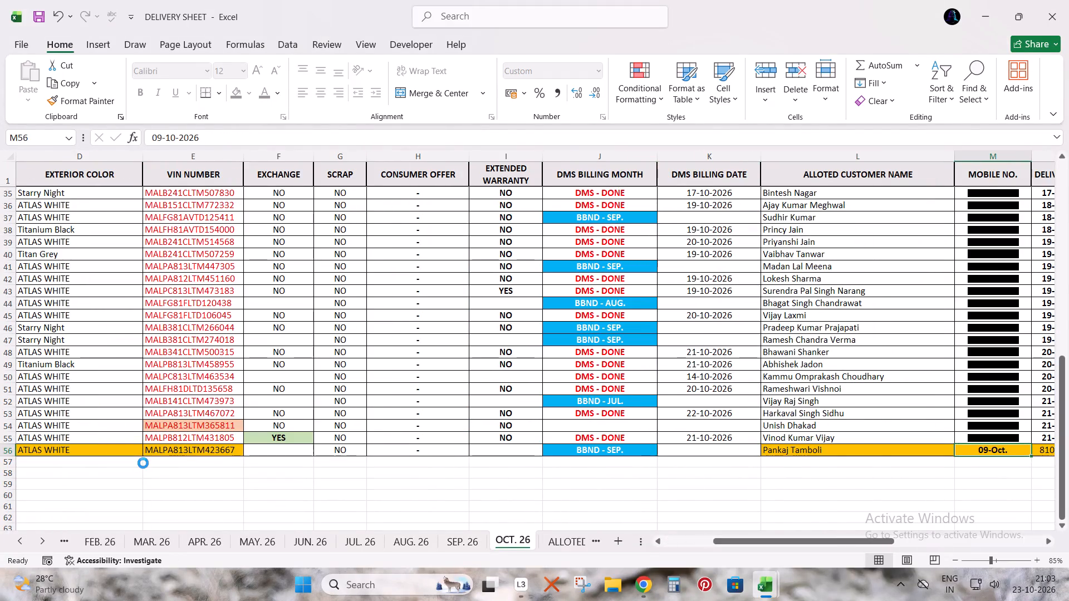
{"action": "type", "text": "23-10"}
{"action": "key", "text": "Return"}
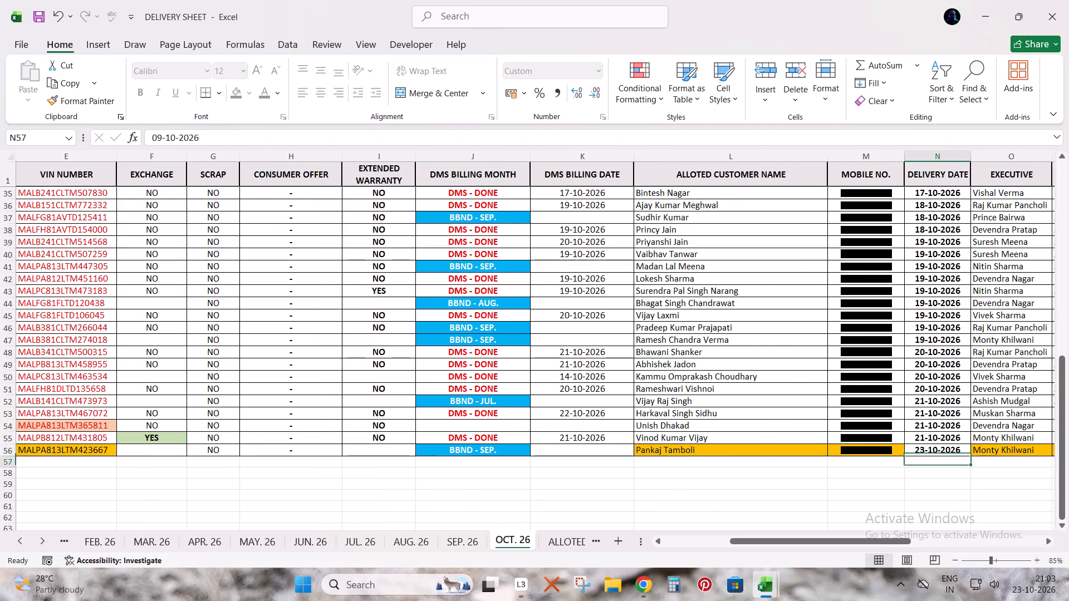
Insert four blank cells at Q56:T56, from On-Road (Deal) to Diff. Amt., shifting the 18-07-2026 date to the right.
{"action": "key", "text": "Right"}
{"action": "key", "text": "Up"}
{"action": "key", "text": "Right"}
{"action": "key", "text": "Right"}
{"action": "key", "text": "shift+Right"}
{"action": "key", "text": "shift+Right"}
{"action": "key", "text": "shift+Right"}
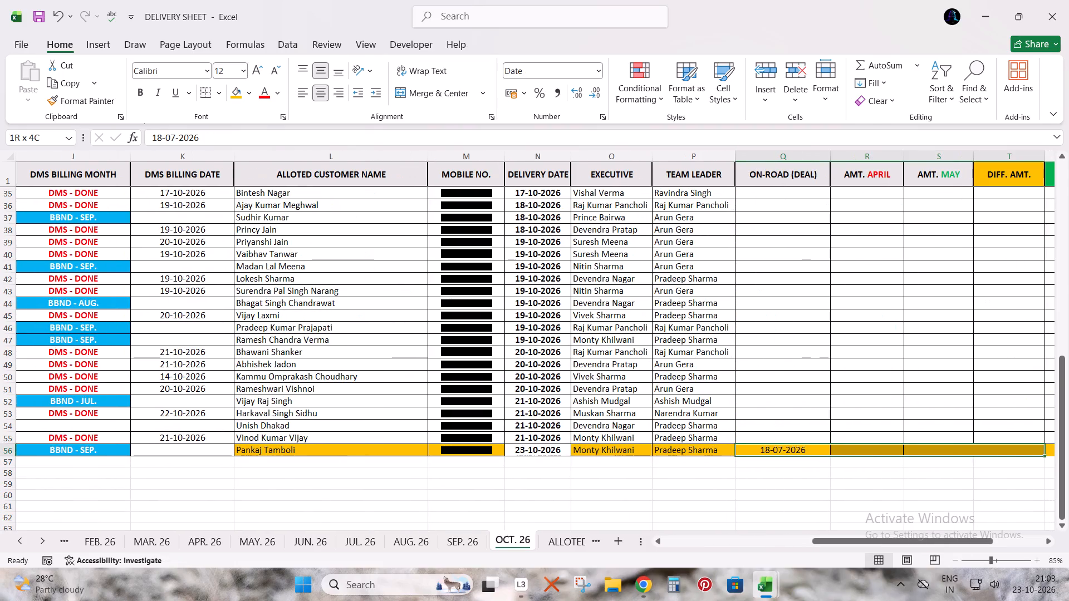
{"action": "key", "text": "ctrl+plus"}
{"action": "key", "text": "Return"}
Clear the shifted 18-07-2026 date from row 56 under Business Month.
{"action": "key", "text": "ctrl+Right"}
{"action": "key", "text": "Delete"}
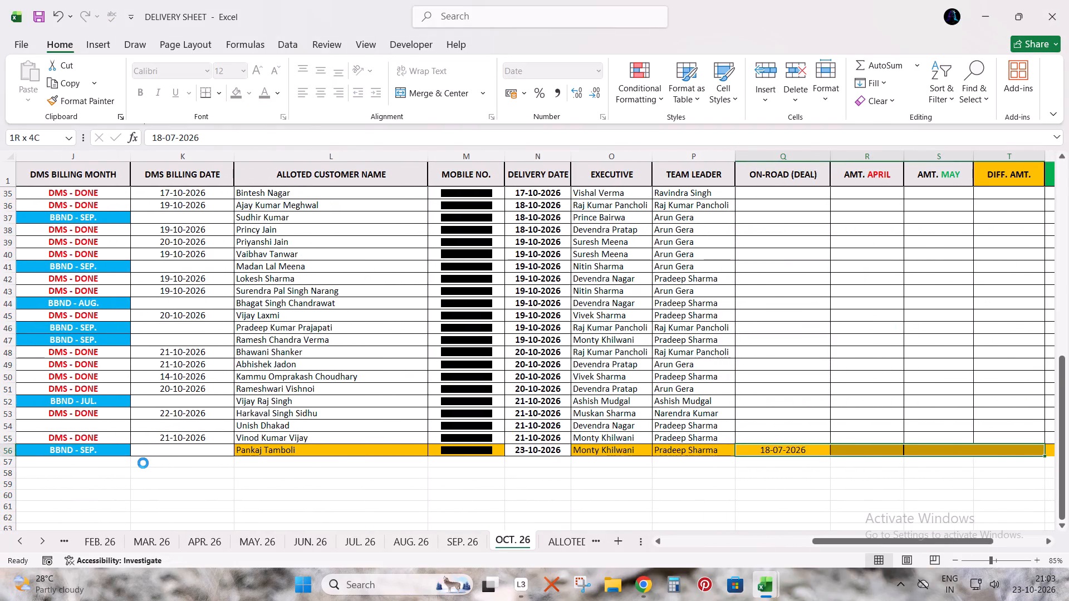
Copy the formatting of row 52, billed BBND - JUL., onto the whole of row 56 with Format Painter.
{"action": "key", "text": "ctrl+Left"}
{"action": "key", "text": "ctrl+Left"}
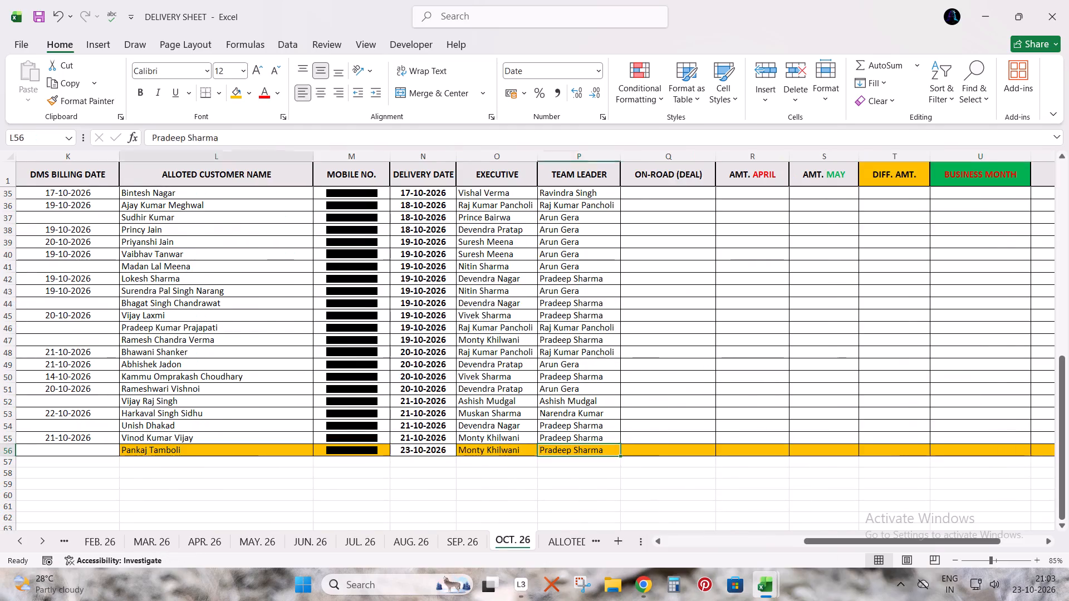
{"action": "key", "text": "ctrl+Left"}
{"action": "key", "text": "ctrl+Left"}
{"action": "key", "text": "ctrl+Left"}
{"action": "key", "text": "ctrl+Left"}
{"action": "key", "text": "ctrl+Left"}
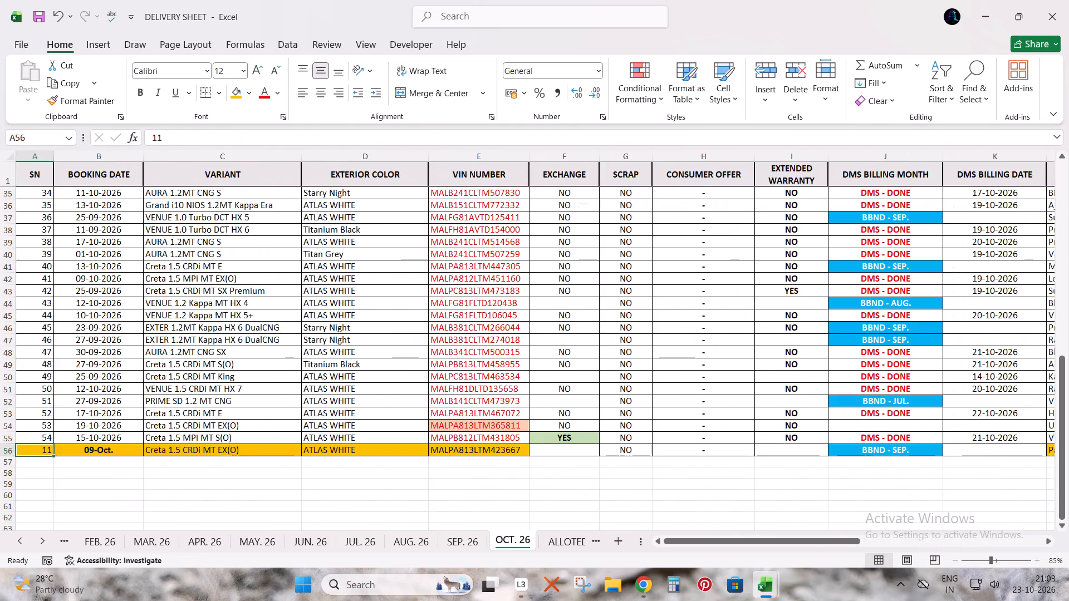
{"action": "left_click", "coordinate": [893, 404]}
{"action": "key", "text": "shift+space"}
{"action": "left_click", "coordinate": [72, 97]}
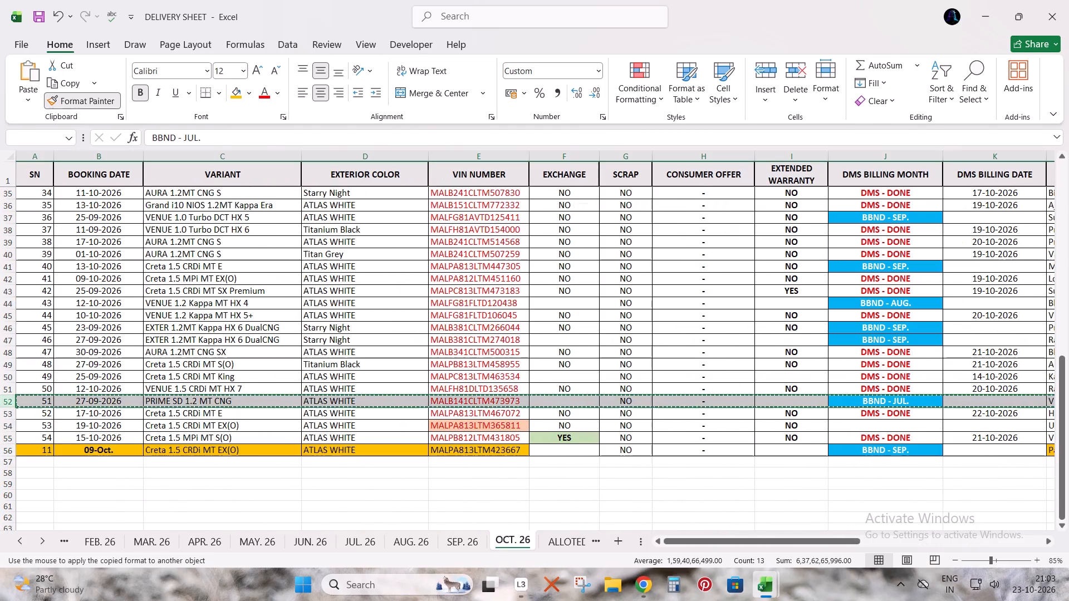
{"action": "left_click", "coordinate": [7, 452]}
Extend the SN series from A44:A45 down the column so that A56 is numbered 55.
{"action": "left_click_drag", "start_coordinate": [43, 295], "coordinate": [46, 317]}
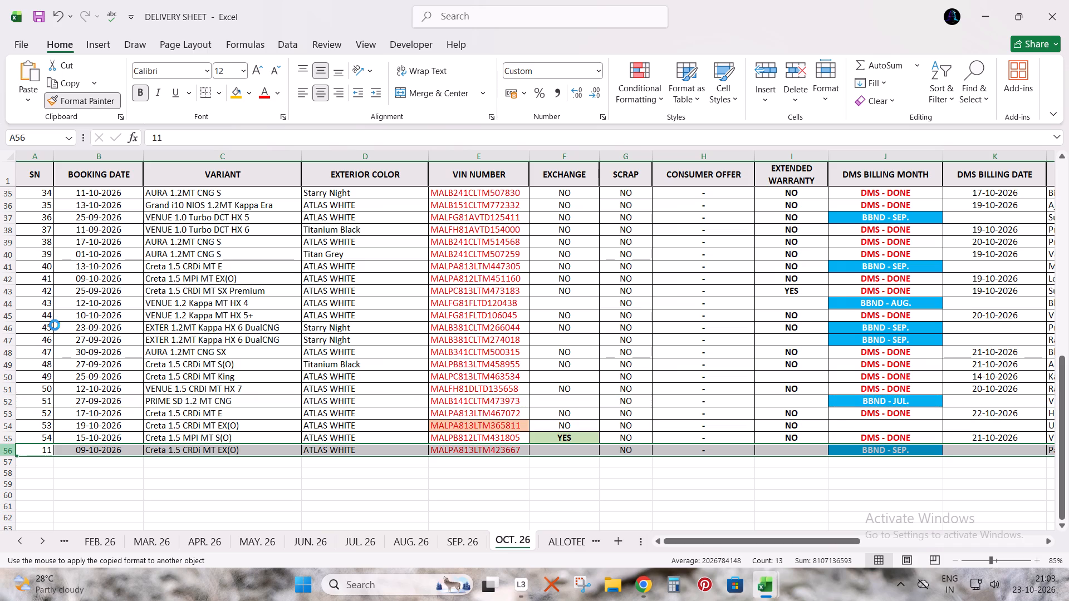
{"action": "double_click", "coordinate": [52, 324]}
{"action": "left_click_drag", "start_coordinate": [43, 303], "coordinate": [43, 316]}
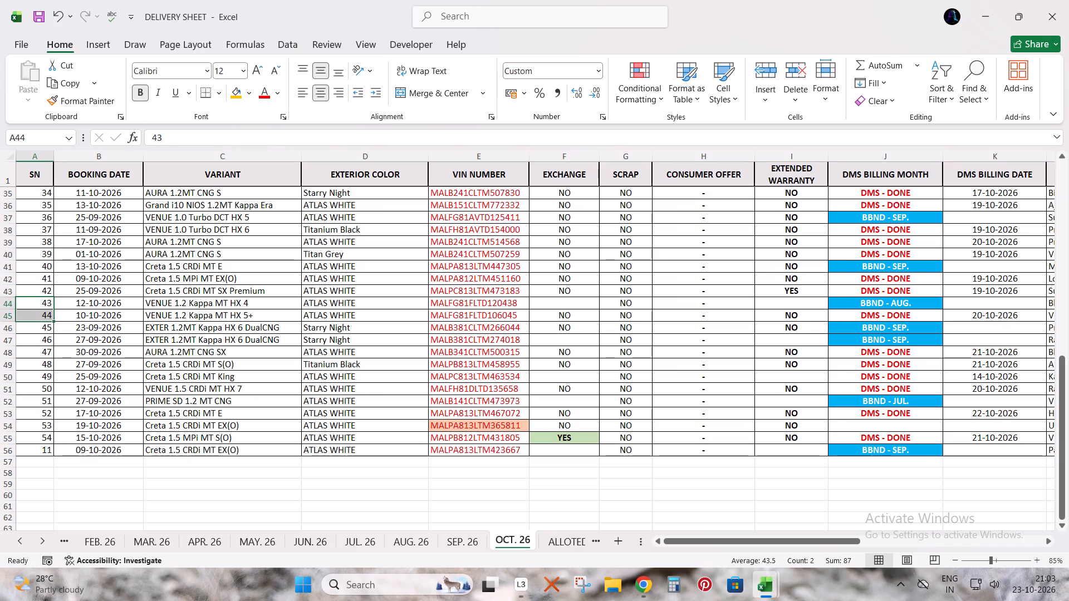
{"action": "double_click", "coordinate": [53, 321]}
{"action": "left_click", "coordinate": [135, 325]}
Check the cells of the new row 56 from Booking Date across to Mobile No.
{"action": "key", "text": "ctrl+Down"}
{"action": "key", "text": "Right"}
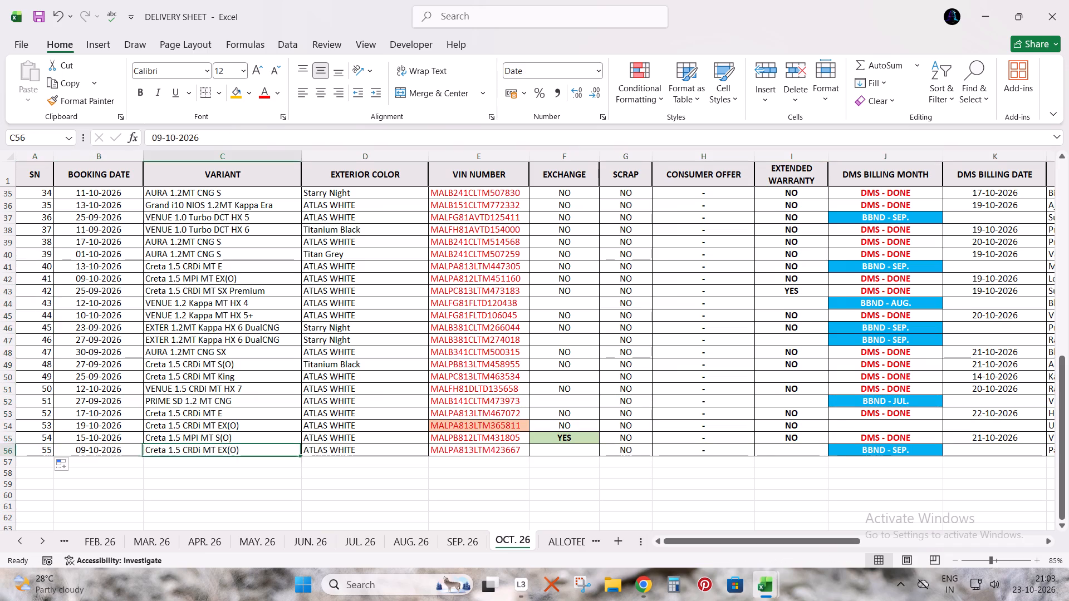
{"action": "key", "text": "Up"}
{"action": "key", "text": "Right"}
{"action": "key", "text": "Down"}
{"action": "key", "text": "Right"}
{"action": "key", "text": "Down"}
{"action": "key", "text": "Right"}
{"action": "key", "text": "Right"}
{"action": "key", "text": "Up"}
{"action": "key", "text": "Right"}
{"action": "key", "text": "Right"}
{"action": "key", "text": "Right"}
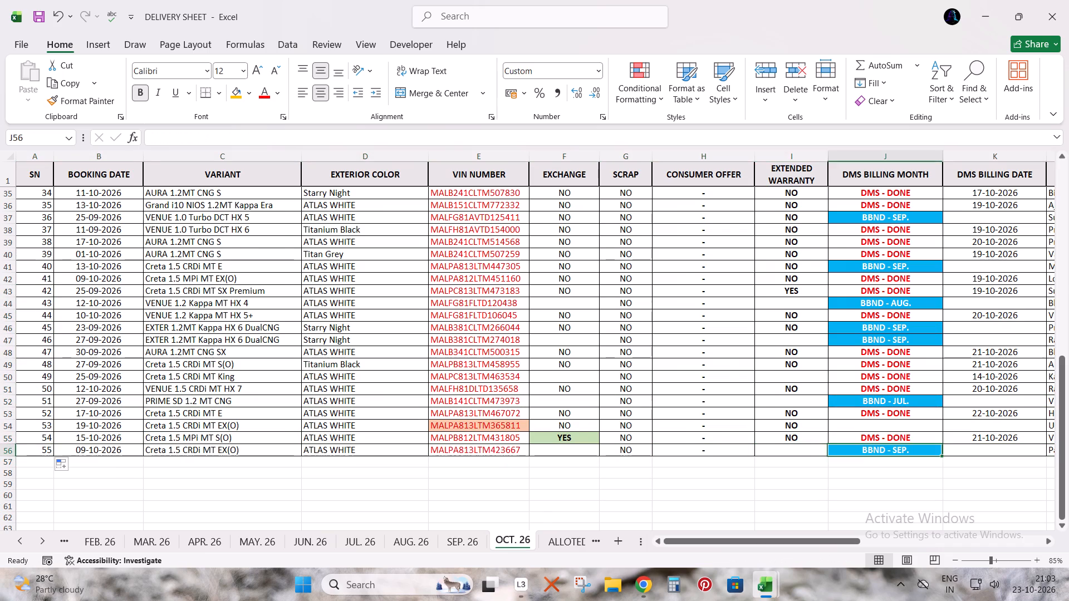
{"action": "key", "text": "Right"}
{"action": "key", "text": "Right"}
{"action": "key", "text": "Down"}
{"action": "key", "text": "Right"}
{"action": "key", "text": "Up"}
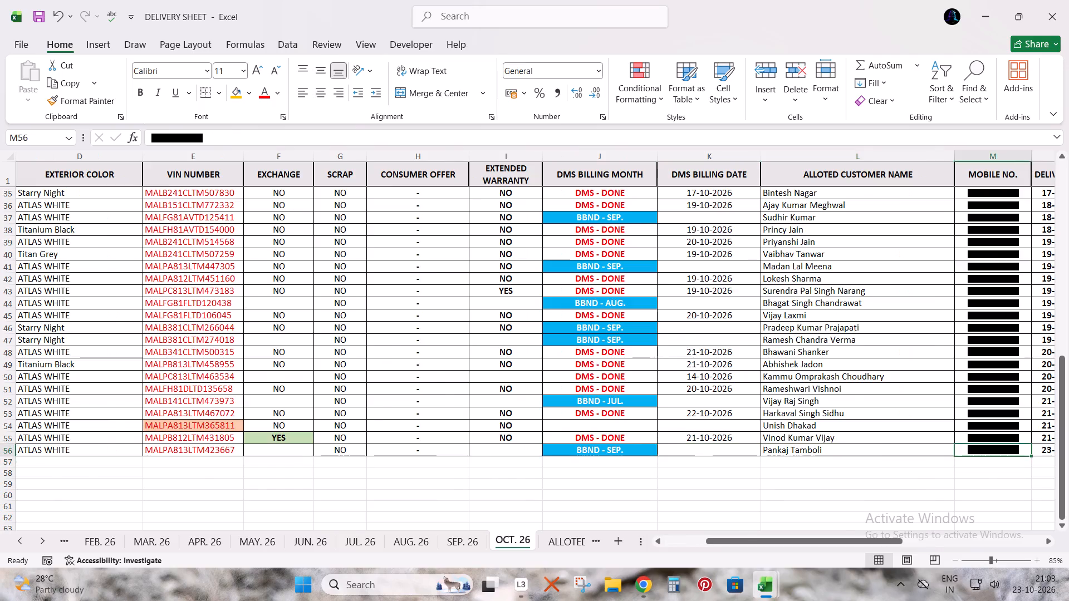
Switch to the ALLOCATION STOCK SHEET workbook, check the highlighted Creta row 80 across its columns, and return to DELIVERY SHEET.
{"action": "key", "text": "alt+Tab"}
{"action": "key", "text": "Right"}
{"action": "key", "text": "Right"}
{"action": "key", "text": "Right"}
{"action": "key", "text": "Right"}
{"action": "key", "text": "Right"}
{"action": "key", "text": "Right"}
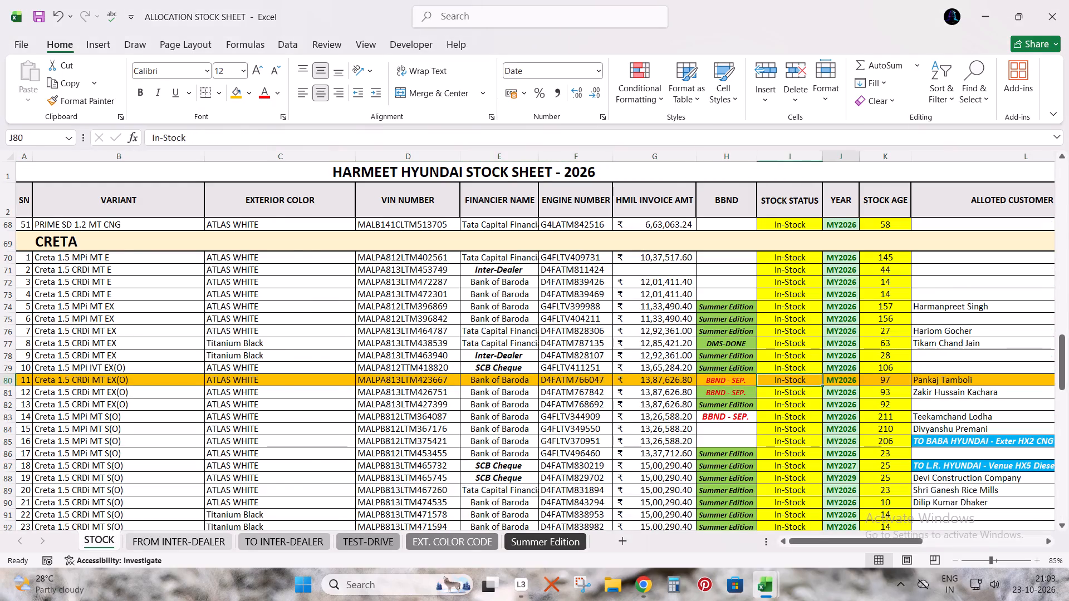
{"action": "key", "text": "Right"}
{"action": "key", "text": "Right"}
{"action": "key", "text": "Right"}
{"action": "key", "text": "Right"}
{"action": "key", "text": "Right"}
{"action": "key", "text": "Right"}
{"action": "key", "text": "Right"}
{"action": "key", "text": "alt+Tab"}
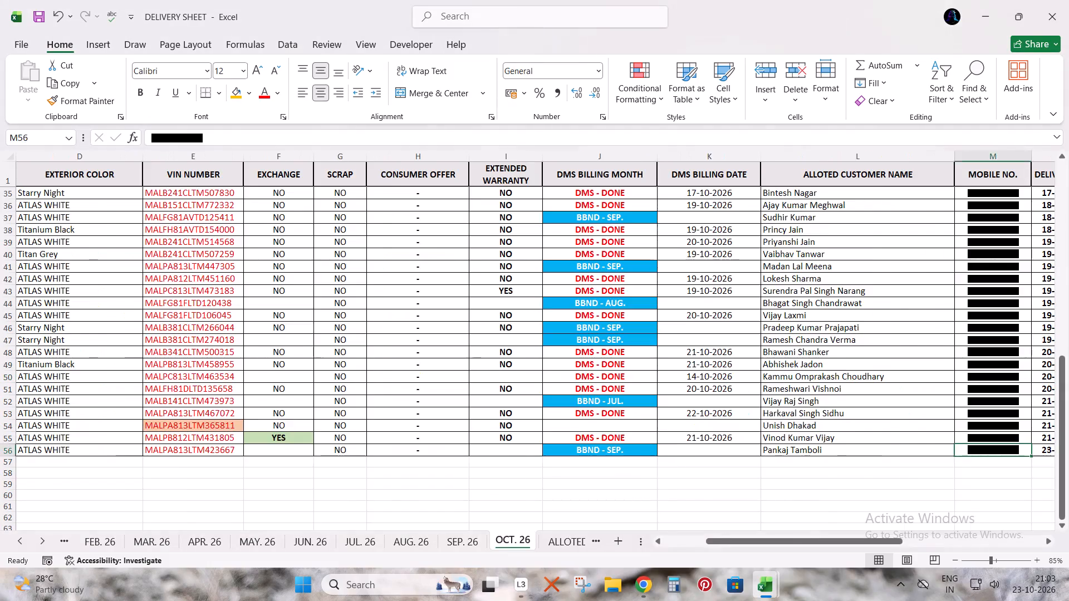
Check the rest of row 56 from Delivery Date through the amount columns, returning to its Booking Date.
{"action": "key", "text": "Right"}
{"action": "key", "text": "Down"}
{"action": "key", "text": "Right"}
{"action": "key", "text": "Right"}
{"action": "key", "text": "Up"}
{"action": "key", "text": "Right"}
{"action": "key", "text": "Right"}
{"action": "key", "text": "Right"}
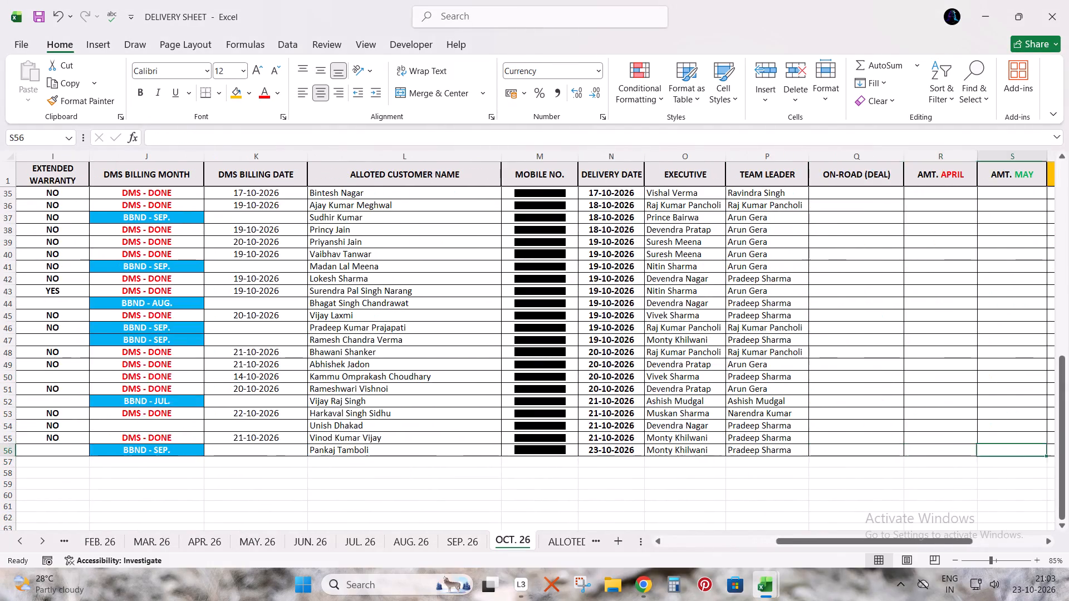
{"action": "key", "text": "Right"}
{"action": "key", "text": "Right"}
{"action": "key", "text": "Right"}
{"action": "key", "text": "Down"}
{"action": "key", "text": "ctrl+Left"}
{"action": "key", "text": "ctrl+Left"}
{"action": "key", "text": "Right"}
{"action": "key", "text": "Up"}
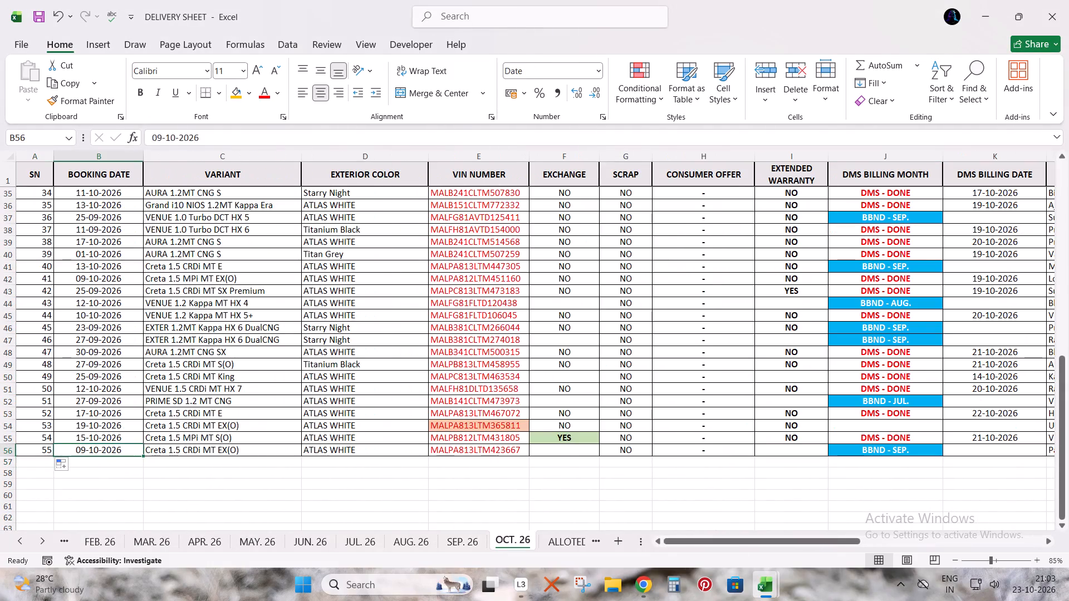
Save the DELIVERY SHEET workbook.
{"action": "key", "text": "ctrl+s"}
Copy the last VIN listed in REPORT's OCT. DELIVERED sheet and find it in DELIVERY SHEET's OCT. 26 sheet.
{"action": "key", "text": "alt+Tab"}
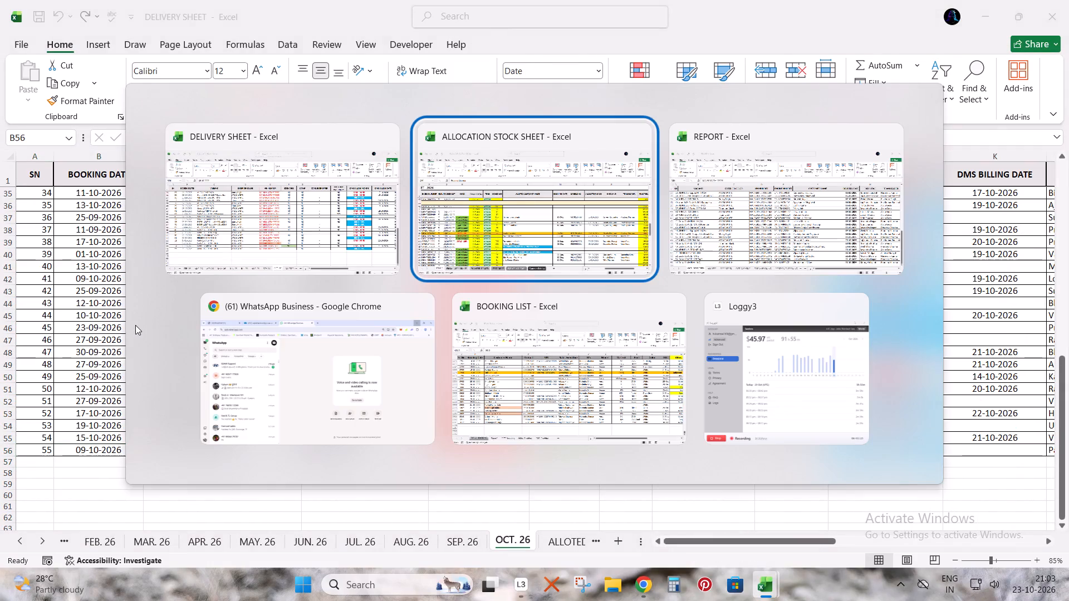
{"action": "key", "text": "alt+Tab"}
{"action": "key", "text": "ctrl+Down"}
{"action": "key", "text": "ctrl+c"}
{"action": "key", "text": "alt+Tab"}
{"action": "key", "text": "Right"}
{"action": "key", "text": "ctrl+f"}
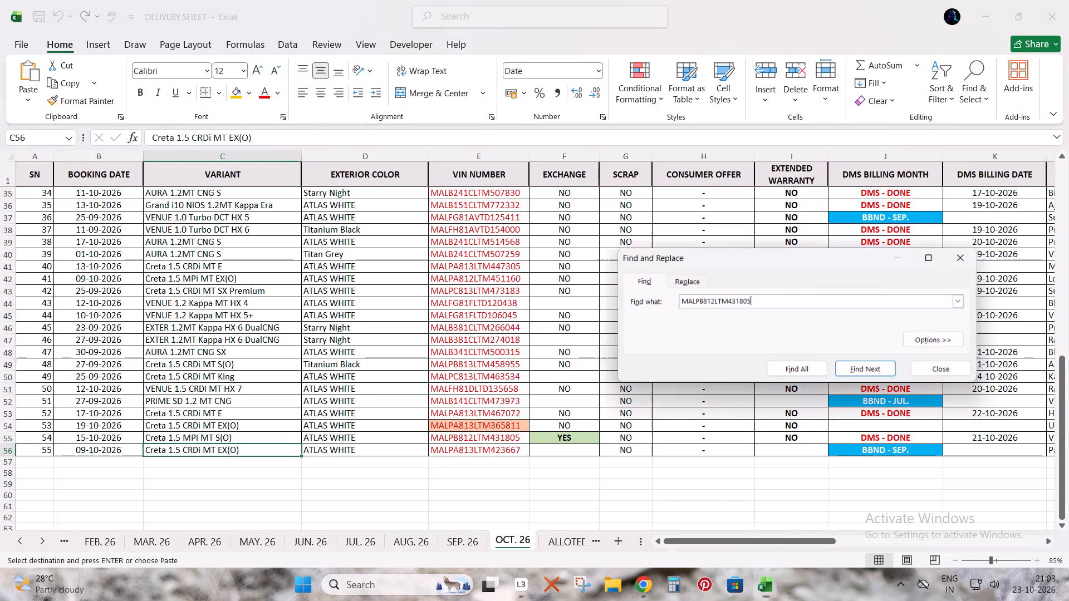
{"action": "key", "text": "ctrl+v"}
{"action": "key", "text": "Return"}
{"action": "key", "text": "Escape"}
Copy the new Creta row 56 from DELIVERY SHEET into the first empty row of REPORT's OCT. DELIVERED sheet.
{"action": "key", "text": "shift+space"}
{"action": "key", "text": "Down"}
{"action": "key", "text": "shift+space"}
{"action": "key", "text": "ctrl+c"}
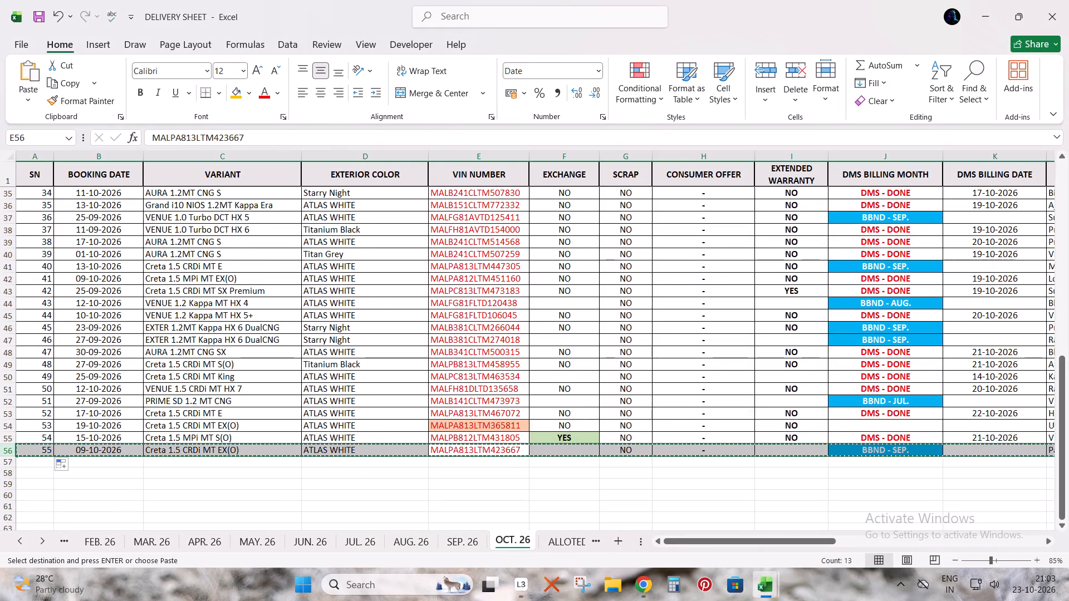
{"action": "key", "text": "alt+Tab"}
{"action": "key", "text": "ctrl+Left"}
{"action": "key", "text": "Down"}
{"action": "key", "text": "ctrl+v"}
Delete the extra 09-10-2026 booking date cell B56 under Variant, shifting the rest of the pasted row left.
{"action": "key", "text": "Right"}
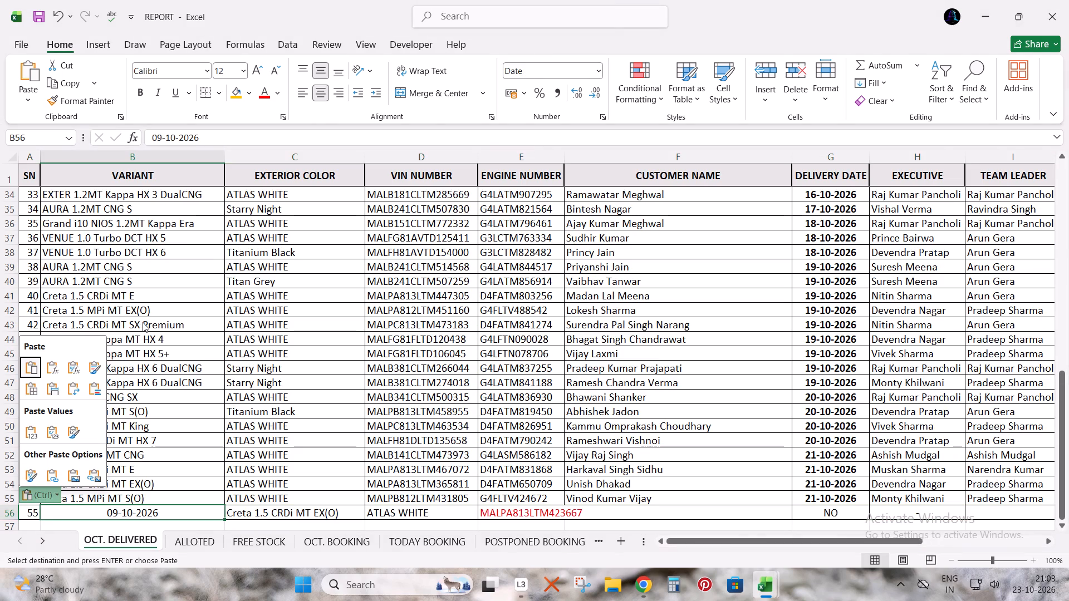
{"action": "key", "text": "Escape"}
{"action": "key", "text": "ctrl+minus"}
{"action": "key", "text": "Escape"}
{"action": "key", "text": "Escape"}
{"action": "key", "text": "Escape"}
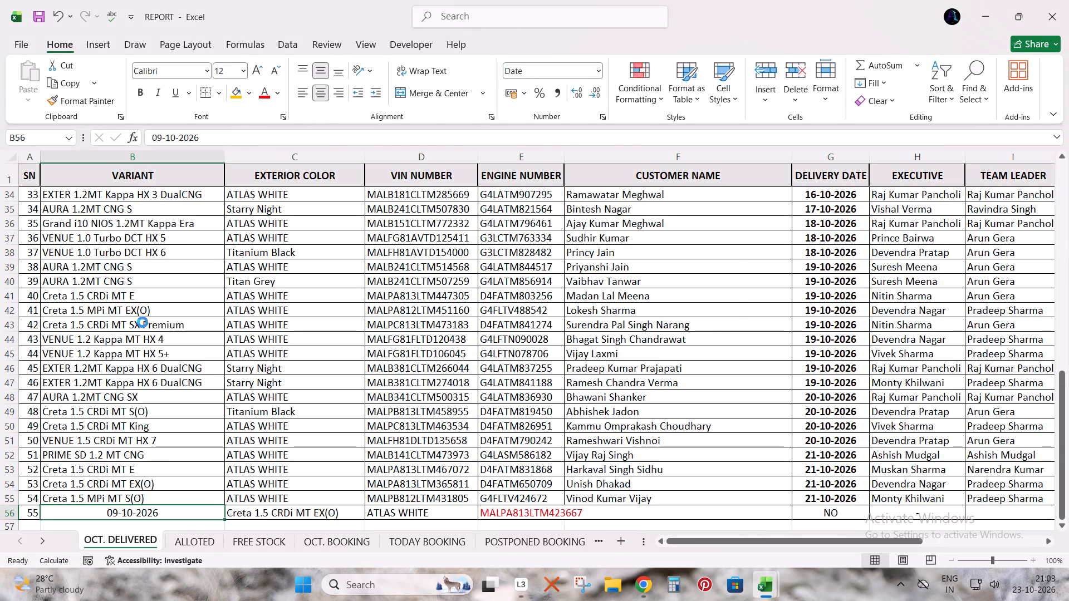
{"action": "key", "text": "ctrl+minus"}
{"action": "key", "text": "Return"}
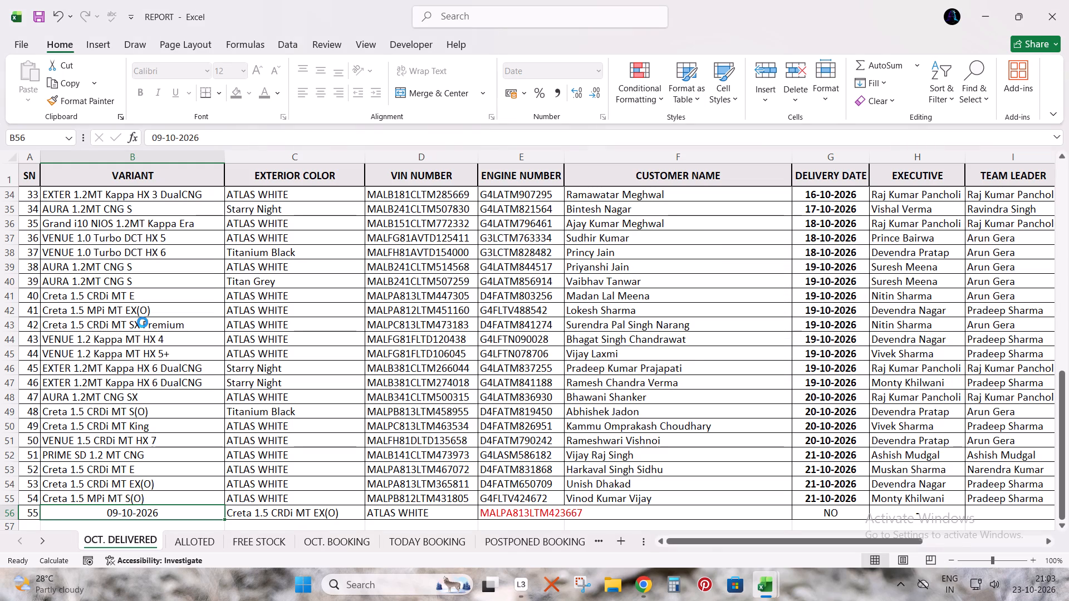
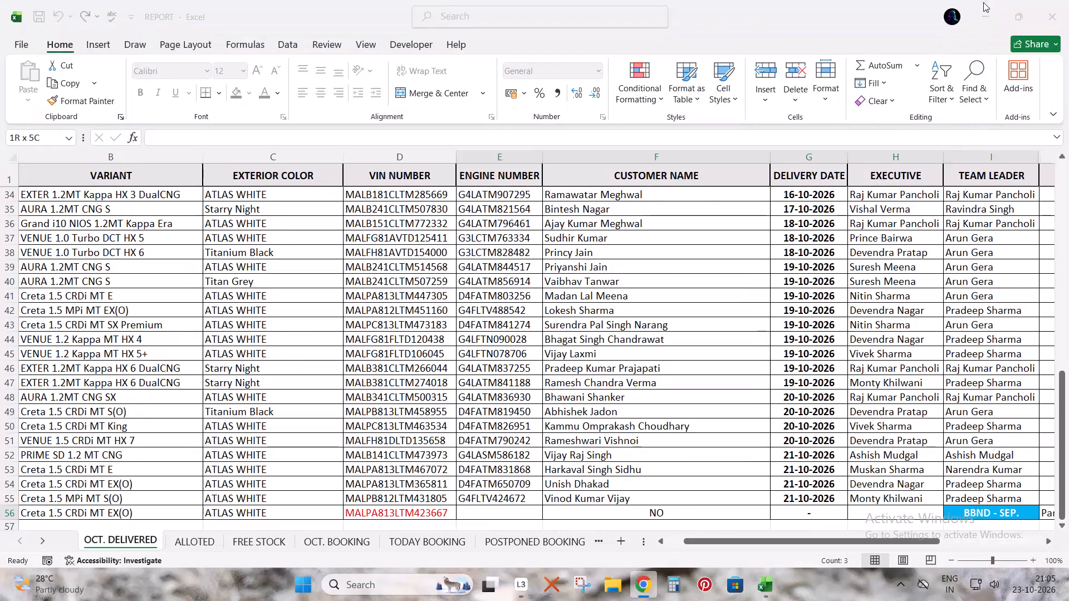
Delete the stray mobile number cell G56 under Delivery Date, shifting the rest of row 56 left.
{"action": "scroll", "coordinate": [719, 456], "scroll_direction": "down", "scroll_amount": 3}
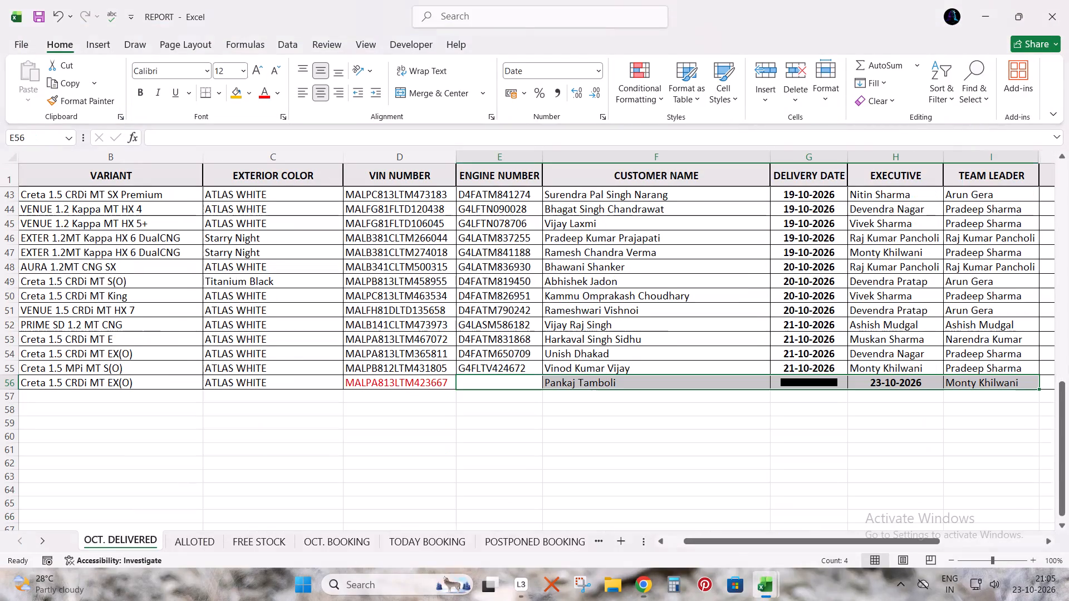
{"action": "key", "text": "Right"}
{"action": "key", "text": "Right"}
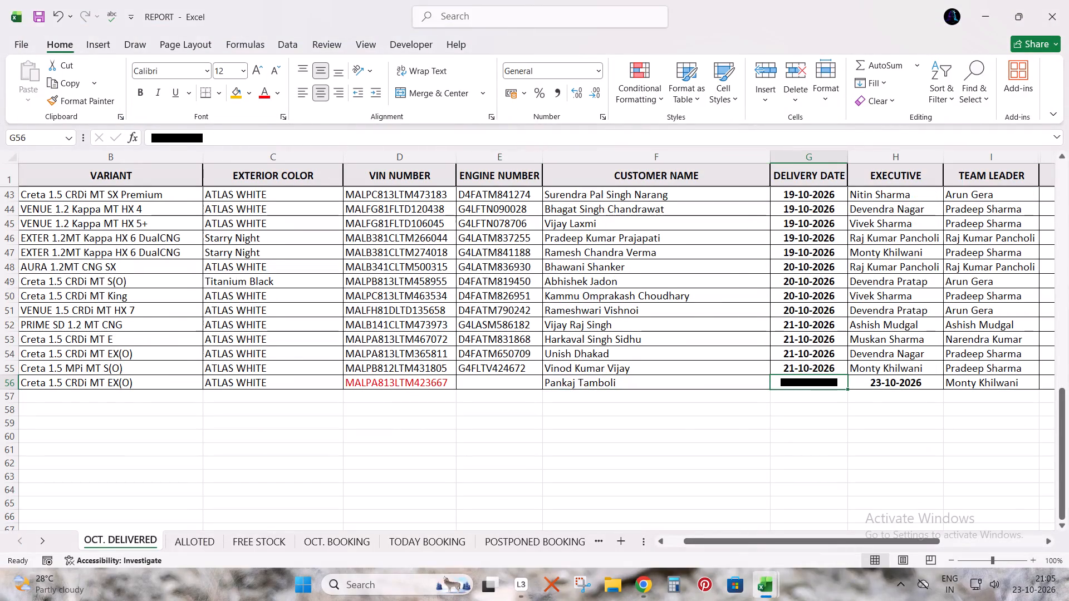
{"action": "key", "text": "ctrl+minus"}
{"action": "key", "text": "Return"}
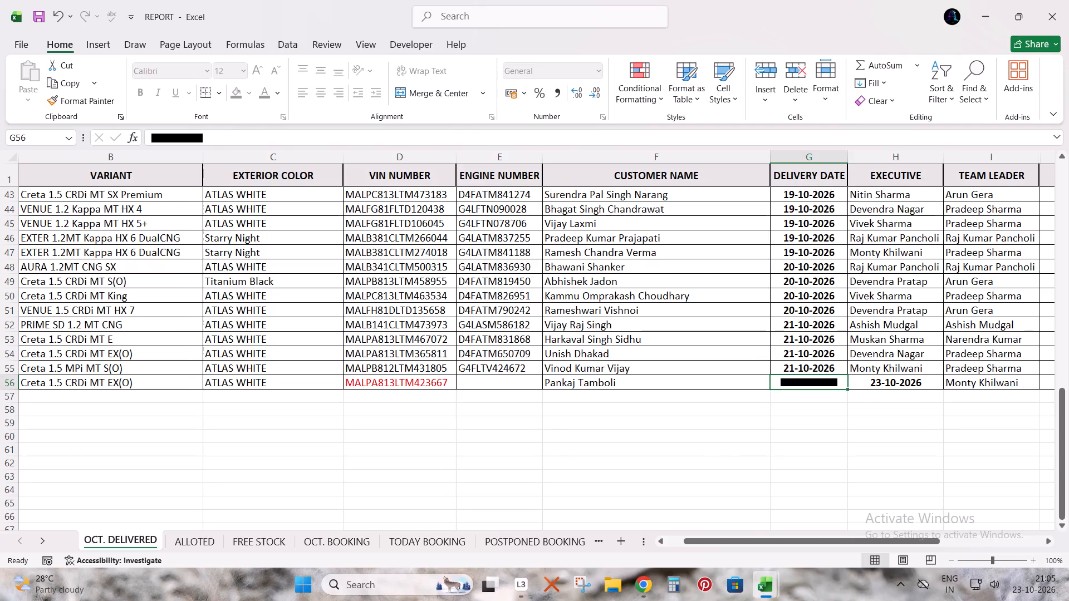
Delete the surplus pasted cells K56 to N56, starting under BND, shifting the remaining cells left.
{"action": "key", "text": "Right"}
{"action": "key", "text": "Right"}
{"action": "key", "text": "Right"}
{"action": "key", "text": "shift+Right"}
{"action": "key", "text": "shift+Right"}
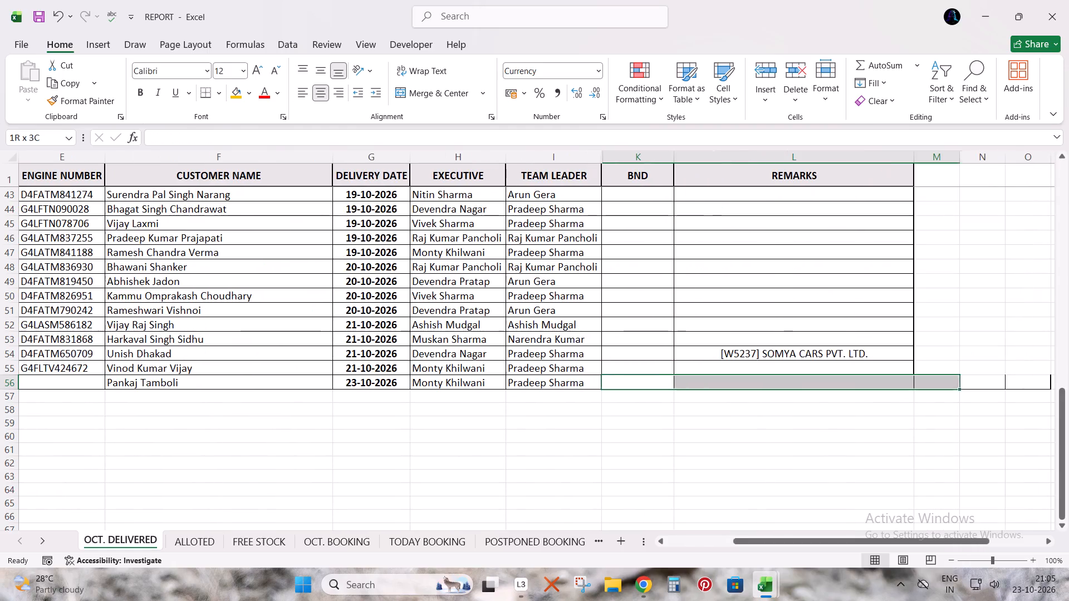
{"action": "key", "text": "shift+Right"}
{"action": "key", "text": "ctrl+minus"}
{"action": "key", "text": "Return"}
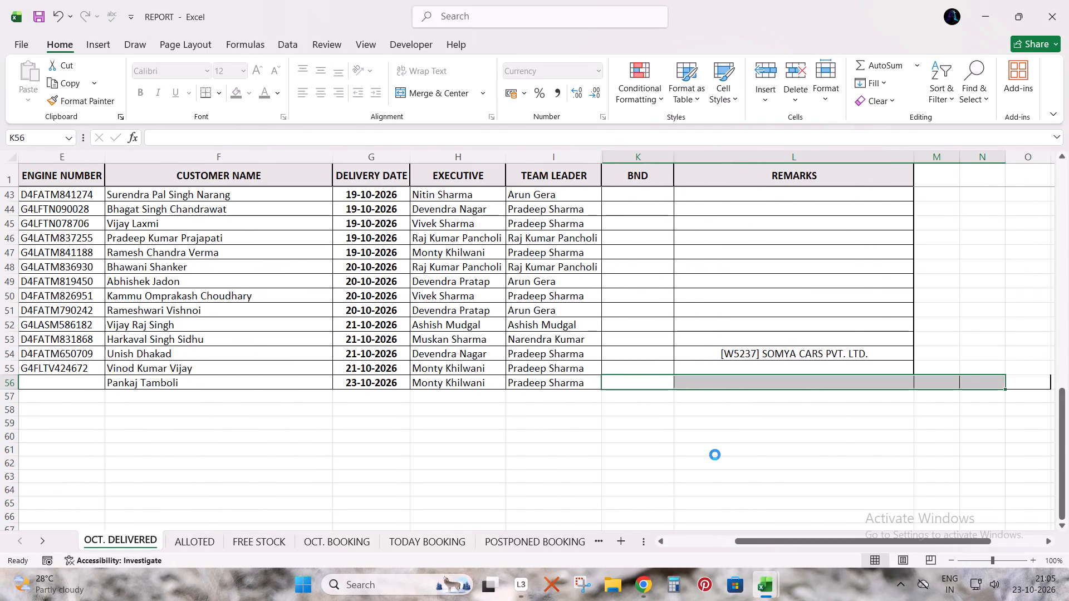
Copy the allotted Creta's engine number from cell F80 of ALLOCATION STOCK SHEET's STOCK sheet into cell E56 of REPORT's OCT. DELIVERED sheet.
{"action": "key", "text": "Left"}
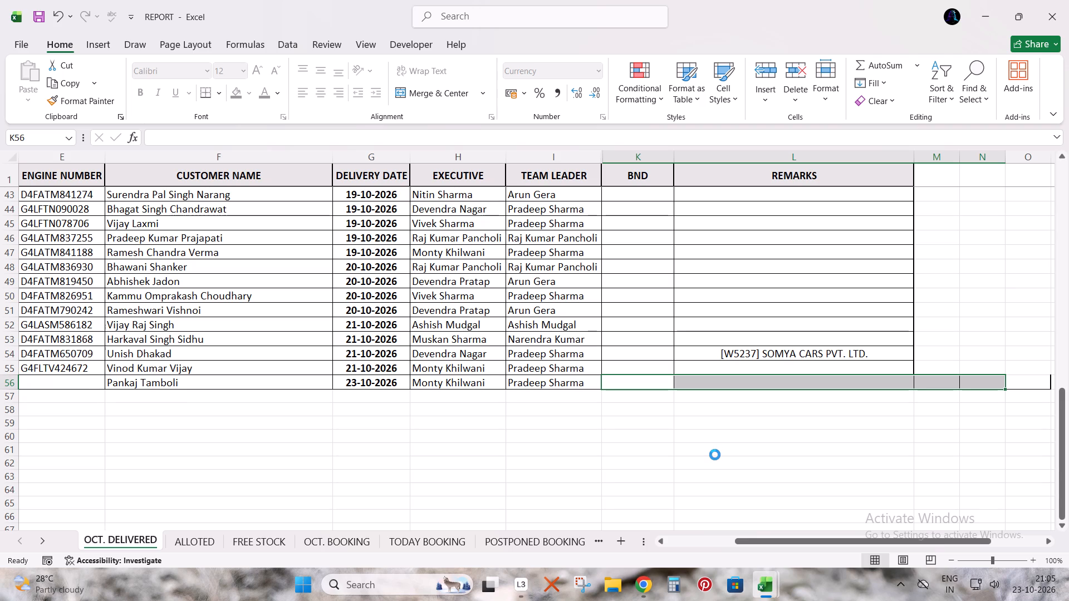
{"action": "key", "text": "Left"}
{"action": "key", "text": "Left"}
{"action": "key", "text": "ctrl+Left"}
{"action": "key", "text": "ctrl+Left"}
{"action": "key", "text": "ctrl+Left"}
{"action": "key", "text": "ctrl+Left"}
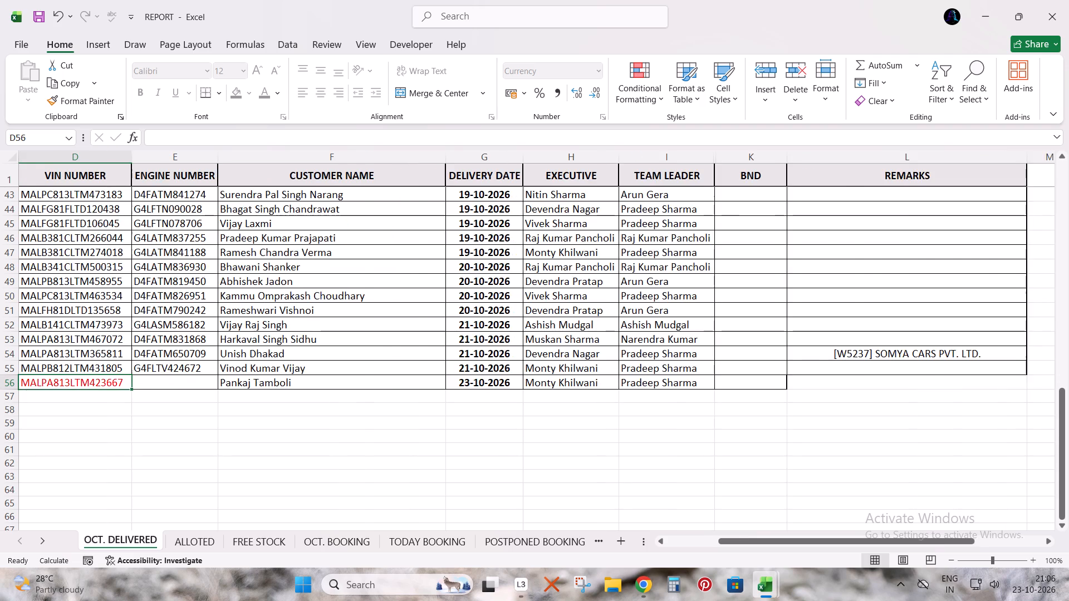
{"action": "key", "text": "alt+Tab"}
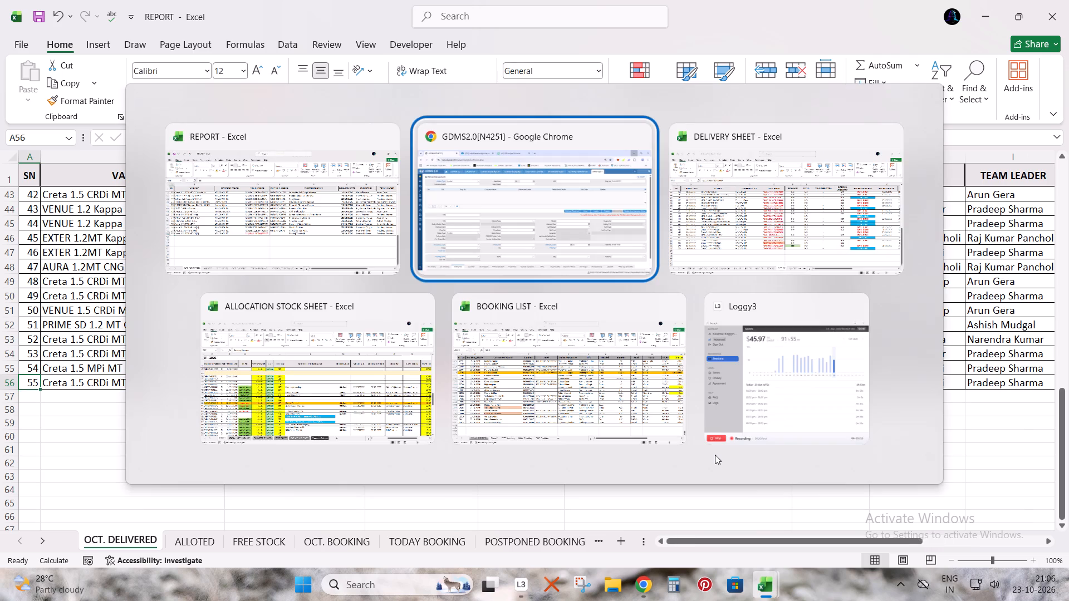
{"action": "key", "text": "alt+Tab"}
{"action": "key", "text": "alt+Tab"}
{"action": "key", "text": "Right"}
{"action": "key", "text": "Right"}
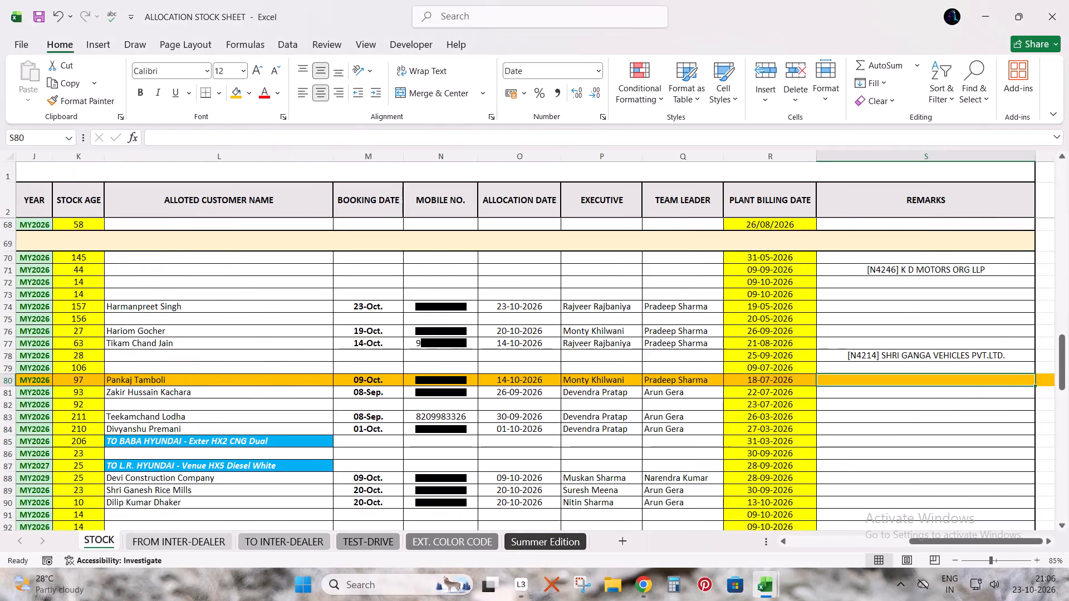
{"action": "key", "text": "ctrl+Left"}
{"action": "key", "text": "ctrl+Left"}
{"action": "key", "text": "ctrl+Left"}
{"action": "key", "text": "Right"}
{"action": "key", "text": "Right"}
{"action": "key", "text": "Right"}
{"action": "key", "text": "Right"}
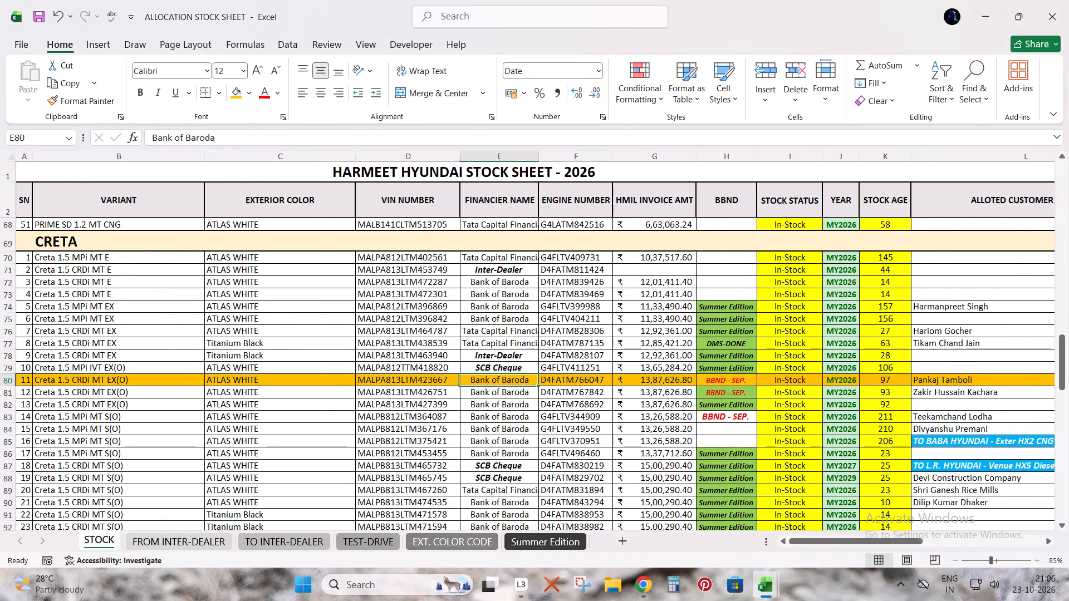
{"action": "key", "text": "Right"}
{"action": "key", "text": "ctrl+c"}
{"action": "key", "text": "alt+Tab"}
{"action": "key", "text": "Right"}
{"action": "key", "text": "Right"}
{"action": "key", "text": "Right"}
{"action": "key", "text": "Right"}
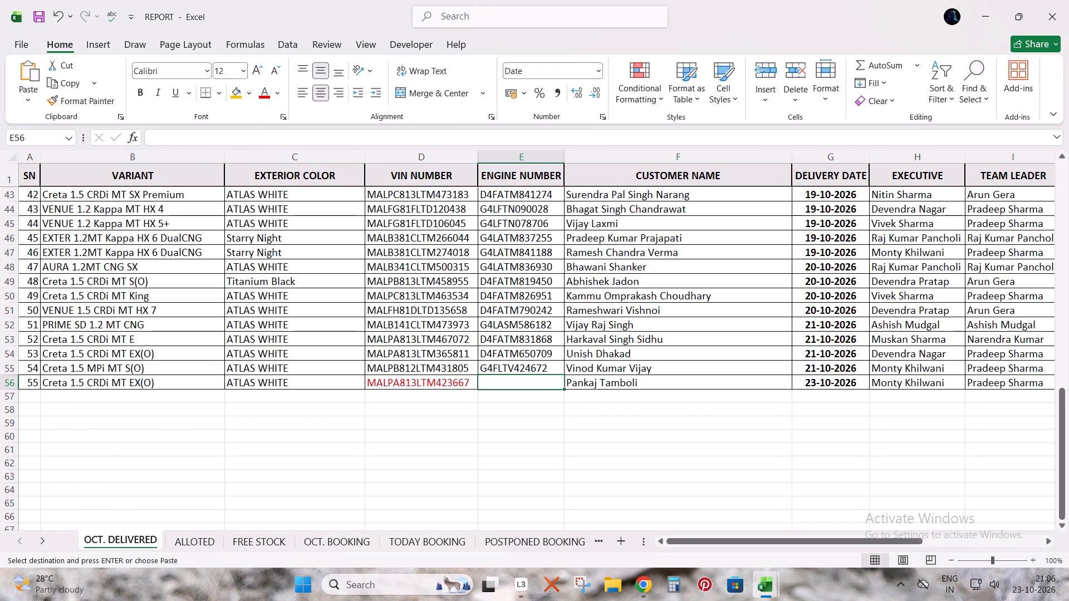
{"action": "key", "text": "ctrl+v"}
Apply row 55's formatting to the new Creta row 56 with Format Painter.
{"action": "key", "text": "Up"}
{"action": "key", "text": "shift+space"}
{"action": "scroll", "coordinate": [749, 450], "scroll_direction": "up", "scroll_amount": 1}
{"action": "left_click", "coordinate": [104, 107]}
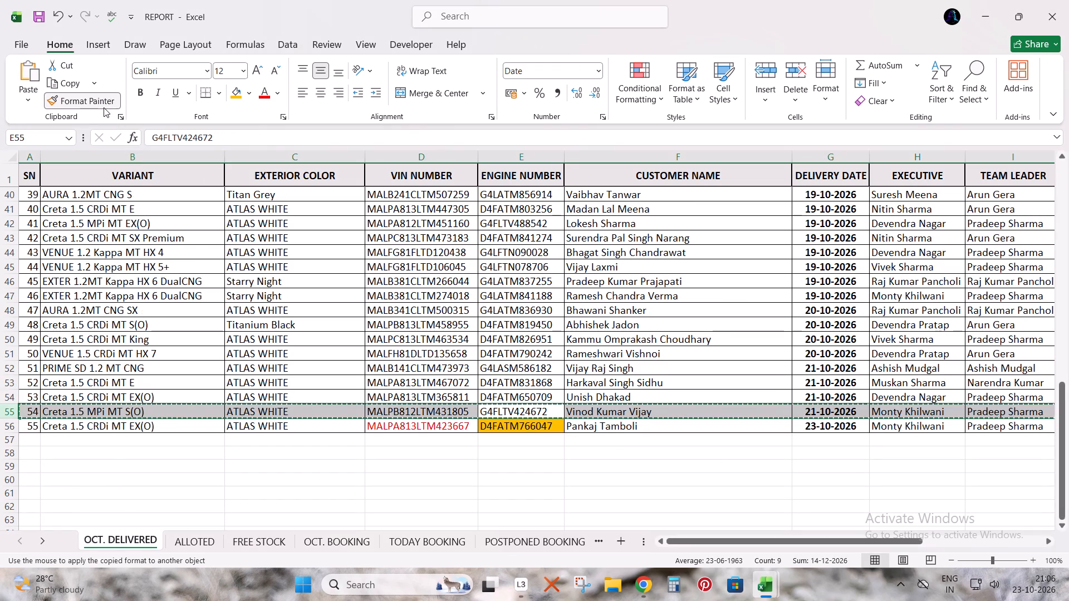
{"action": "key", "text": "ctrl+shift+Down"}
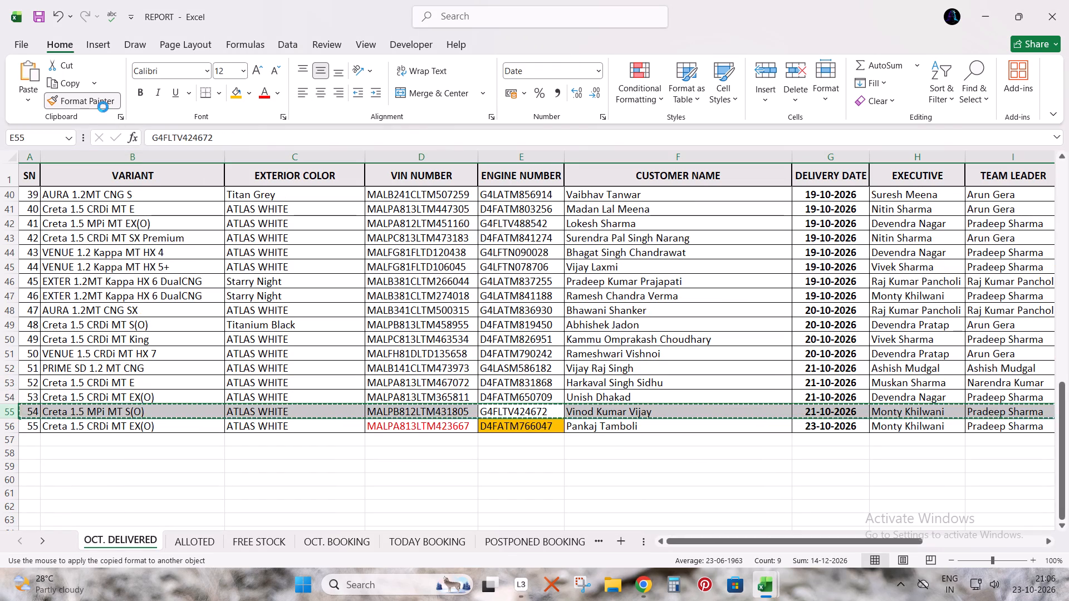
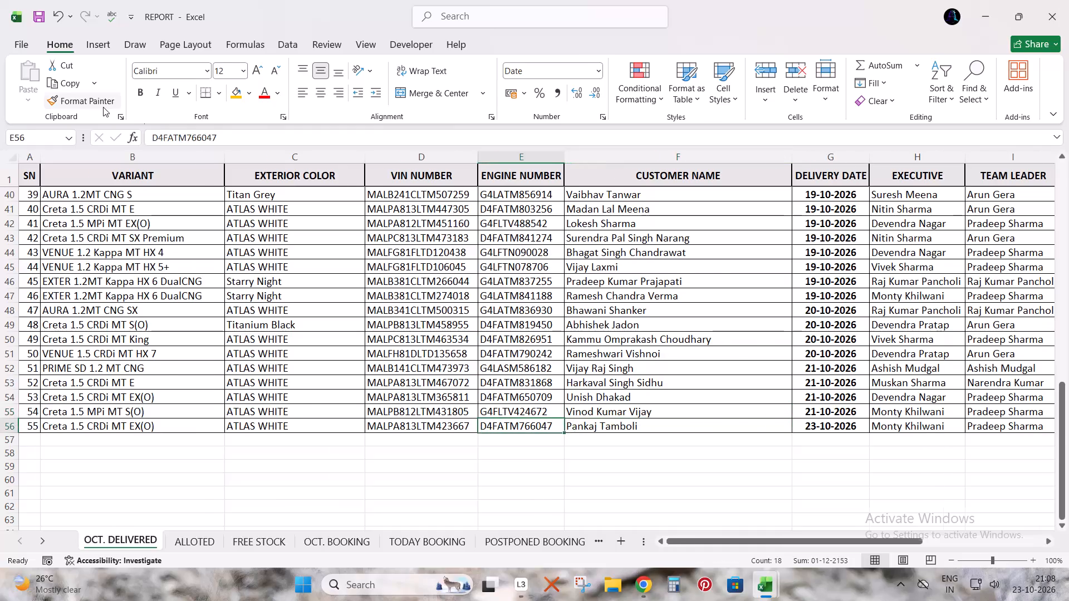
Save the REPORT workbook with the completed Creta delivery row and close it.
{"action": "key", "text": "Right"}
{"action": "key", "text": "Right"}
{"action": "key", "text": "Right"}
{"action": "key", "text": "ctrl+Left"}
{"action": "key", "text": "ctrl+Left"}
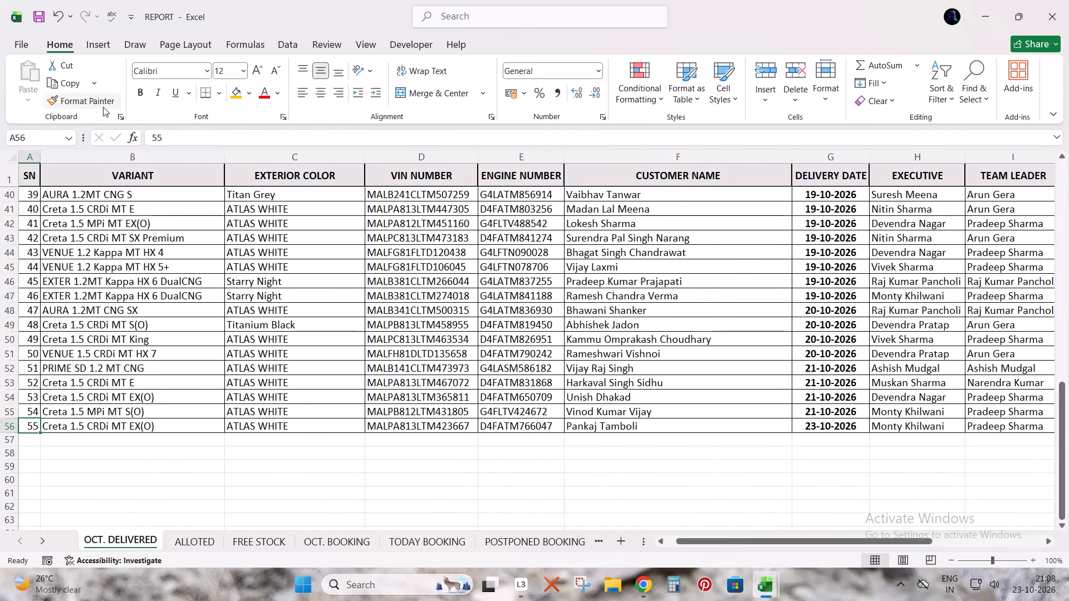
{"action": "key", "text": "ctrl+Left"}
{"action": "key", "text": "ctrl+Left"}
{"action": "key", "text": "ctrl+s"}
{"action": "left_click", "coordinate": [1068, 0]}
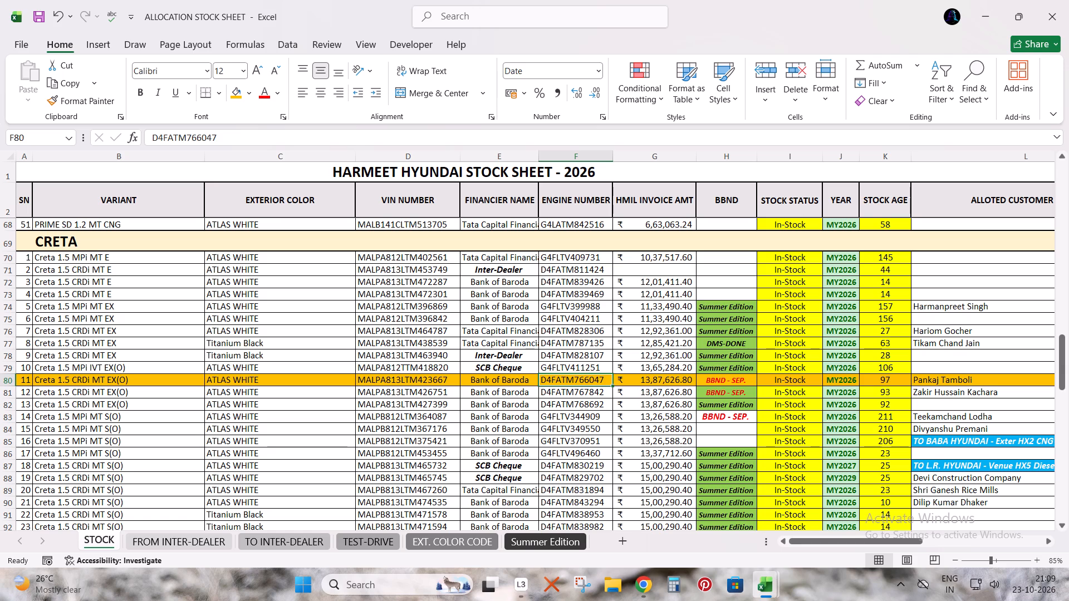
Find the VIN from STOCK cell D80 in BOOKING LIST's TOTAL BOOKING sheet and clear that booking's DOD and Allocation, cells L2754 and M2754.
{"action": "key", "text": "Left"}
{"action": "key", "text": "Left"}
{"action": "key", "text": "ctrl+c"}
{"action": "key", "text": "alt+Tab"}
{"action": "key", "text": "alt+Tab"}
{"action": "key", "text": "alt+Tab"}
{"action": "key", "text": "Right"}
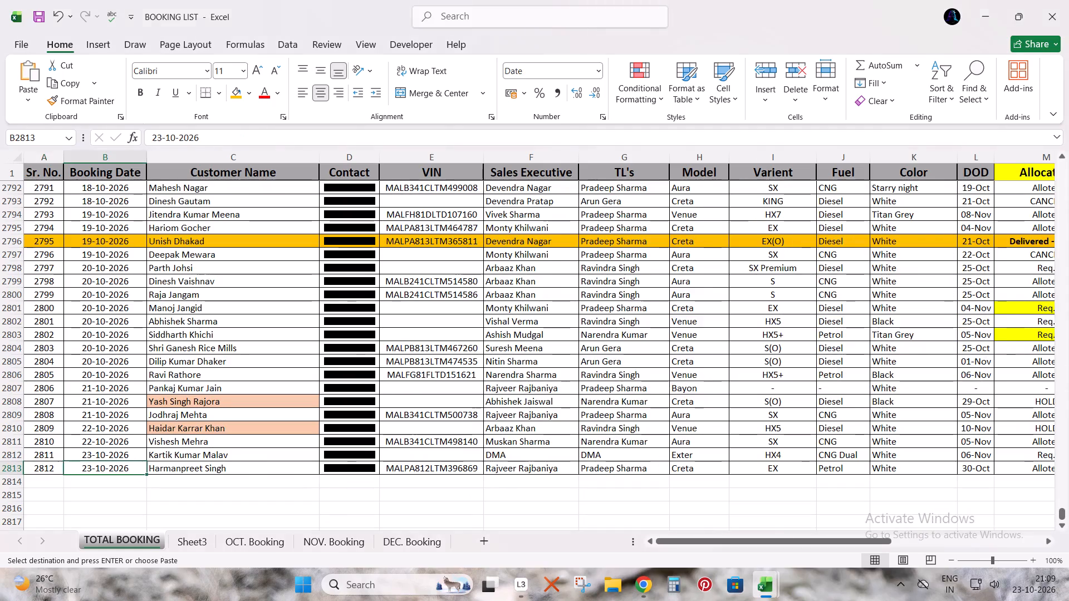
{"action": "key", "text": "ctrl+f"}
{"action": "key", "text": "ctrl+v"}
{"action": "key", "text": "Return"}
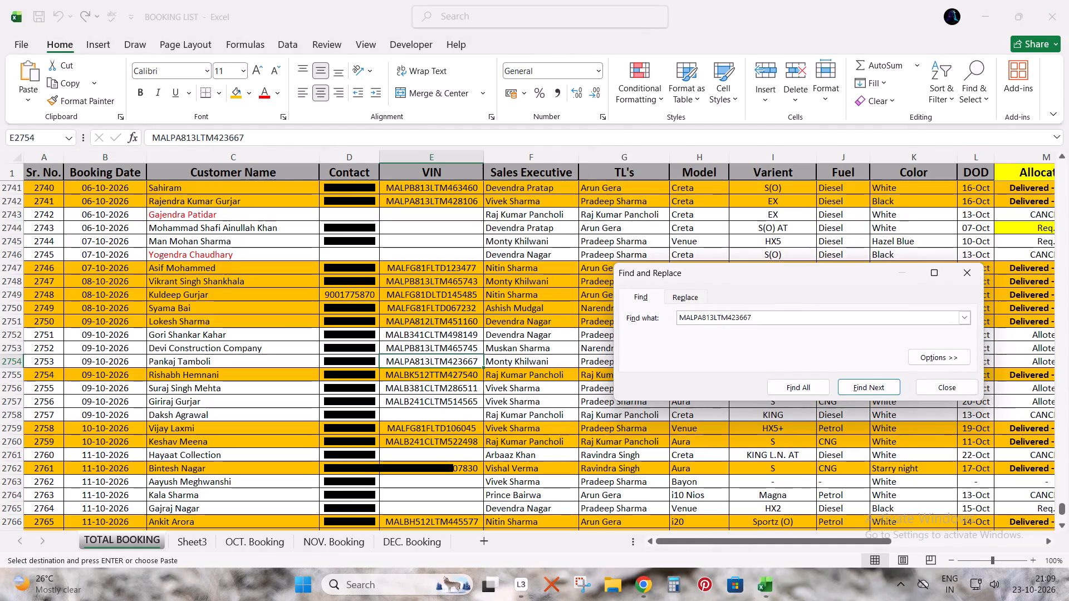
{"action": "key", "text": "Escape"}
{"action": "key", "text": "ctrl+Right"}
{"action": "key", "text": "Left"}
{"action": "key", "text": "shift+Right"}
{"action": "key", "text": "shift+Delete"}
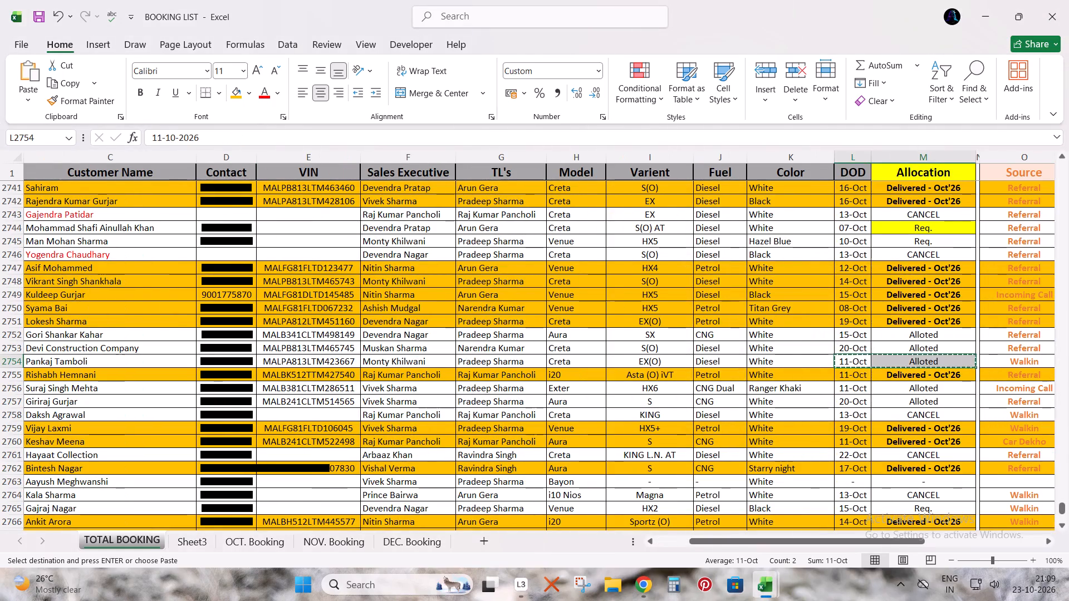
{"action": "key", "text": "Down"}
{"action": "key", "text": "Up"}
{"action": "key", "text": "shift+Right"}
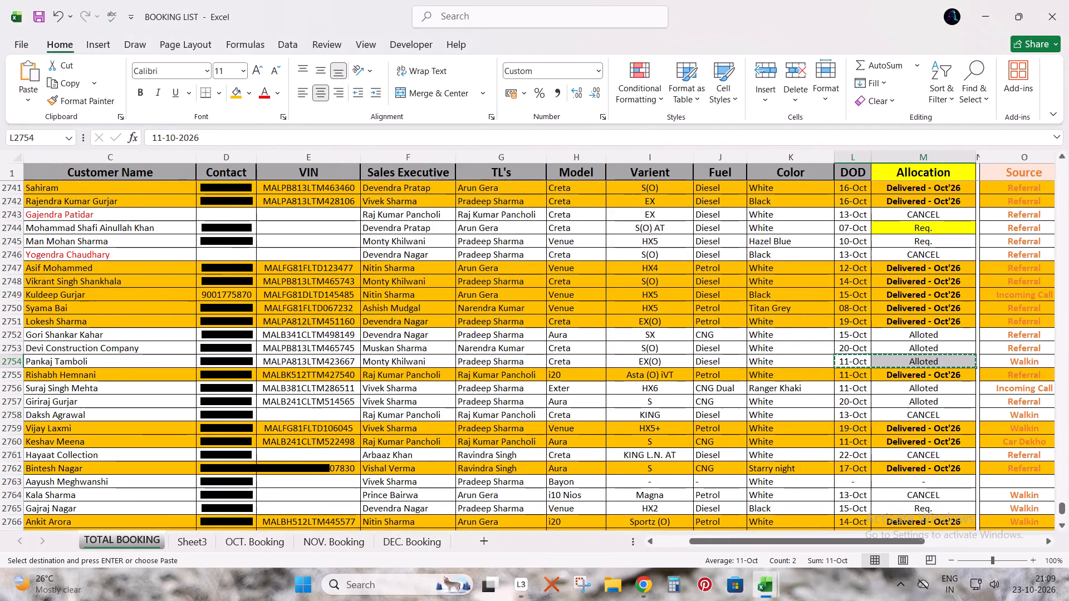
{"action": "key", "text": "shift+Delete"}
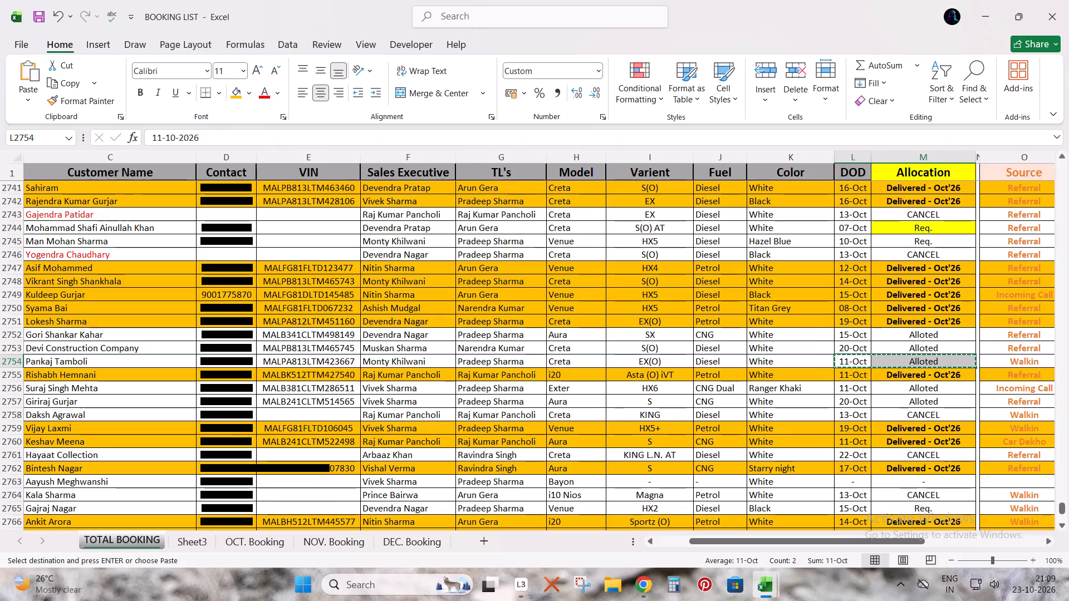
{"action": "key", "text": "Delete"}
Copy the DOD and Allocation cells from row 2755 into row 2754, marking the Creta booking Delivered - Oct'26.
{"action": "key", "text": "Down"}
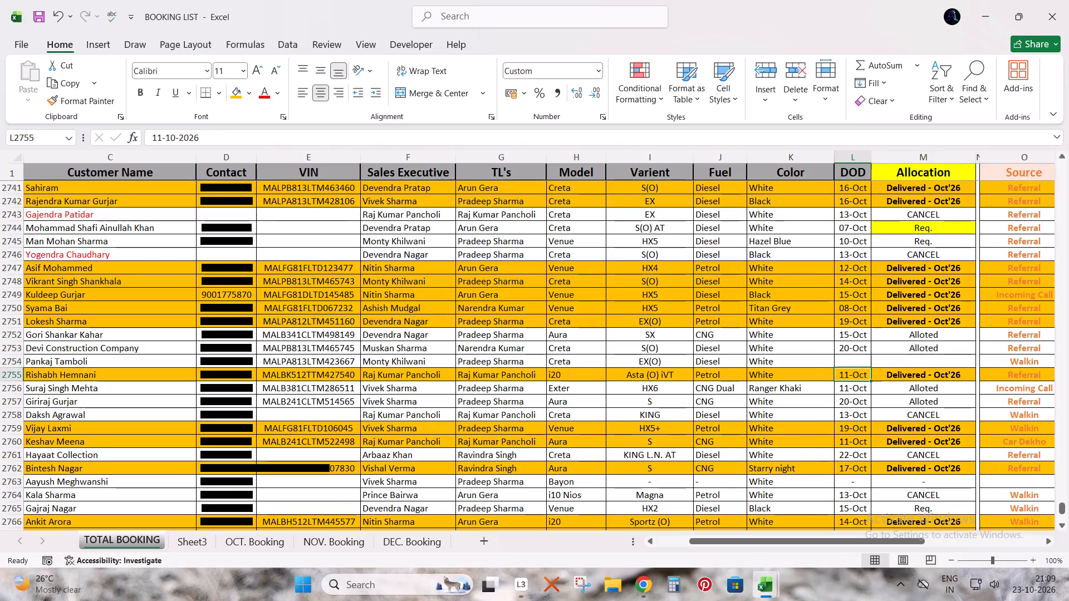
{"action": "key", "text": "shift+Right"}
{"action": "key", "text": "ctrl+c"}
{"action": "key", "text": "Up"}
{"action": "key", "text": "ctrl+v"}
{"action": "key", "text": "Escape"}
{"action": "key", "text": "Right"}
{"action": "key", "text": "Left"}
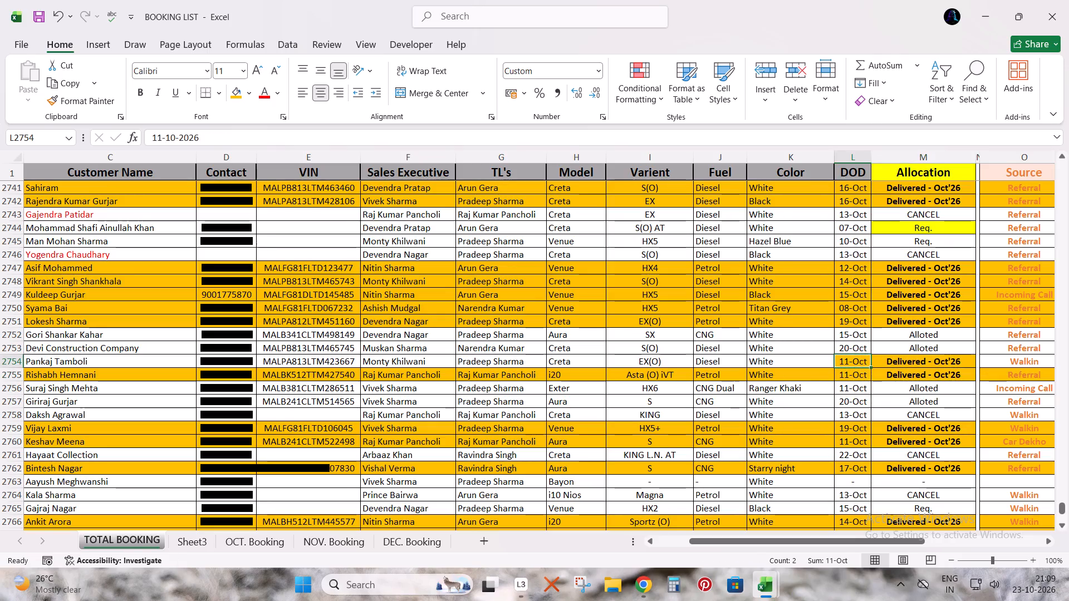
Set the Creta booking's DOD in cell L2754 to 23-10.
{"action": "type", "text": "23-10"}
{"action": "key", "text": "Return"}
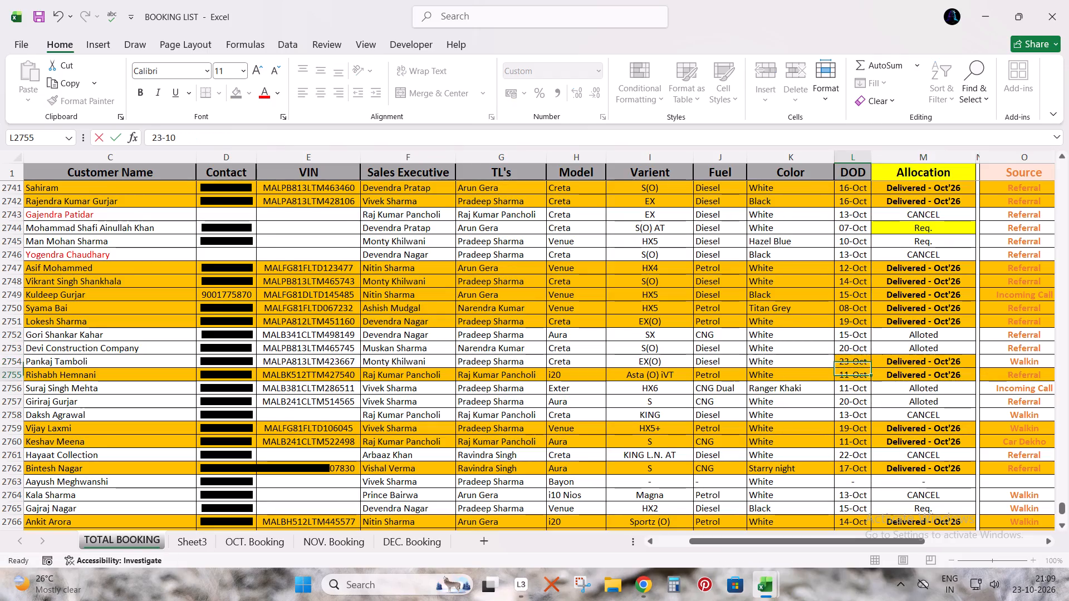
{"action": "key", "text": "Return"}
Apply row 2755's delivered-booking formatting to the whole Creta booking row 2754 with Format Painter.
{"action": "key", "text": "Up"}
{"action": "key", "text": "shift+space"}
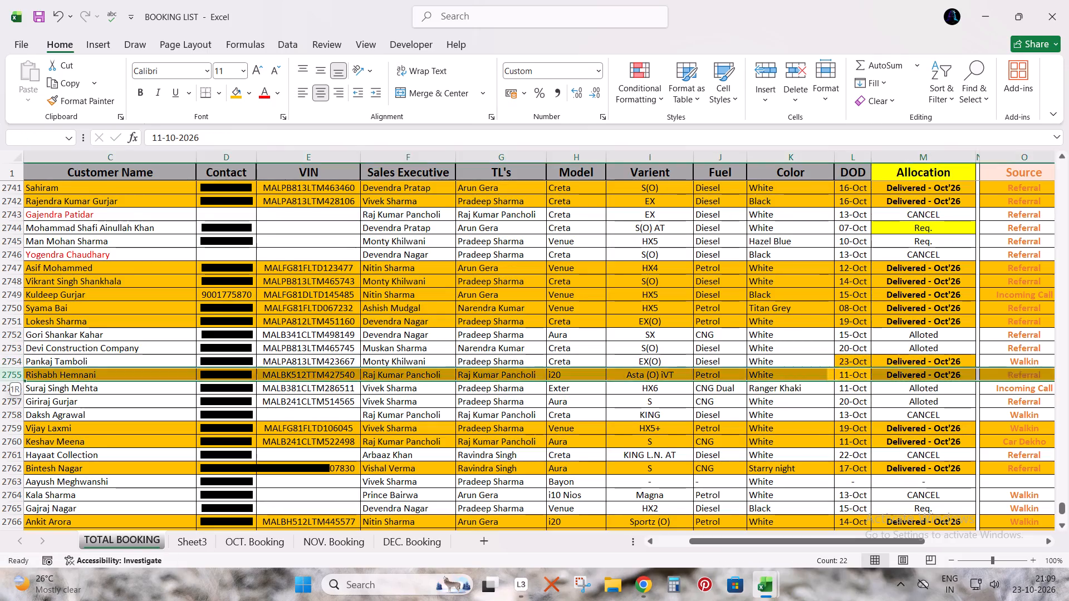
{"action": "left_click", "coordinate": [75, 97]}
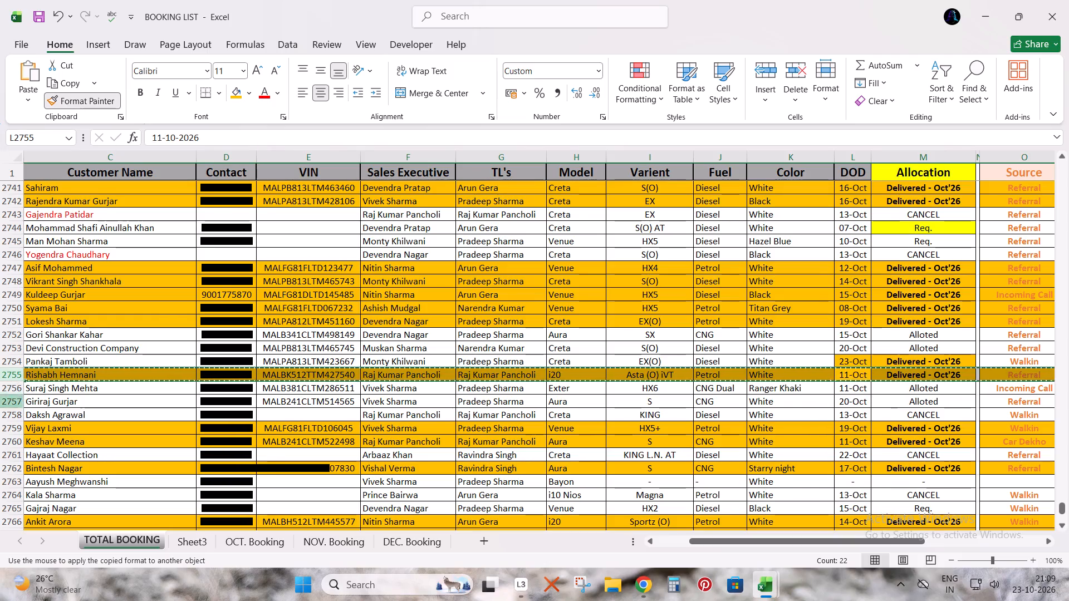
{"action": "left_click", "coordinate": [12, 363]}
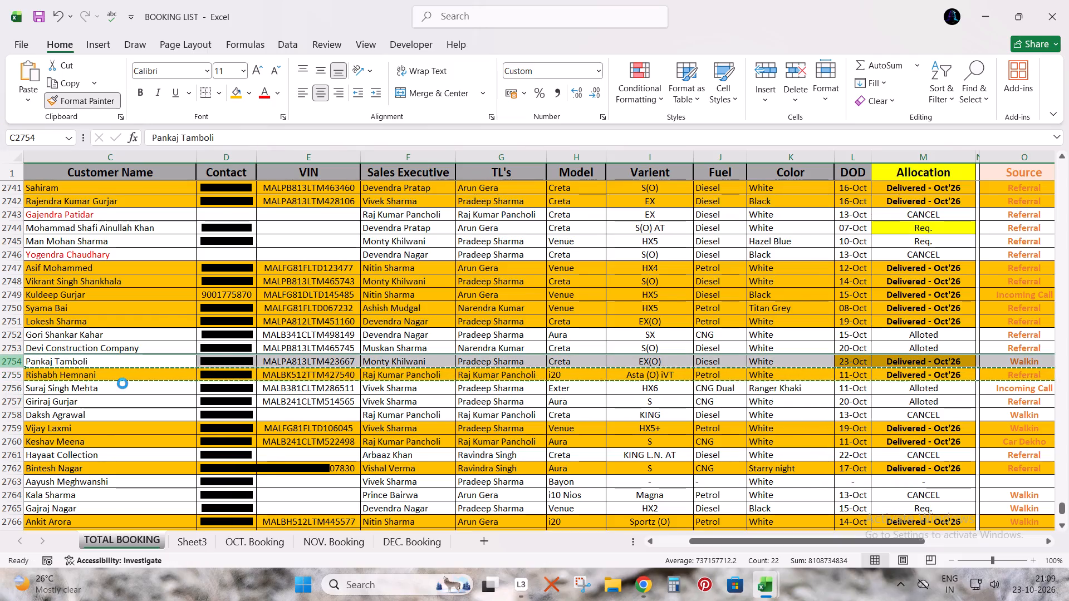
Return to the last booking row in TOTAL BOOKING and save the BOOKING LIST workbook.
{"action": "key", "text": "ctrl+Left"}
{"action": "key", "text": "ctrl+Down"}
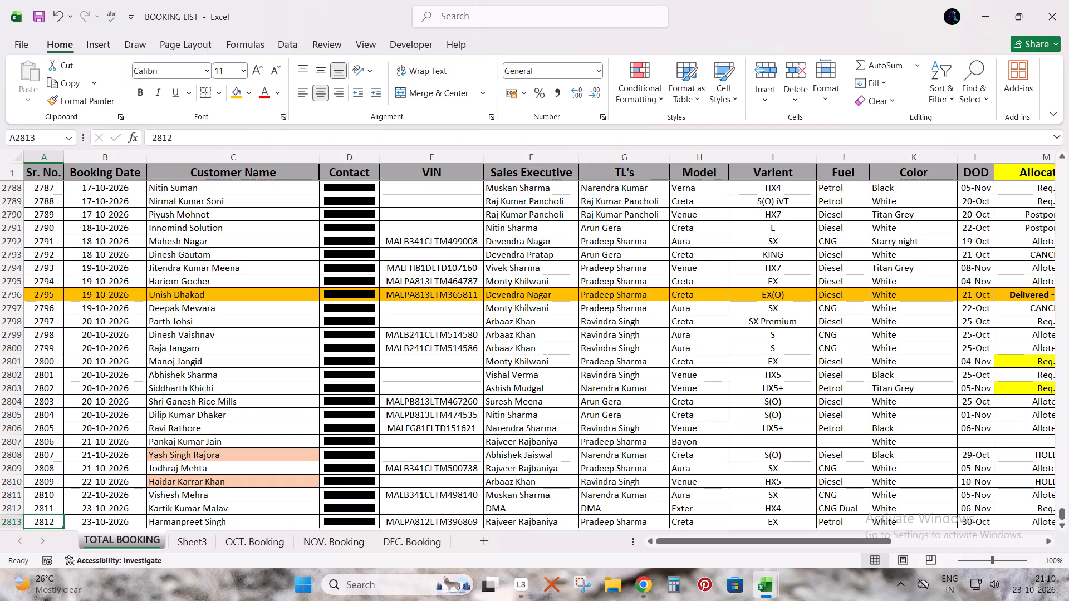
{"action": "key", "text": "ctrl+s"}
{"action": "scroll", "coordinate": [105, 467], "scroll_direction": "down", "scroll_amount": 1}
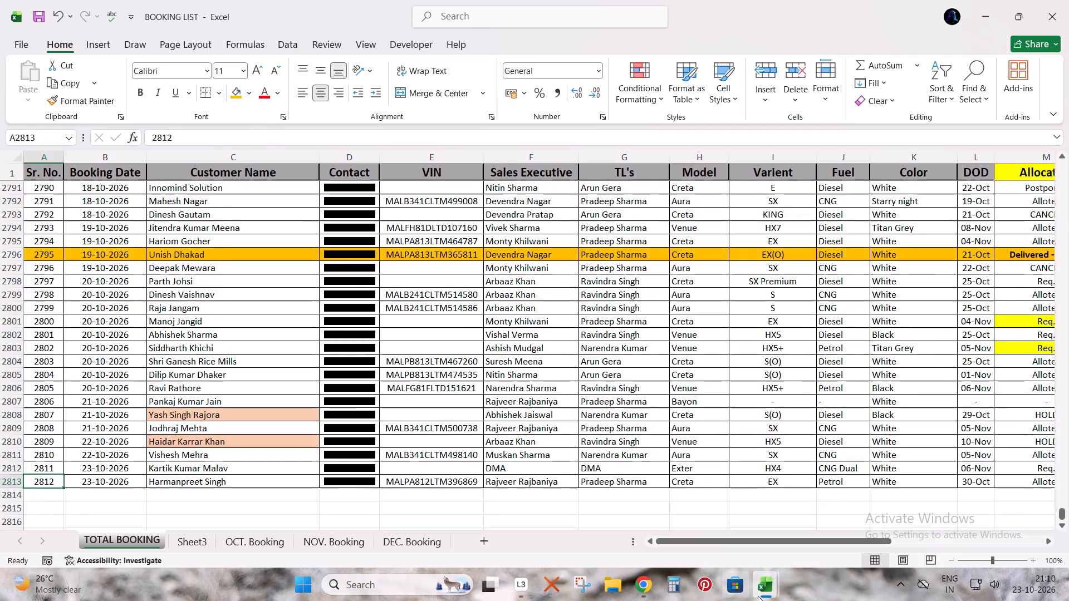
Switch to the DELIVERY SHEET workbook, save it and close it.
{"action": "left_click", "coordinate": [763, 594]}
{"action": "left_click", "coordinate": [915, 508]}
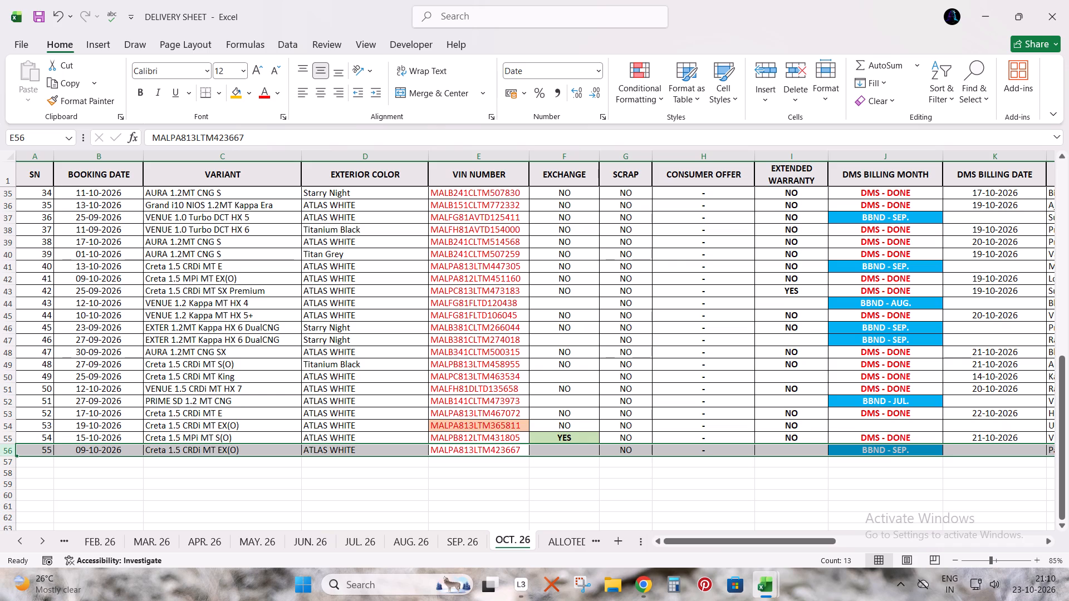
{"action": "left_click", "coordinate": [45, 13]}
{"action": "left_click", "coordinate": [1068, 0]}
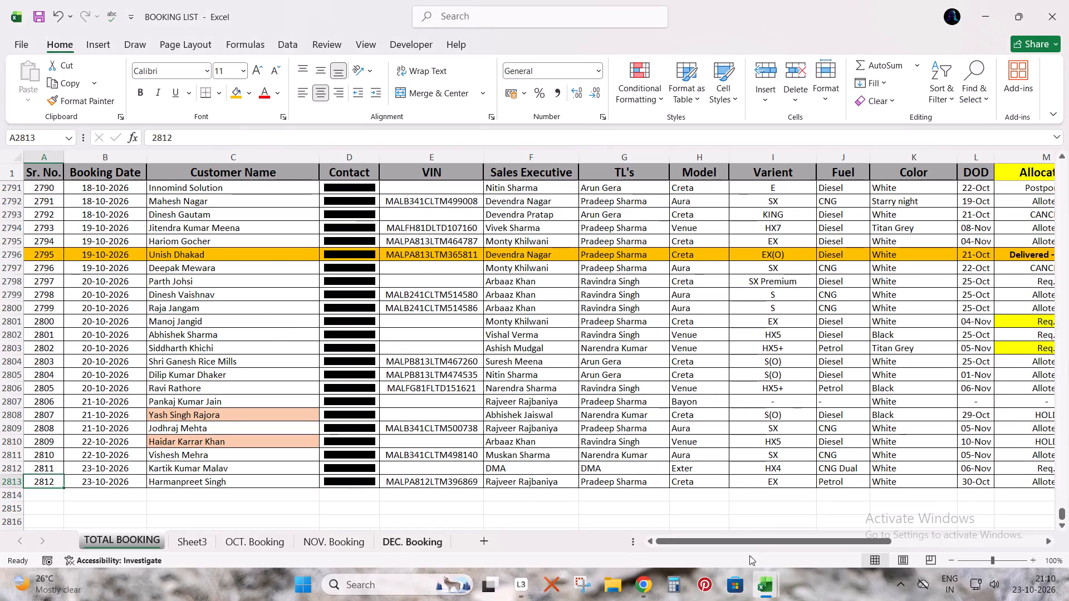
Look up the VIN from STOCK cell D80 in TOTAL BOOKING again to check the Creta's booking row against its delivery.
{"action": "left_click", "coordinate": [763, 584]}
{"action": "left_click", "coordinate": [680, 516]}
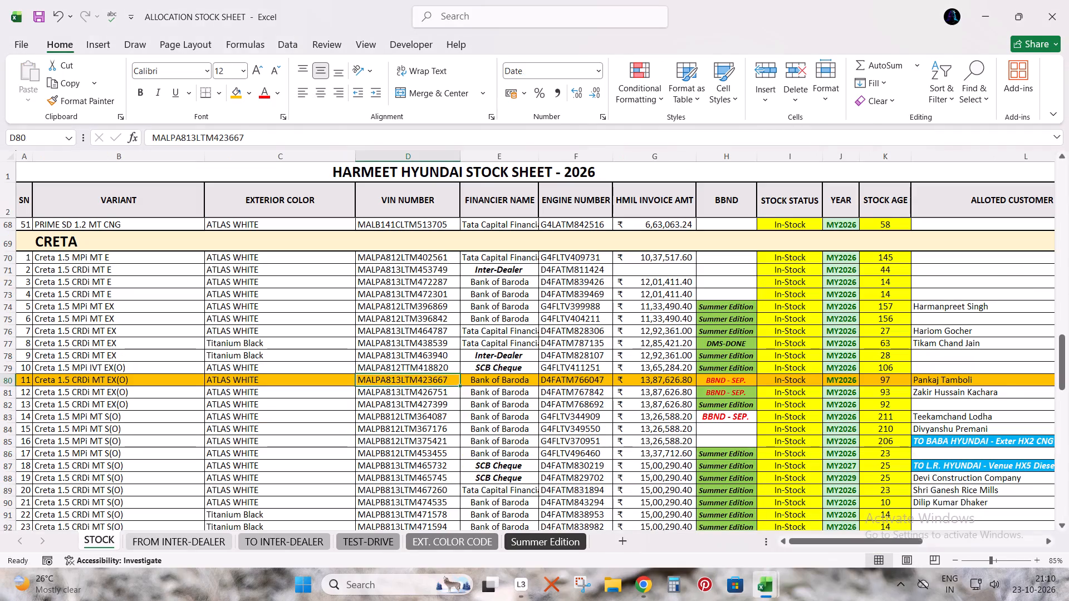
{"action": "key", "text": "ctrl+c"}
{"action": "key", "text": "alt+Tab"}
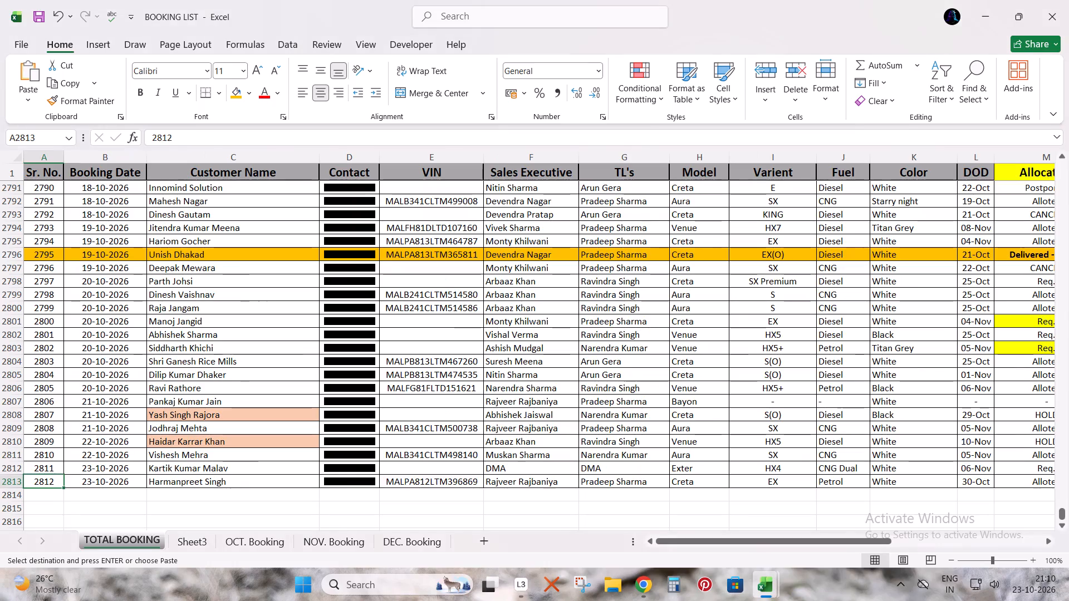
{"action": "key", "text": "Right"}
{"action": "key", "text": "ctrl+f"}
{"action": "key", "text": "v"}
{"action": "key", "text": "Escape"}
{"action": "key", "text": "ctrl+f"}
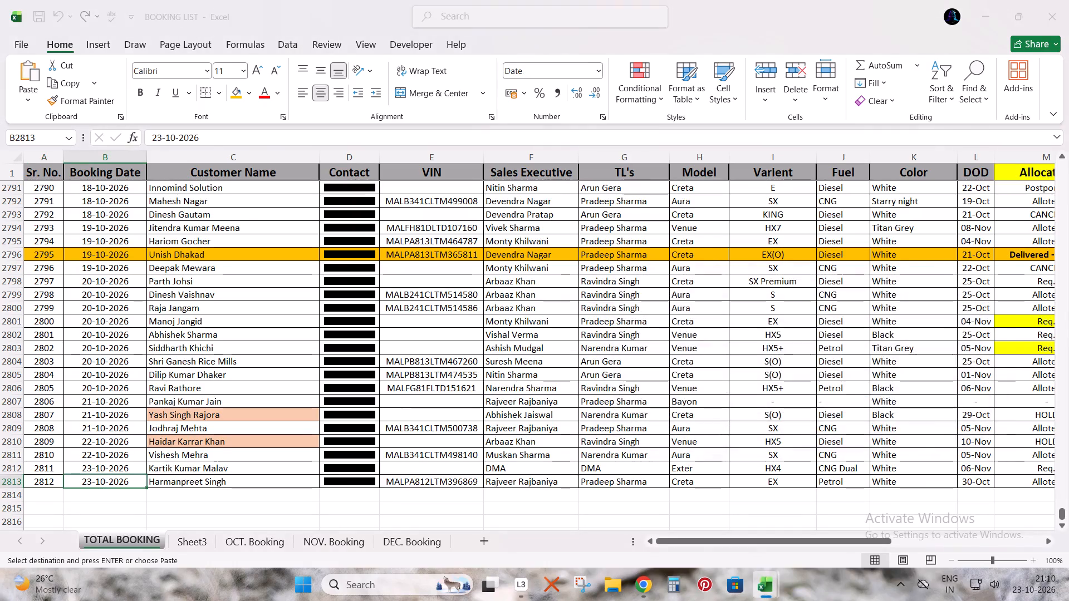
{"action": "key", "text": "ctrl+v"}
{"action": "key", "text": "Return"}
{"action": "key", "text": "Escape"}
{"action": "key", "text": "shift+space"}
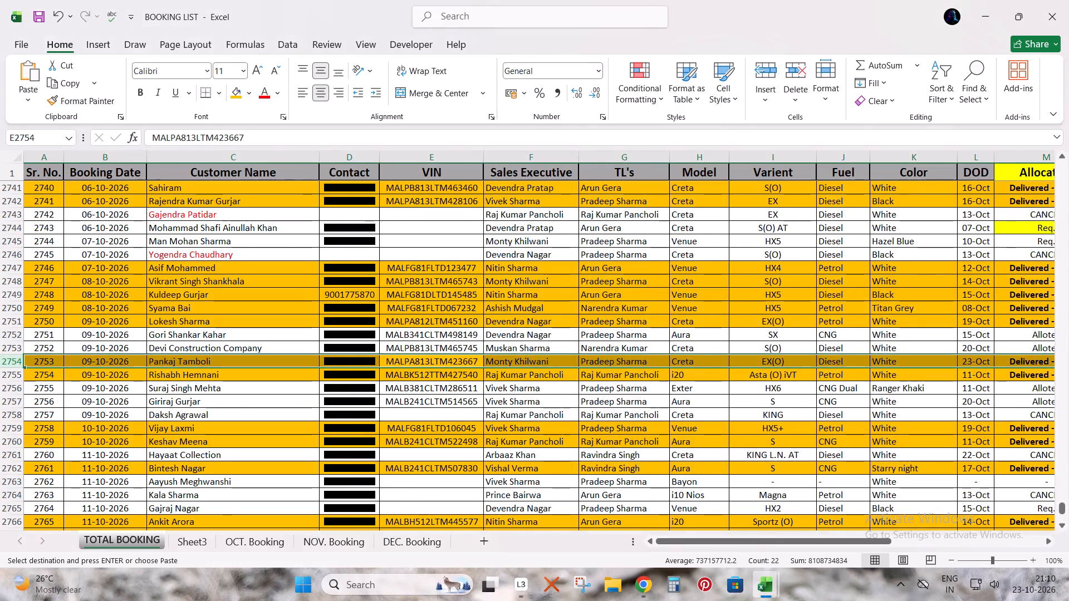
{"action": "key", "text": "ctrl+Left"}
{"action": "key", "text": "ctrl+Down"}
Delete the delivered Creta's entire row 80 from ALLOCATION STOCK SHEET's STOCK sheet.
{"action": "key", "text": "alt+Tab"}
{"action": "key", "text": "Escape"}
{"action": "key", "text": "shift+space"}
{"action": "key", "text": "ctrl+minus"}
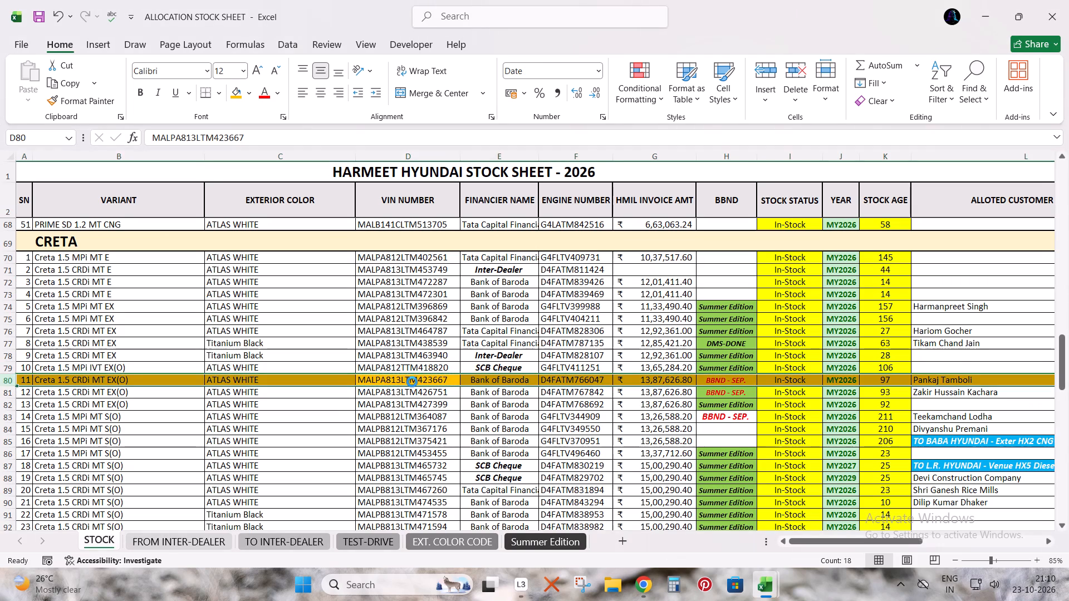
Switch to Chrome and reload the GDMS 2.0 page.
{"action": "left_click", "coordinate": [639, 588]}
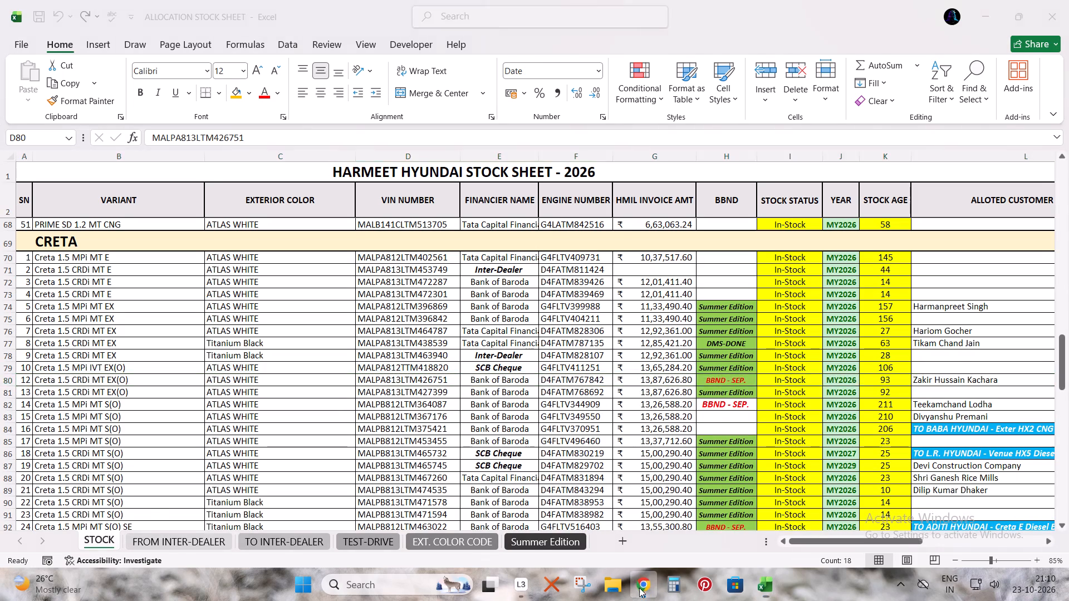
{"action": "left_click", "coordinate": [65, 47]}
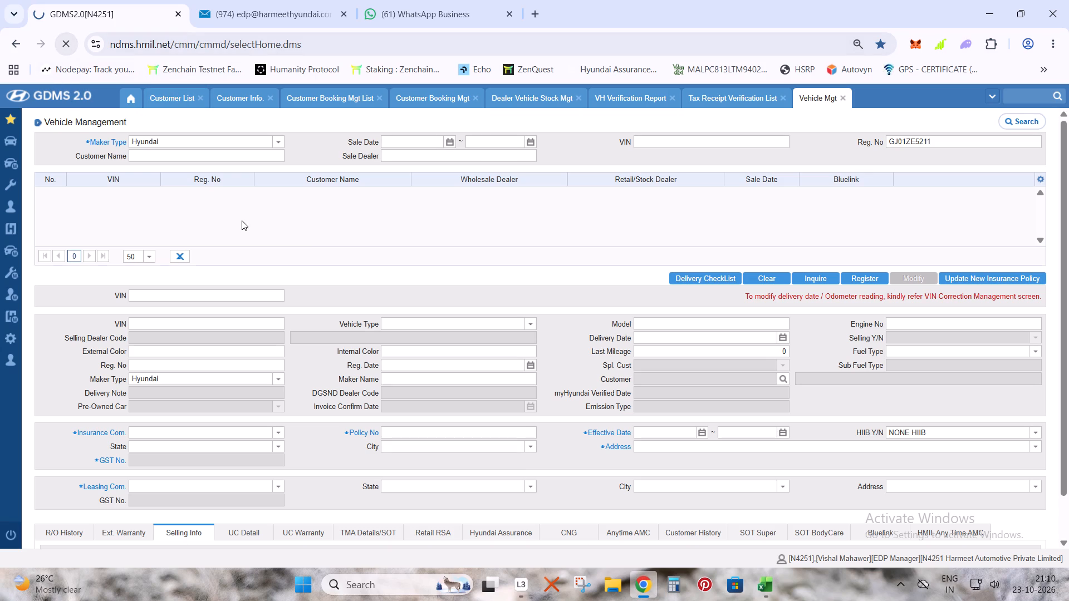
Open the ORDER SHEET workbook from the desktop.
{"action": "left_click", "coordinate": [1068, 600]}
{"action": "double_click", "coordinate": [126, 313]}
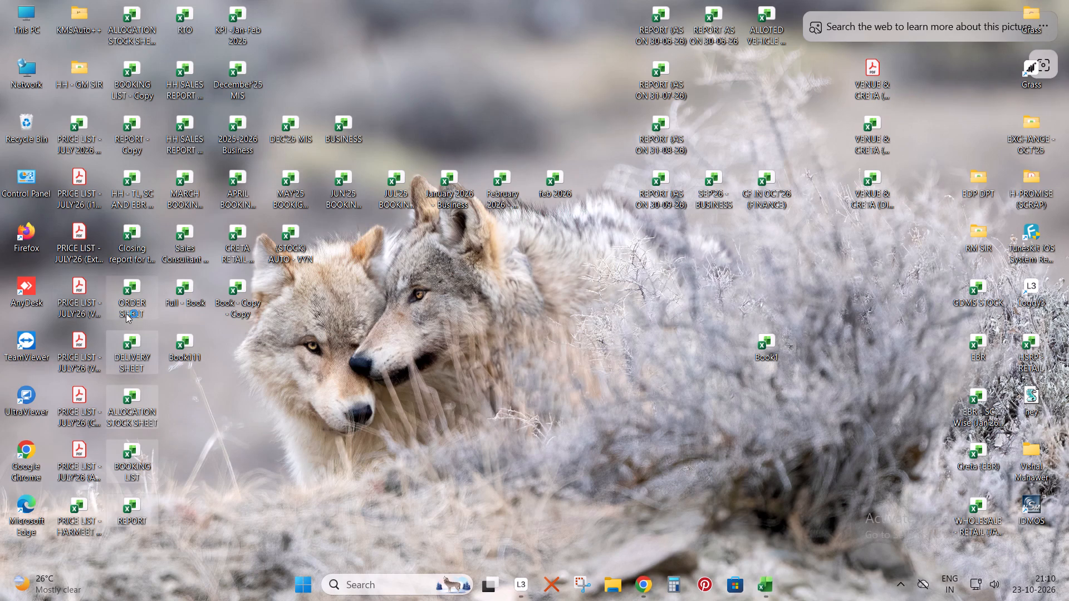
Return to GDMS 2.0 in Chrome and open Dealer Vehicle Stock Mgt from the favourites.
{"action": "left_click", "coordinate": [650, 584]}
{"action": "left_click", "coordinate": [9, 109]}
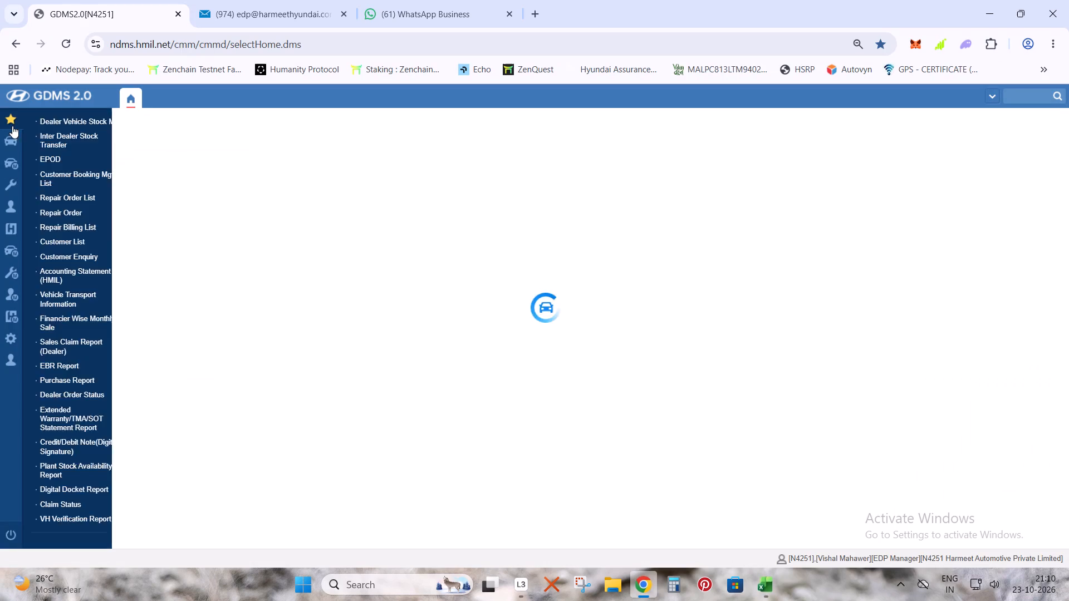
{"action": "left_click", "coordinate": [11, 122]}
{"action": "left_click", "coordinate": [48, 125]}
Open Dealer Payment & Order List, search it from 01/10/2026 and bring up Dealer Payment & Order Mgt.
{"action": "left_click", "coordinate": [8, 146]}
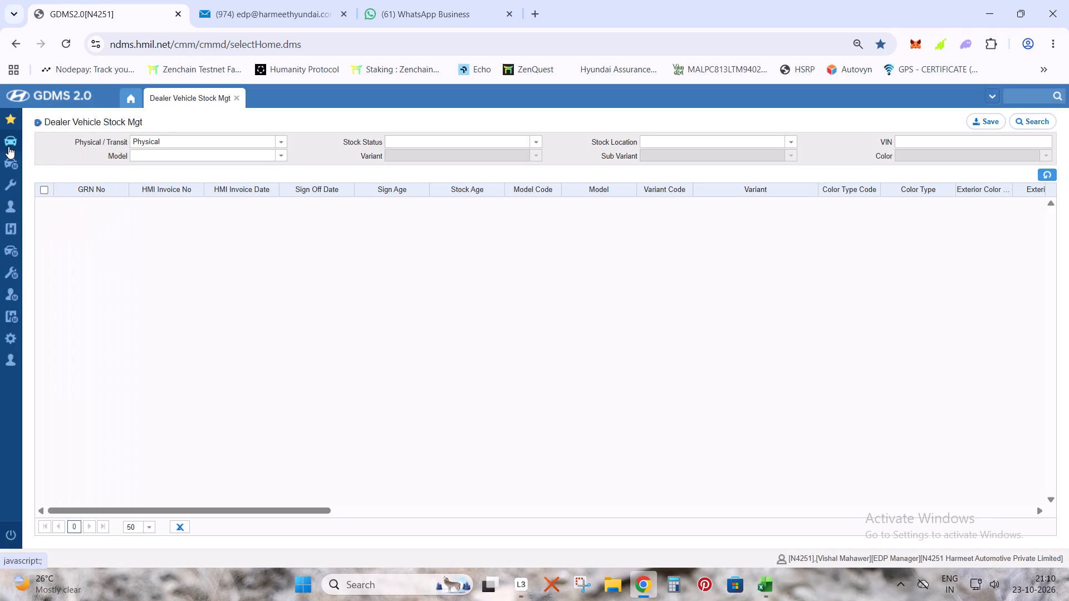
{"action": "left_click", "coordinate": [8, 146]}
{"action": "left_click", "coordinate": [81, 174]}
{"action": "left_click", "coordinate": [73, 202]}
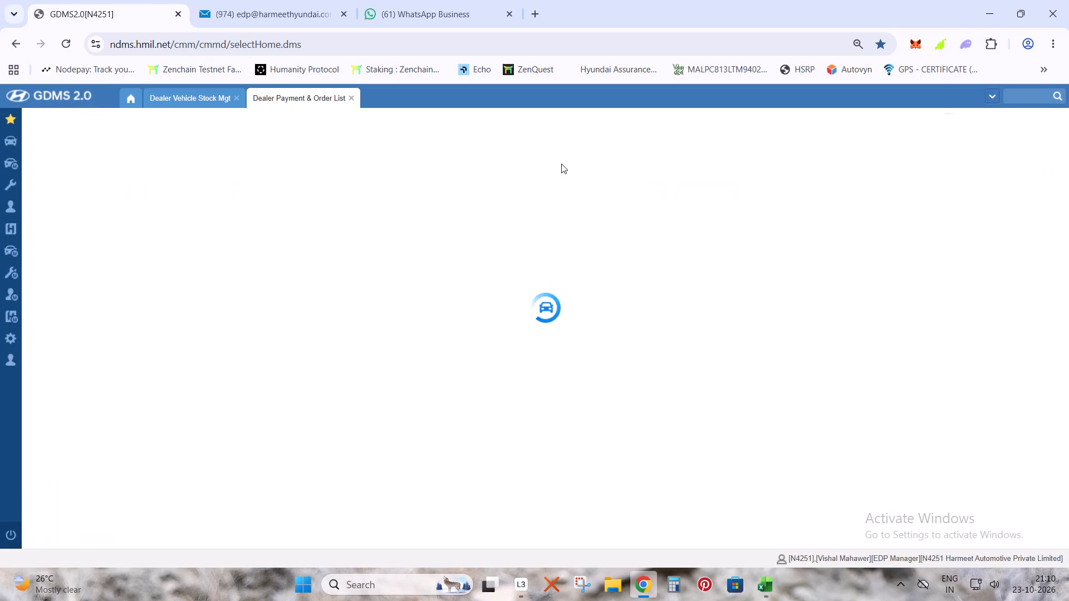
{"action": "left_click", "coordinate": [453, 142]}
{"action": "left_click", "coordinate": [468, 188]}
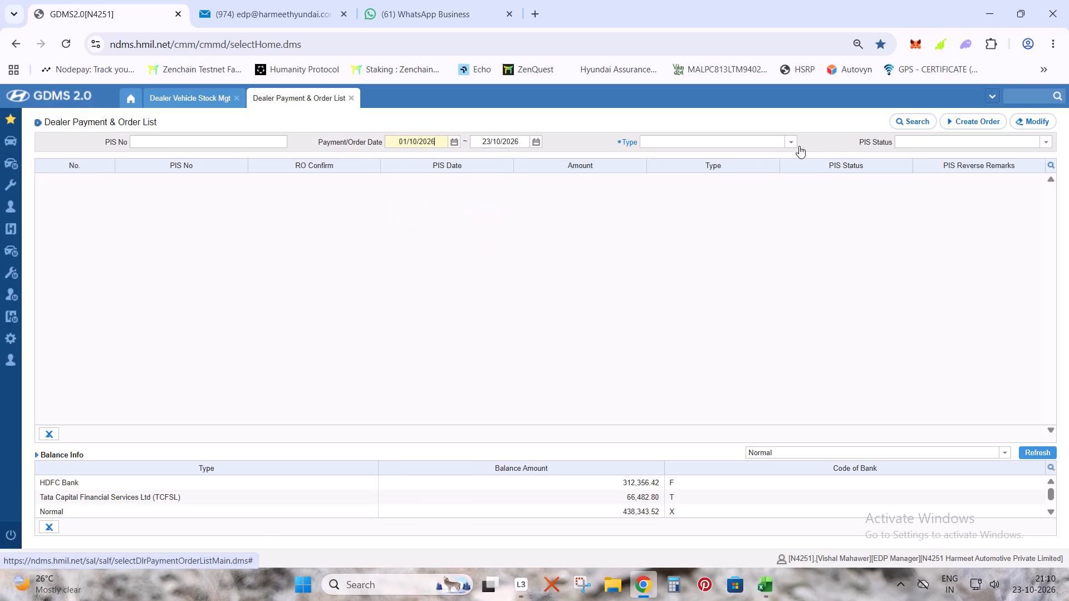
{"action": "left_click", "coordinate": [896, 127]}
{"action": "double_click", "coordinate": [565, 247]}
Open Dealer Order Status and list the orders dated from 01/10/2026 with 100 rows per page.
{"action": "left_click", "coordinate": [0, 123]}
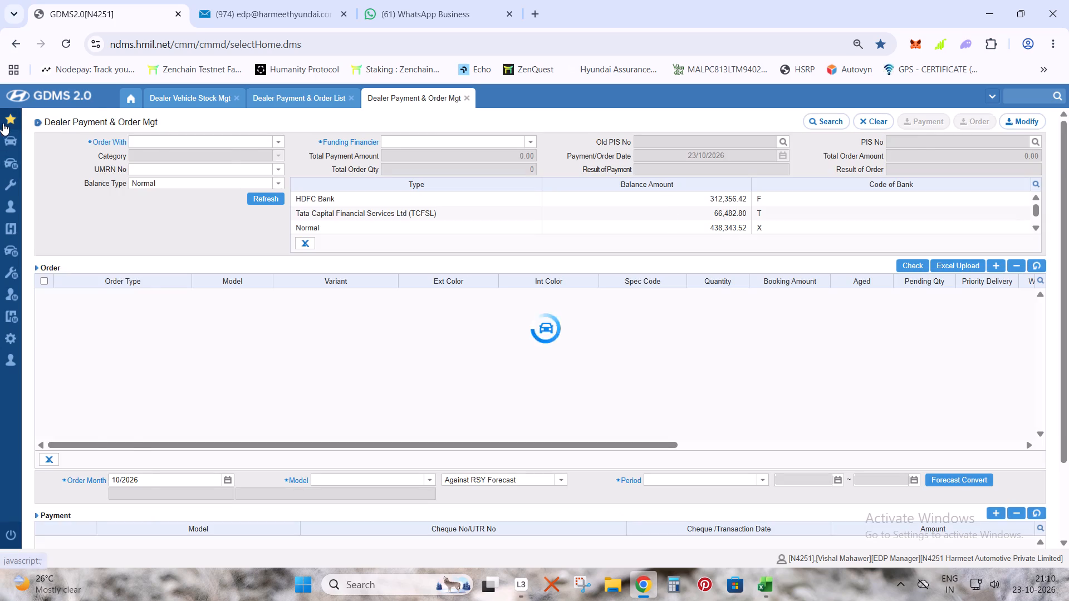
{"action": "left_click", "coordinate": [73, 389]}
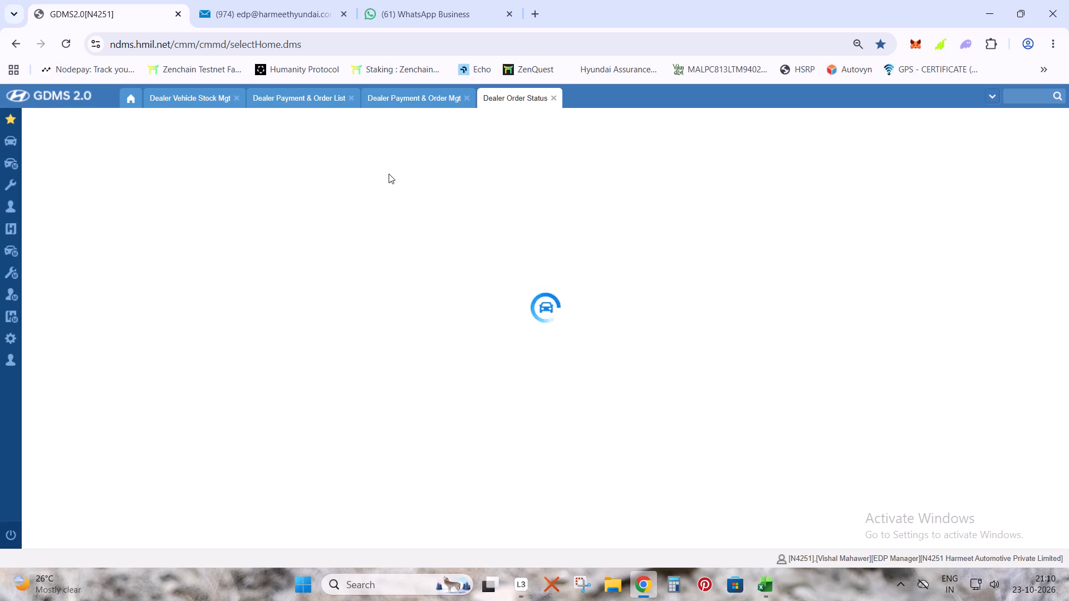
{"action": "left_click", "coordinate": [199, 147]}
{"action": "left_click", "coordinate": [209, 252]}
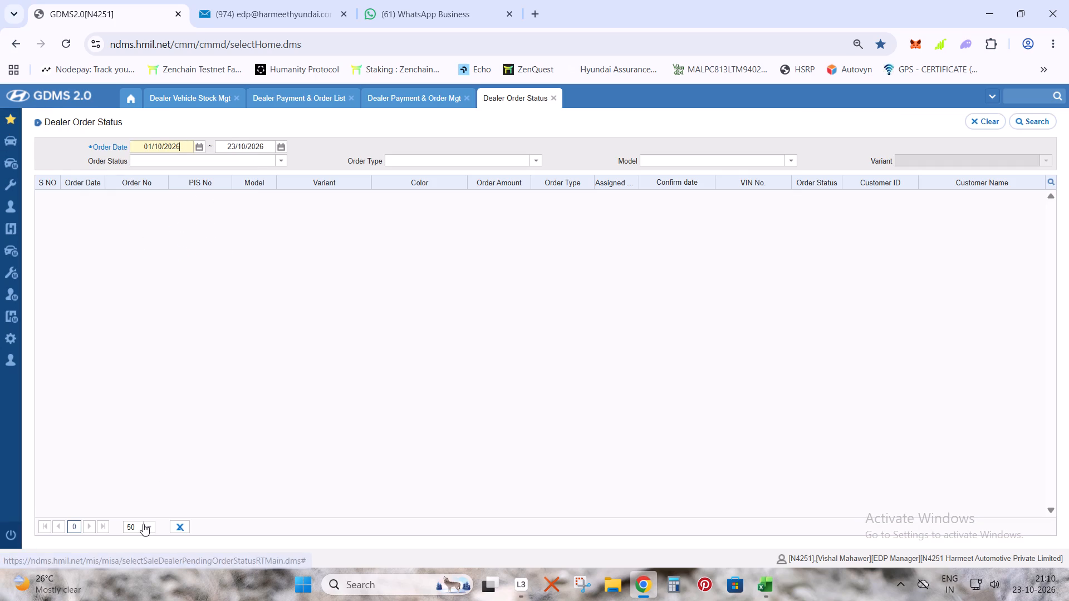
{"action": "left_click", "coordinate": [143, 524]}
{"action": "left_click", "coordinate": [140, 503]}
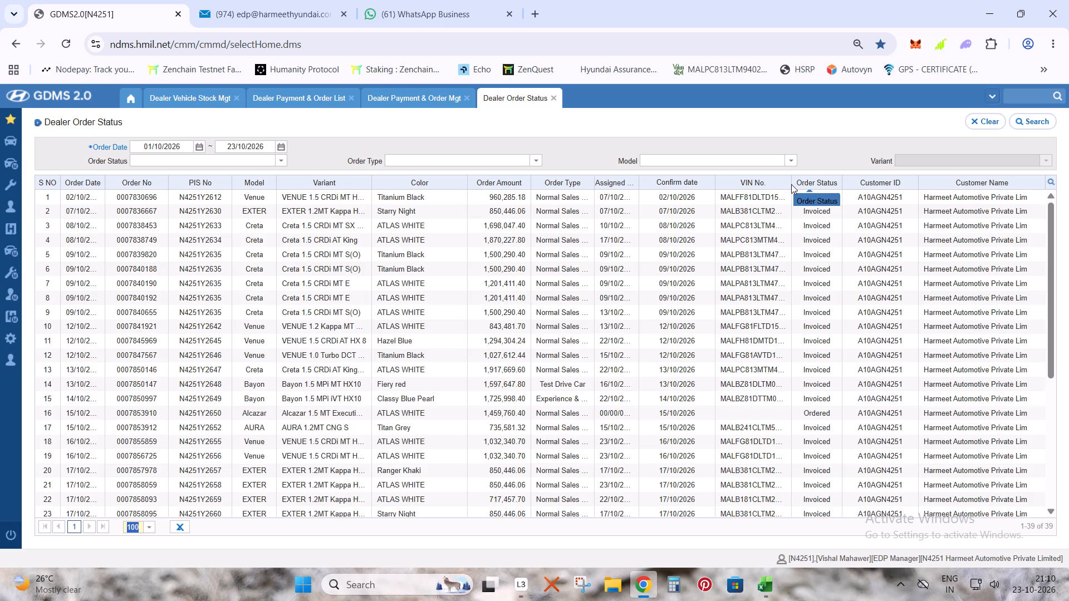
Widen the VIN No. and Variant columns and review the October orders through the end of the list.
{"action": "double_click", "coordinate": [791, 184]}
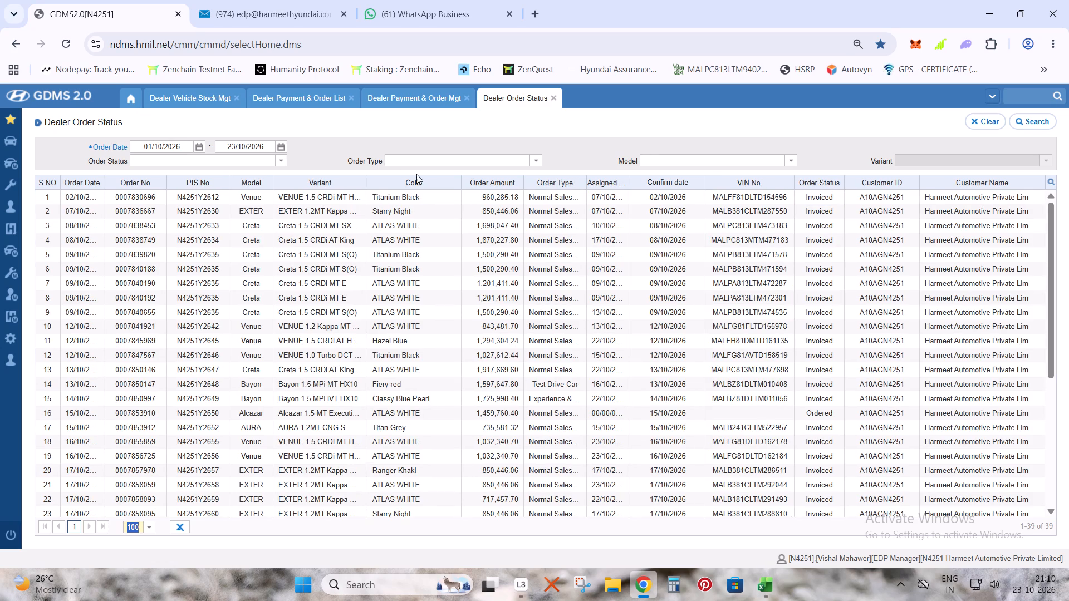
{"action": "double_click", "coordinate": [366, 186]}
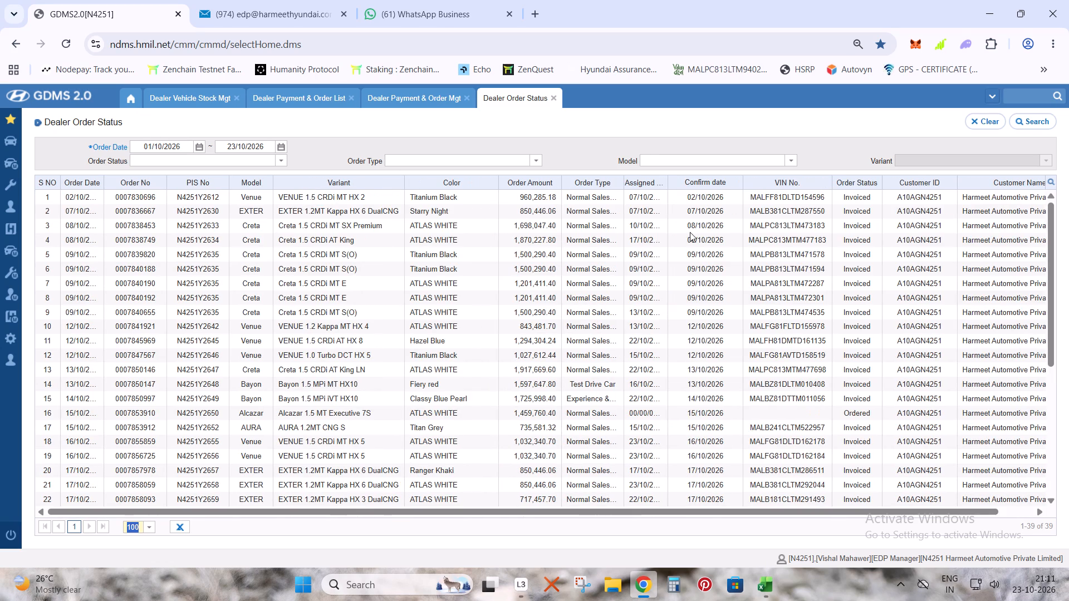
{"action": "scroll", "coordinate": [532, 384], "scroll_direction": "down", "scroll_amount": 13}
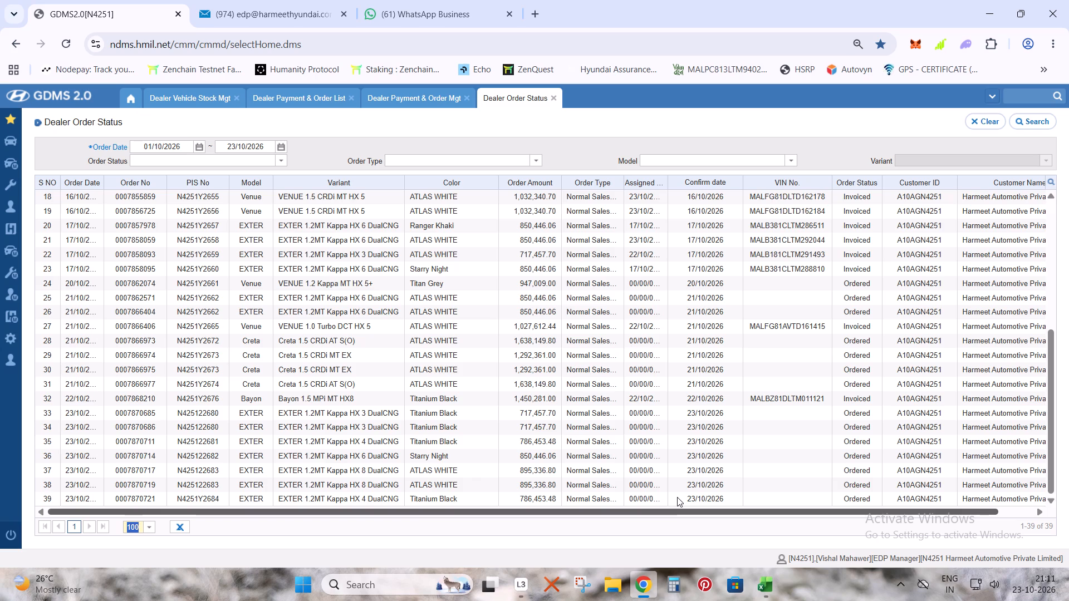
Switch to the ORDER SHEET workbook's OCT'26 ORDER sheet.
{"action": "left_click", "coordinate": [758, 581]}
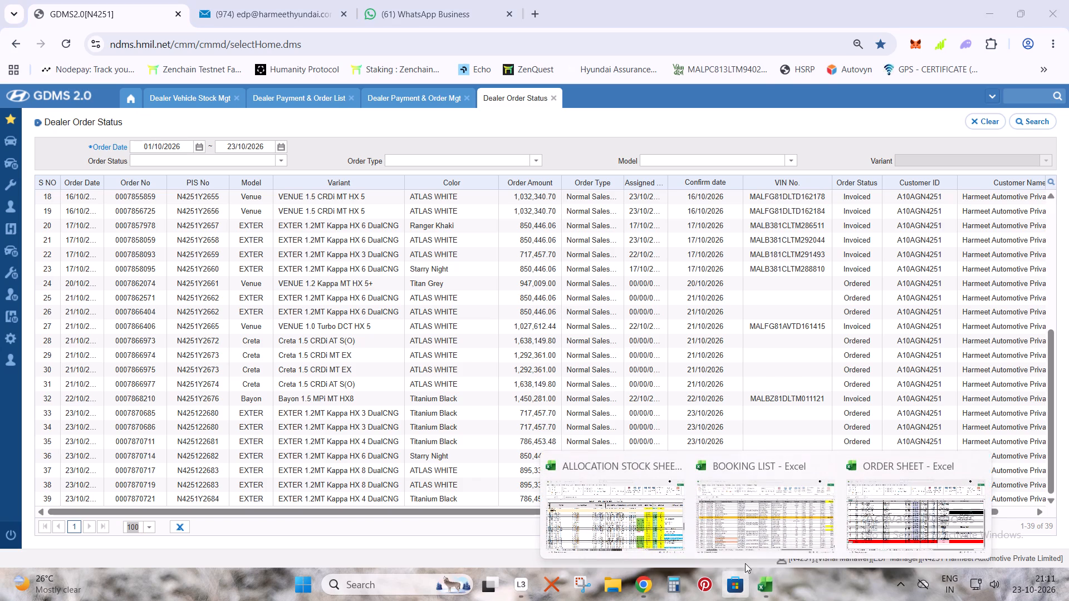
{"action": "left_click", "coordinate": [875, 500]}
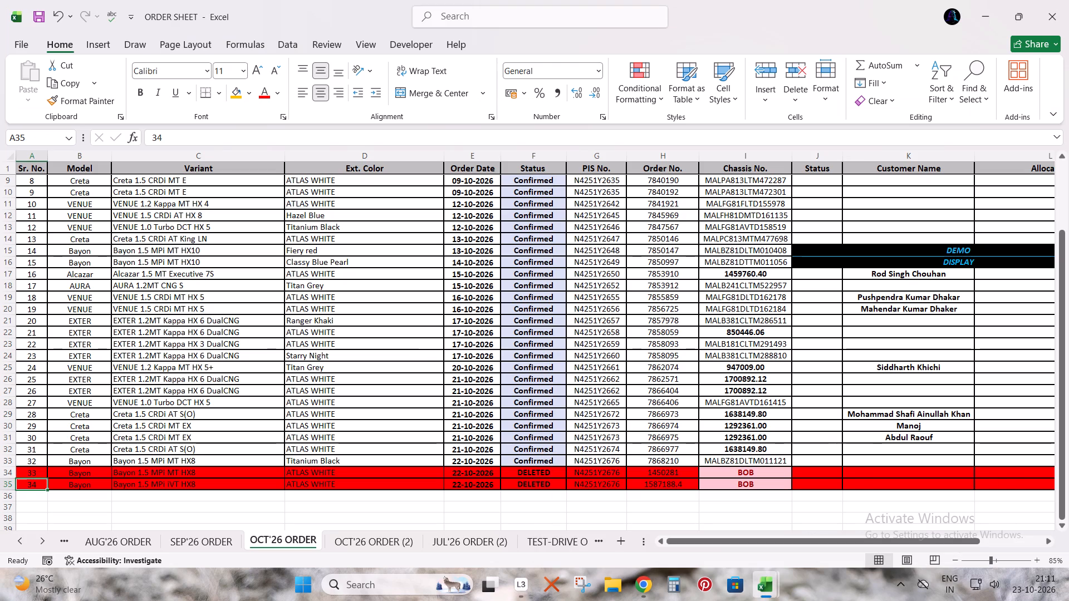
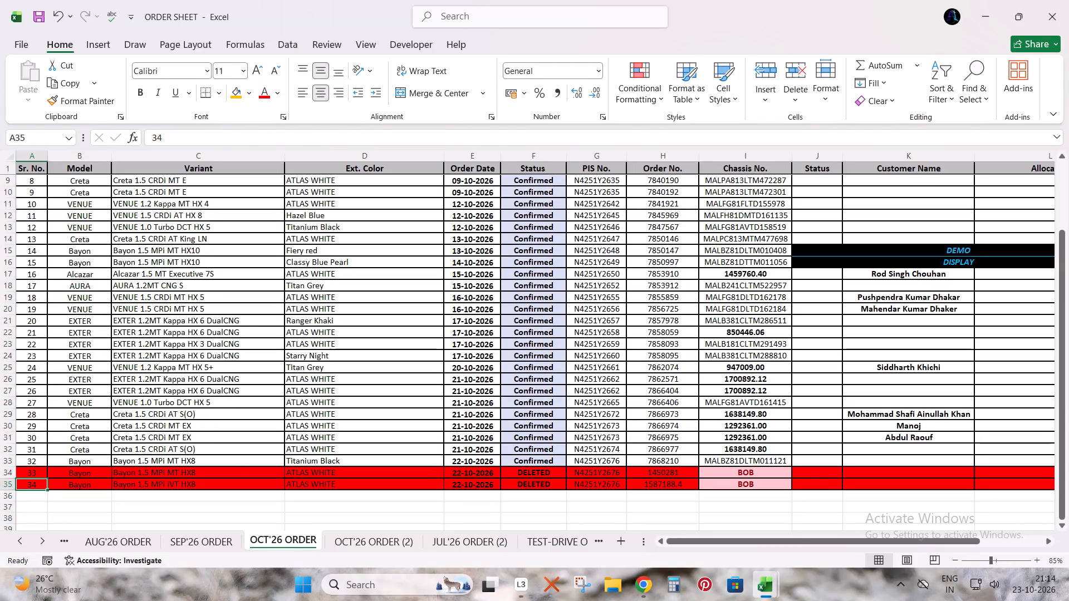
Look up the last PIS No. of the OCT'26 ORDER (2) sheet, N4251Y2660, in the OCT'26 ORDER sheet.
{"action": "left_click", "coordinate": [365, 539]}
{"action": "scroll", "coordinate": [584, 462], "scroll_direction": "down", "scroll_amount": 4}
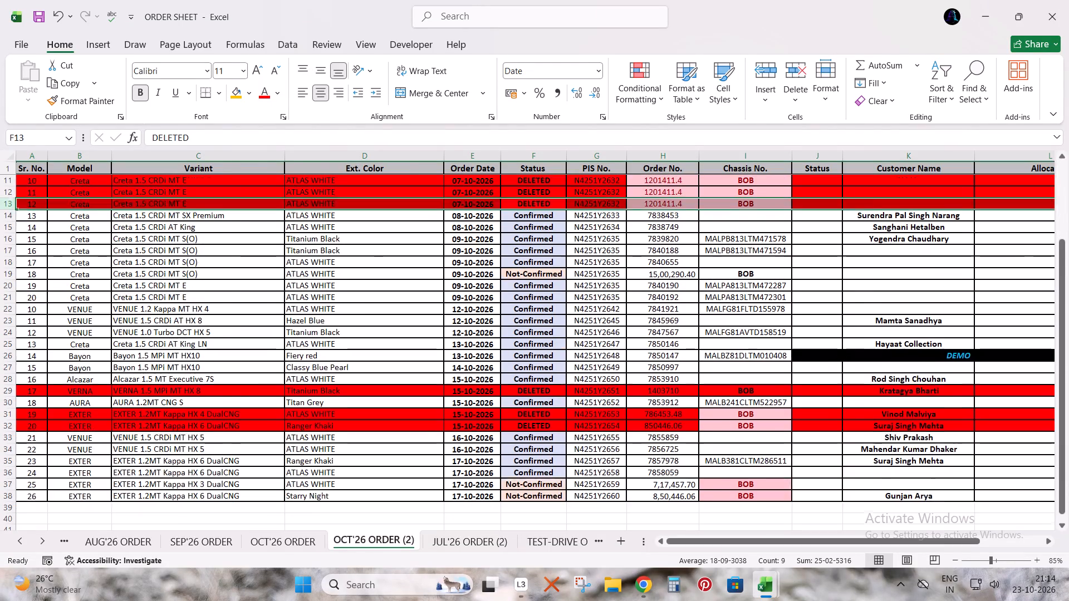
{"action": "left_click", "coordinate": [611, 464]}
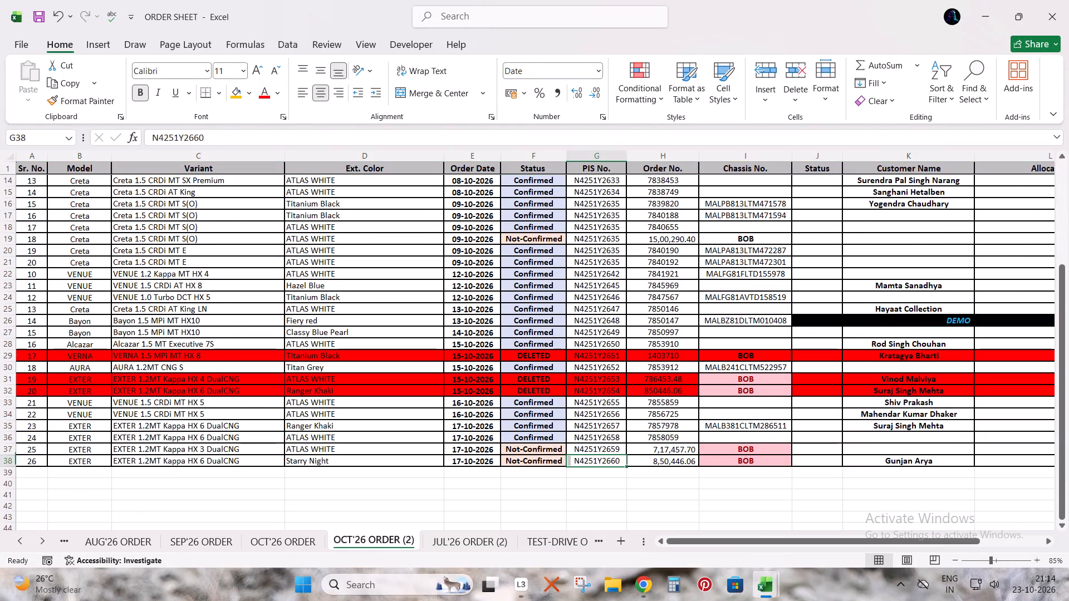
{"action": "key", "text": "ctrl+c"}
{"action": "key", "text": "ctrl+Page_Up"}
{"action": "key", "text": "Right"}
{"action": "key", "text": "ctrl+f"}
{"action": "key", "text": "ctrl+v"}
{"action": "key", "text": "Return"}
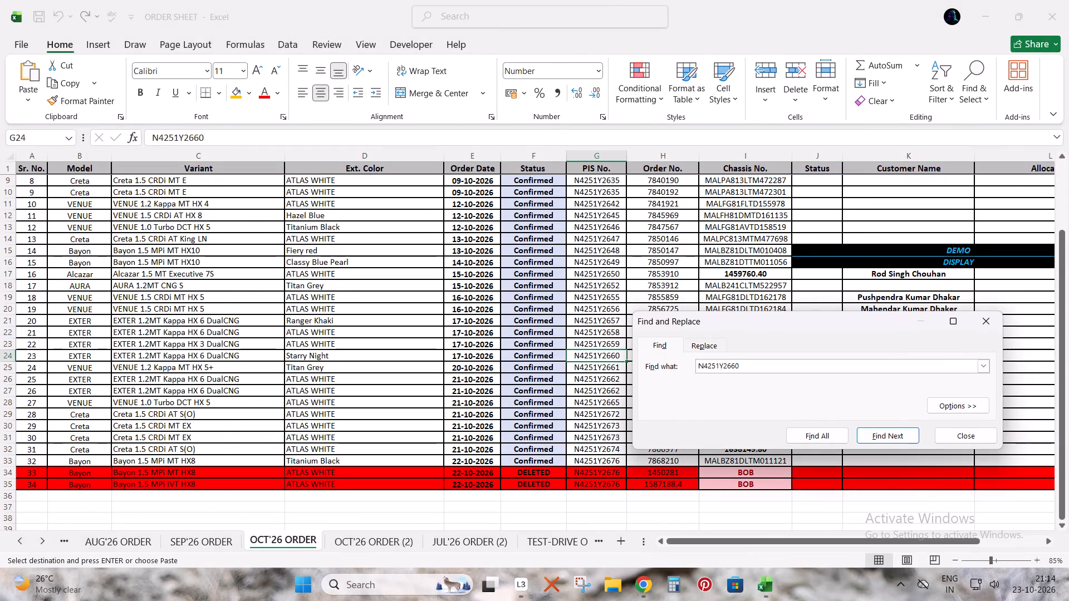
{"action": "key", "text": "Return"}
{"action": "key", "text": "Return"}
{"action": "key", "text": "Return"}
{"action": "key", "text": "Escape"}
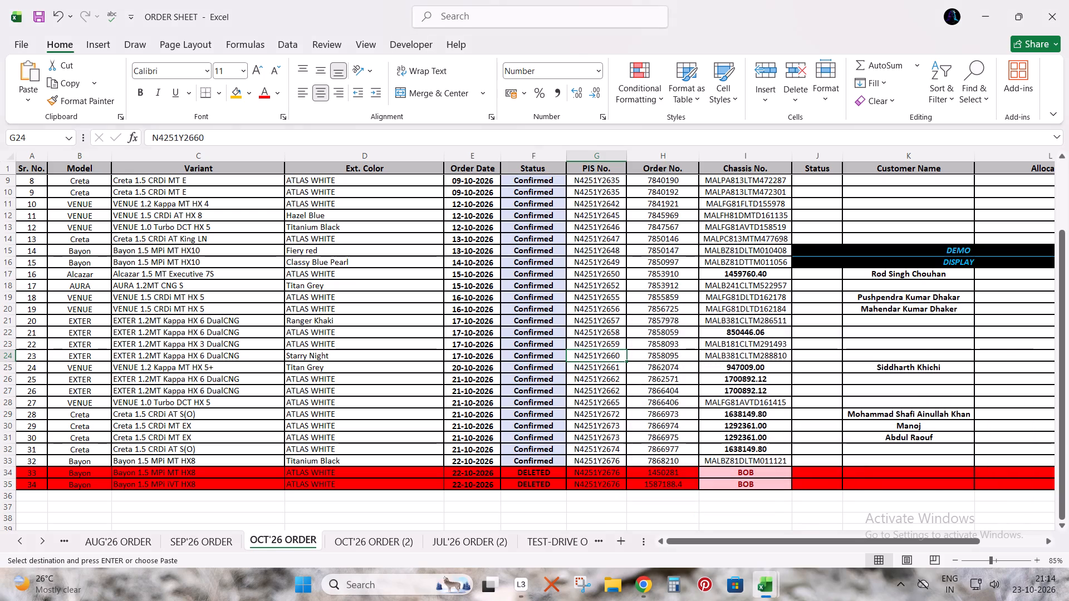
Copy the OCT'26 ORDER rows from PIS N4251Y2661 to the end and paste them below the last row of OCT'26 ORDER (2).
{"action": "key", "text": "ctrl+Page_Down"}
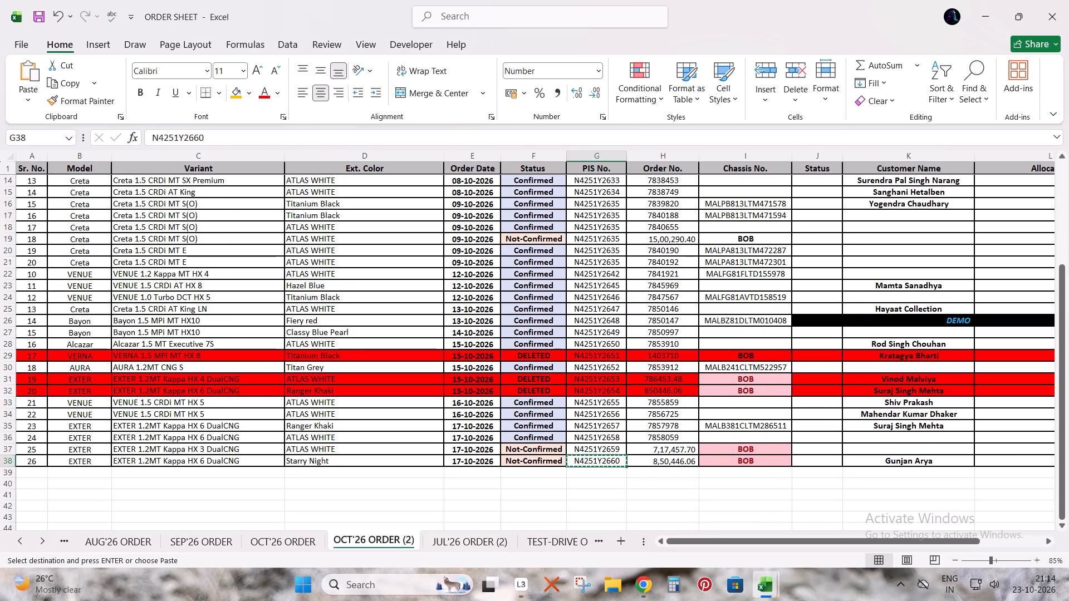
{"action": "key", "text": "ctrl+Page_Up"}
{"action": "key", "text": "Down"}
{"action": "key", "text": "shift+space"}
{"action": "key", "text": "ctrl+shift+Down"}
{"action": "key", "text": "ctrl+c"}
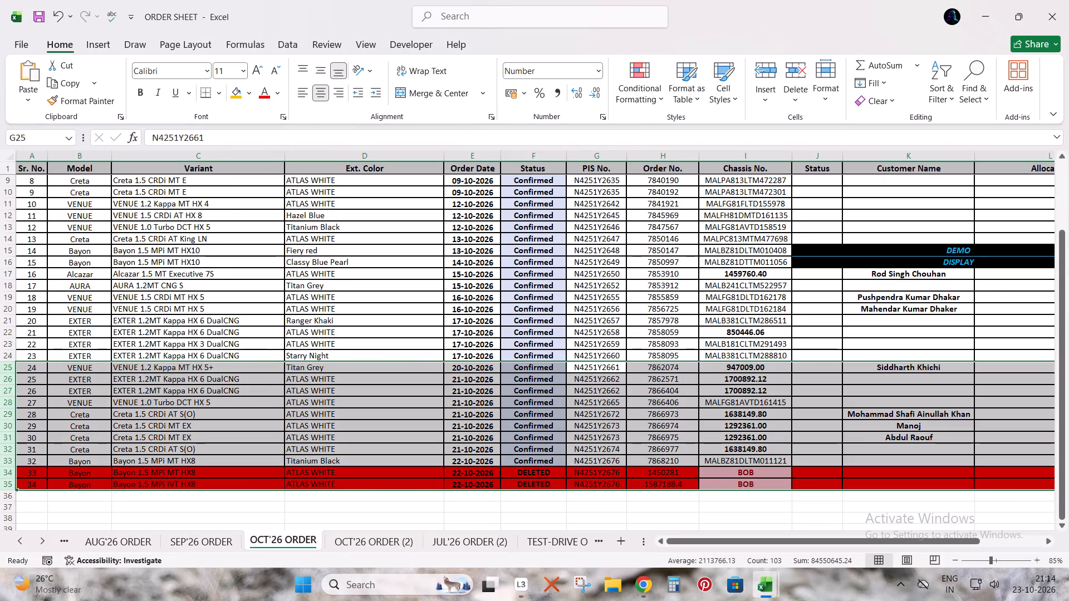
{"action": "key", "text": "ctrl+Page_Down"}
{"action": "key", "text": "ctrl+Left"}
{"action": "key", "text": "Down"}
{"action": "key", "text": "ctrl+v"}
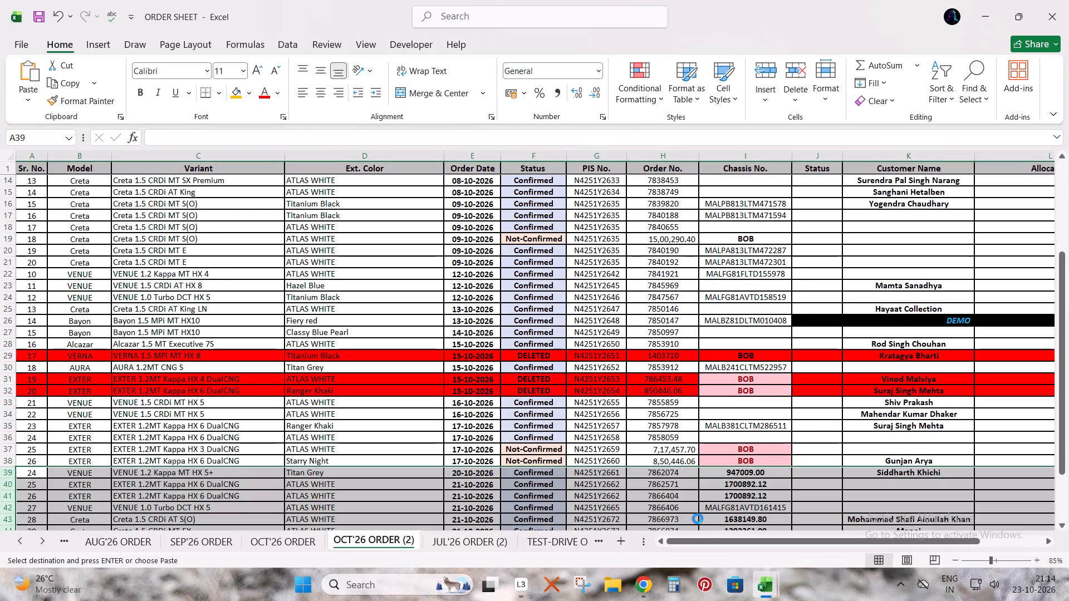
Delete the two red DELETED Bayon rows, 34 and 35, from the OCT'26 ORDER sheet.
{"action": "key", "text": "ctrl+Page_Up"}
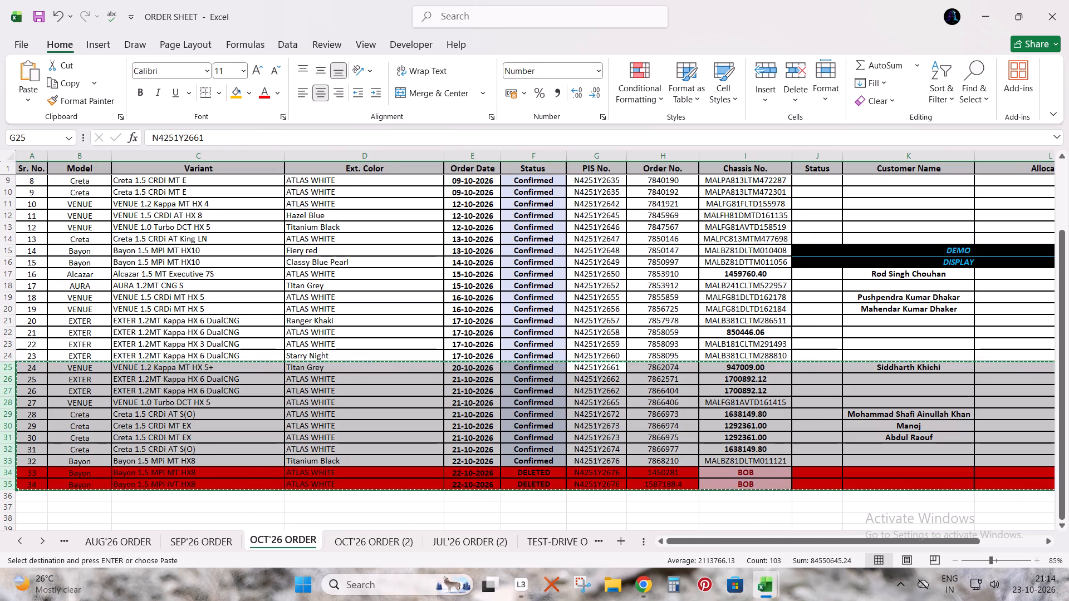
{"action": "key", "text": "Down"}
{"action": "key", "text": "Down"}
{"action": "key", "text": "Down"}
{"action": "key", "text": "Escape"}
{"action": "key", "text": "ctrl+Down"}
{"action": "key", "text": "Down"}
{"action": "key", "text": "Up"}
{"action": "key", "text": "shift+space"}
{"action": "key", "text": "shift+Up"}
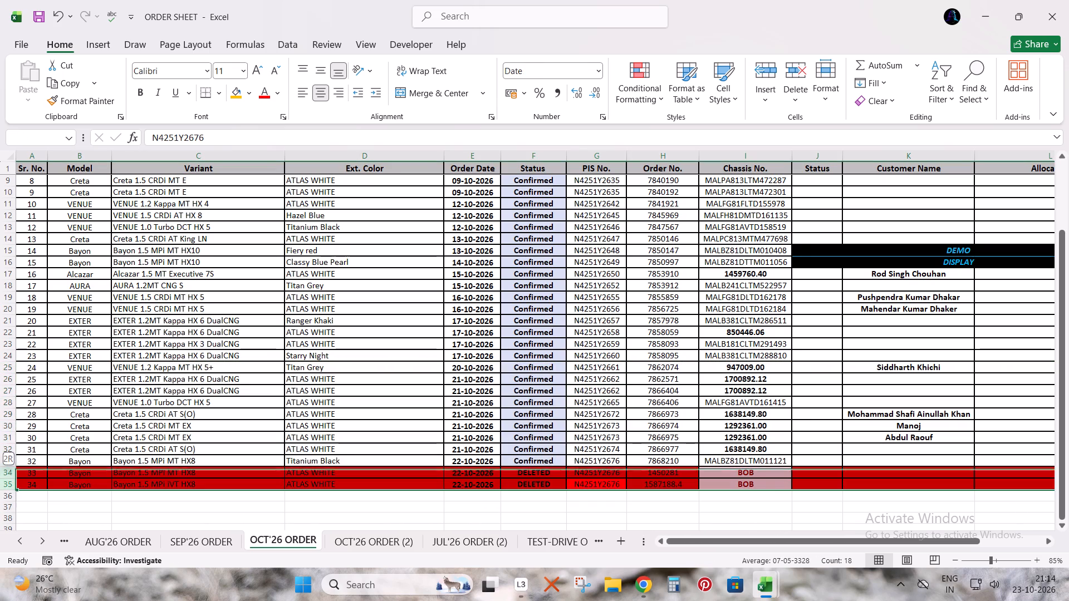
{"action": "key", "text": "ctrl+minus"}
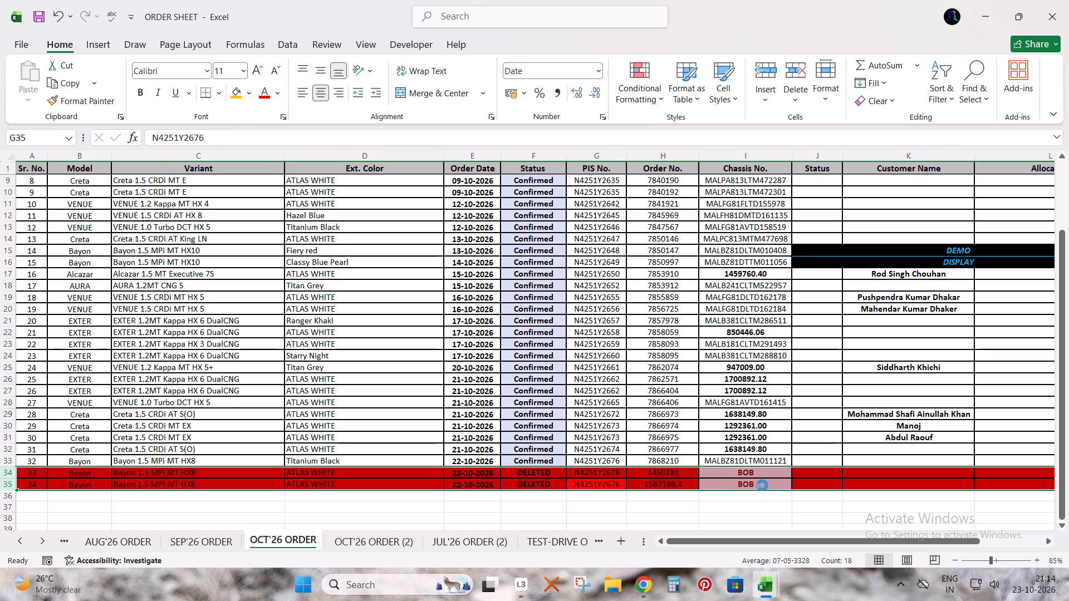
{"action": "key", "text": "Up"}
{"action": "key", "text": "ctrl+c"}
{"action": "key", "text": "Up"}
{"action": "key", "text": "ctrl+c"}
{"action": "key", "text": "alt+Tab"}
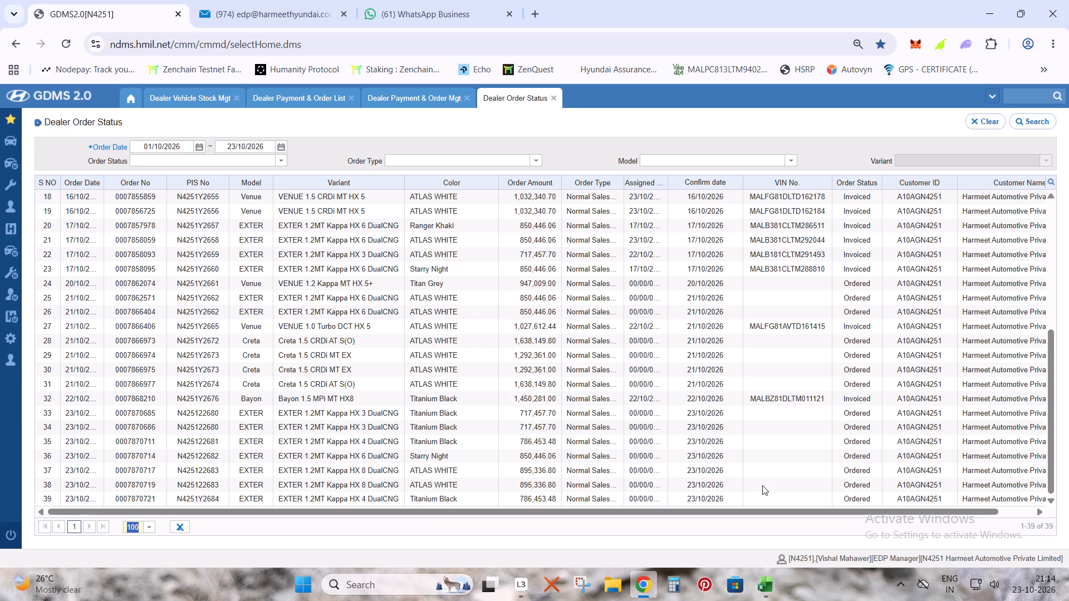
{"action": "key", "text": "ctrl+f"}
{"action": "key", "text": "ctrl+v"}
{"action": "key", "text": "Return"}
{"action": "key", "text": "Return"}
{"action": "key", "text": "Return"}
{"action": "key", "text": "Escape"}
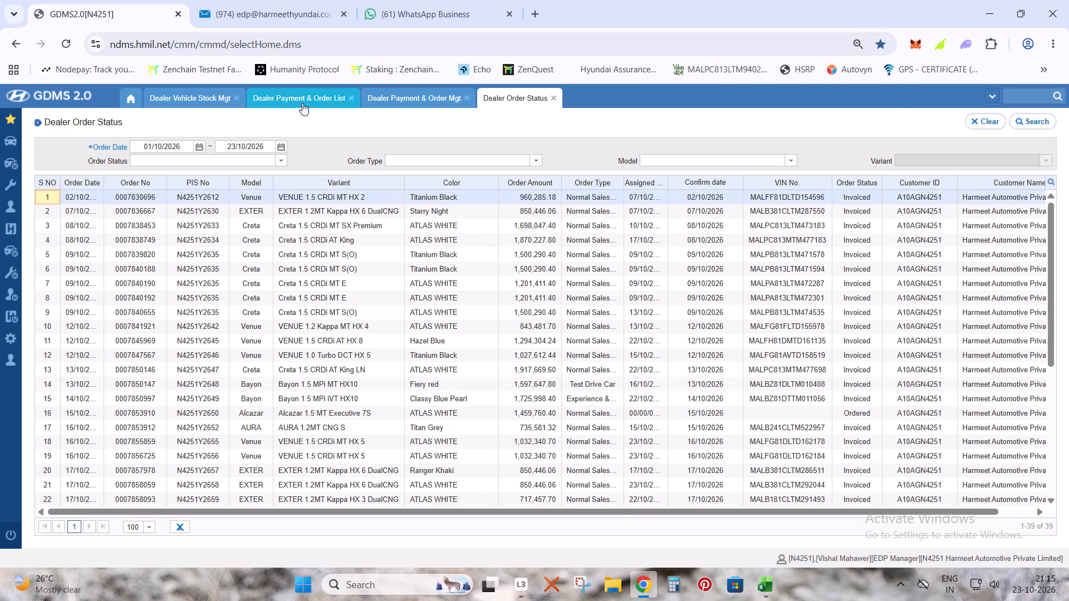
{"action": "left_click", "coordinate": [302, 103]}
{"action": "key", "text": "ctrl+f"}
{"action": "key", "text": "ctrl+v"}
Find PIS 2678 in Dealer Payment & Order List and open its order.
{"action": "key", "text": "Left"}
{"action": "key", "text": "Left"}
{"action": "key", "text": "Left"}
{"action": "key", "text": "Left"}
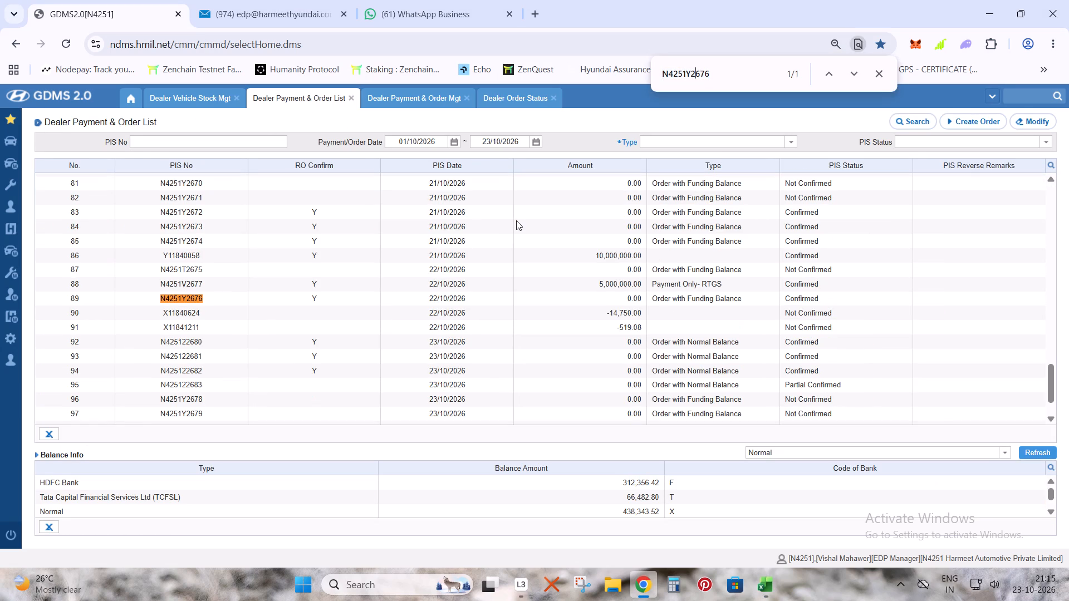
{"action": "key", "text": "ctrl+shift+Left"}
{"action": "key", "text": "BackSpace"}
{"action": "key", "text": "ctrl+Right"}
{"action": "key", "text": "BackSpace"}
{"action": "key", "text": "8"}
{"action": "key", "text": "Return"}
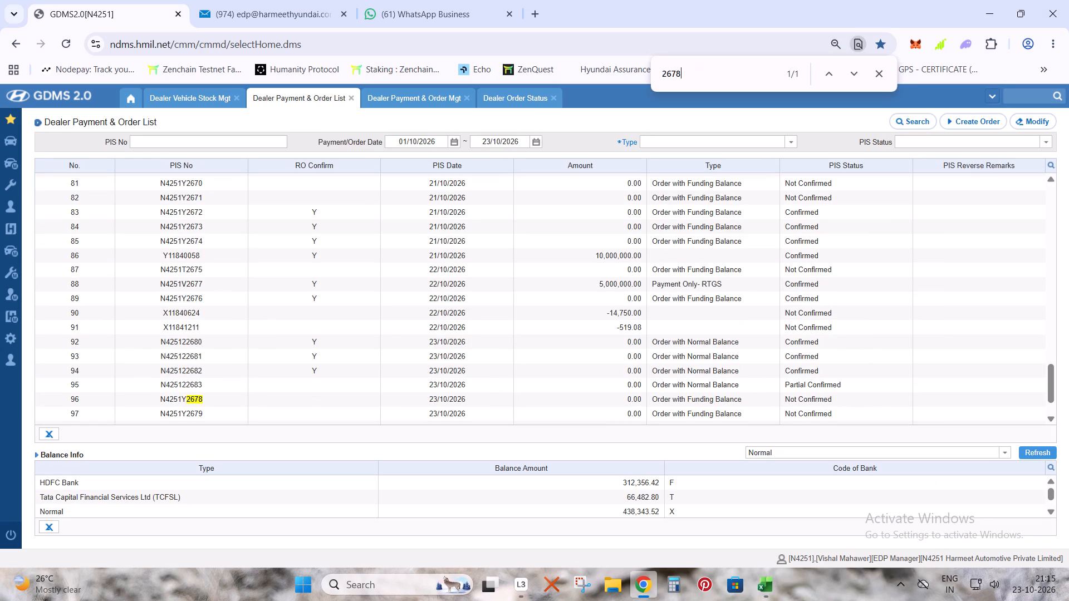
{"action": "scroll", "coordinate": [335, 351], "scroll_direction": "down", "scroll_amount": 7}
{"action": "double_click", "coordinate": [219, 349]}
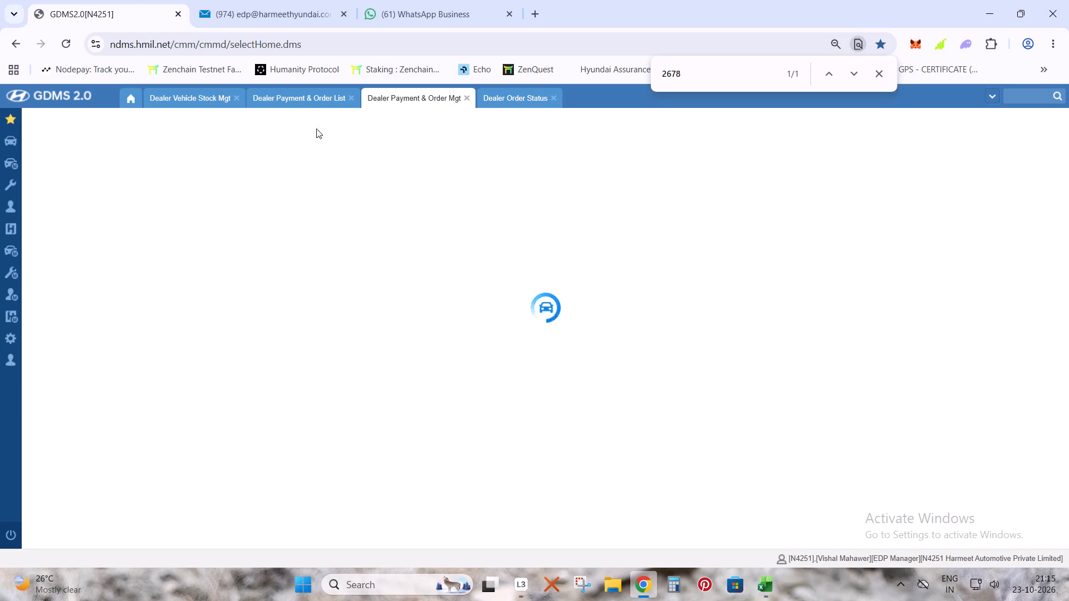
Return to Dealer Payment & Order List, find PIS 2679 and open its order.
{"action": "left_click", "coordinate": [297, 97]}
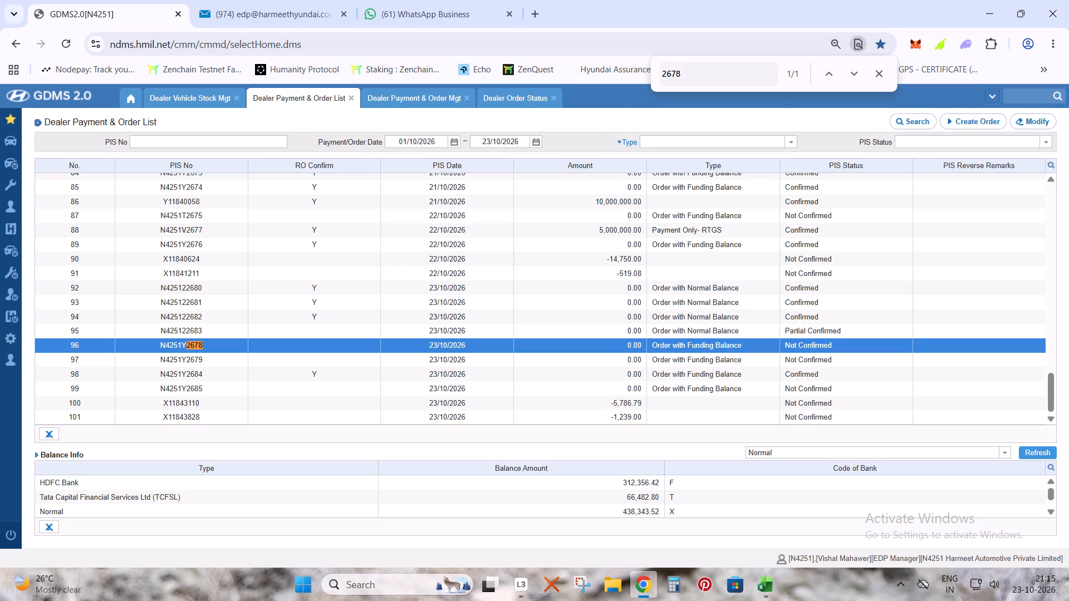
{"action": "left_click", "coordinate": [732, 72]}
{"action": "key", "text": "BackSpace"}
{"action": "key", "text": "9"}
{"action": "key", "text": "Return"}
{"action": "double_click", "coordinate": [239, 364]}
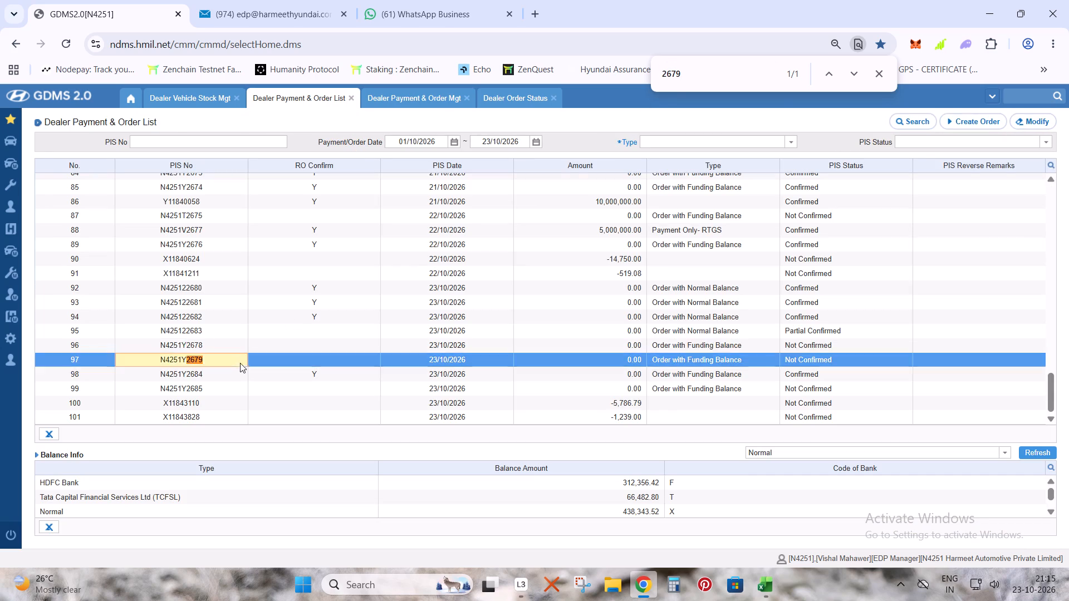
Return to Dealer Payment & Order List, find PIS 2680 and open its order in Dealer Payment & Order Mgt.
{"action": "left_click", "coordinate": [302, 100]}
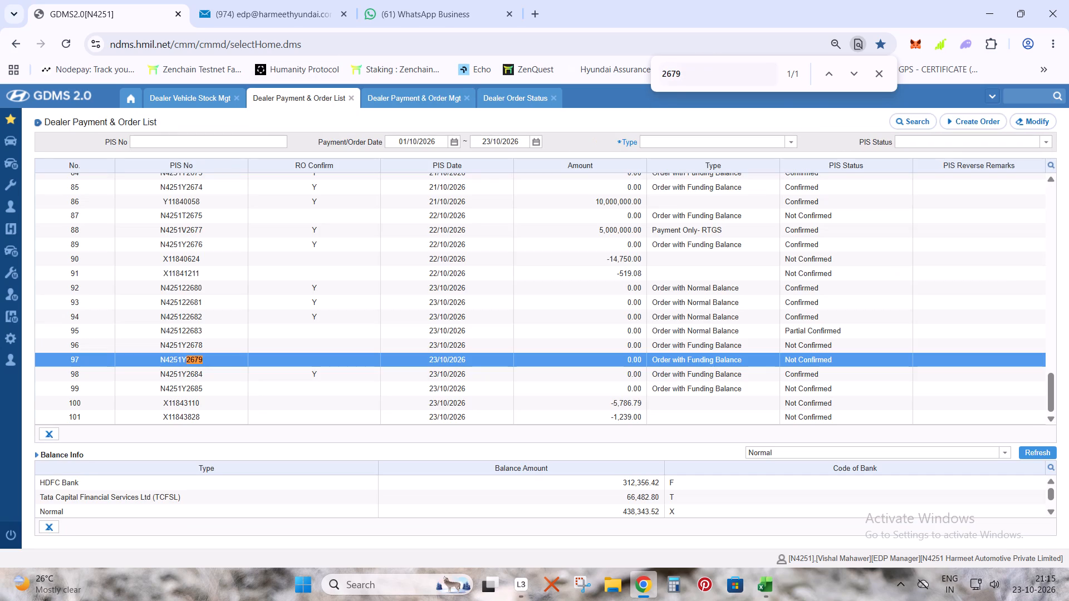
{"action": "left_click", "coordinate": [719, 66]}
{"action": "key", "text": "BackSpace"}
{"action": "key", "text": "BackSpace"}
{"action": "type", "text": "80"}
{"action": "key", "text": "Return"}
{"action": "scroll", "coordinate": [521, 256], "scroll_direction": "down", "scroll_amount": 5}
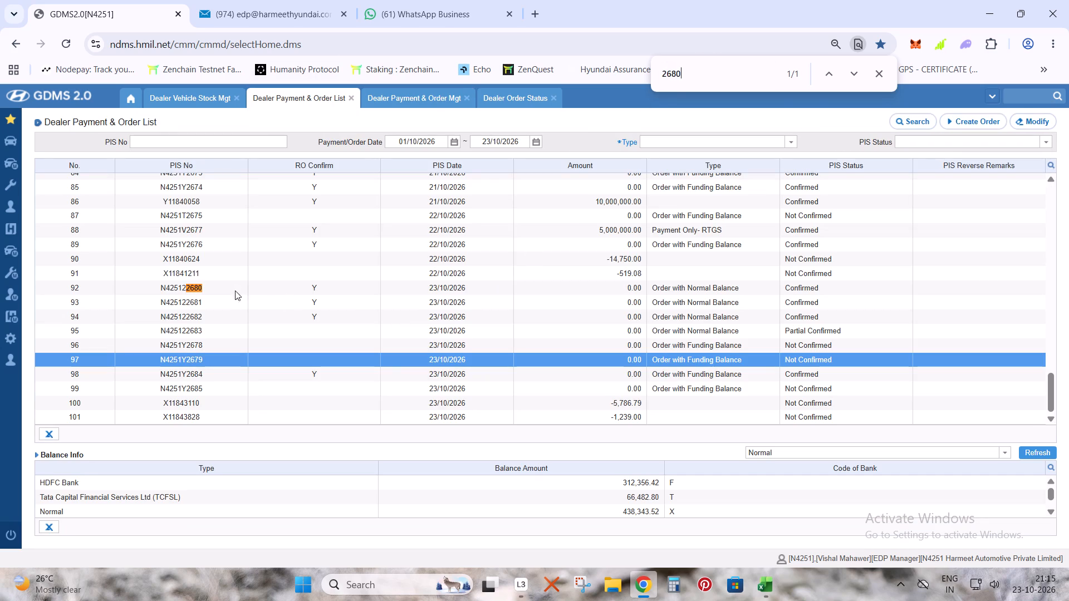
{"action": "double_click", "coordinate": [229, 282]}
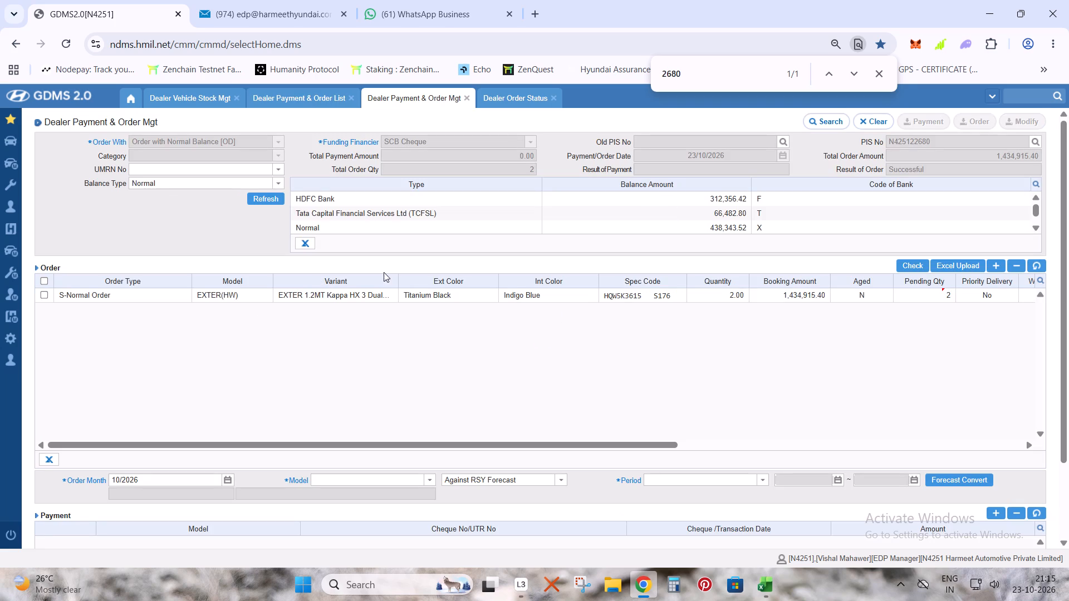
Copy PIS 2680's full variant name, EXTER 1.2MT Kappa HX 3 DualCNG, into the Variant cell of row 34 on the OCT'26 ORDER sheet.
{"action": "double_click", "coordinate": [399, 280]}
{"action": "left_click_drag", "start_coordinate": [276, 294], "coordinate": [357, 294]}
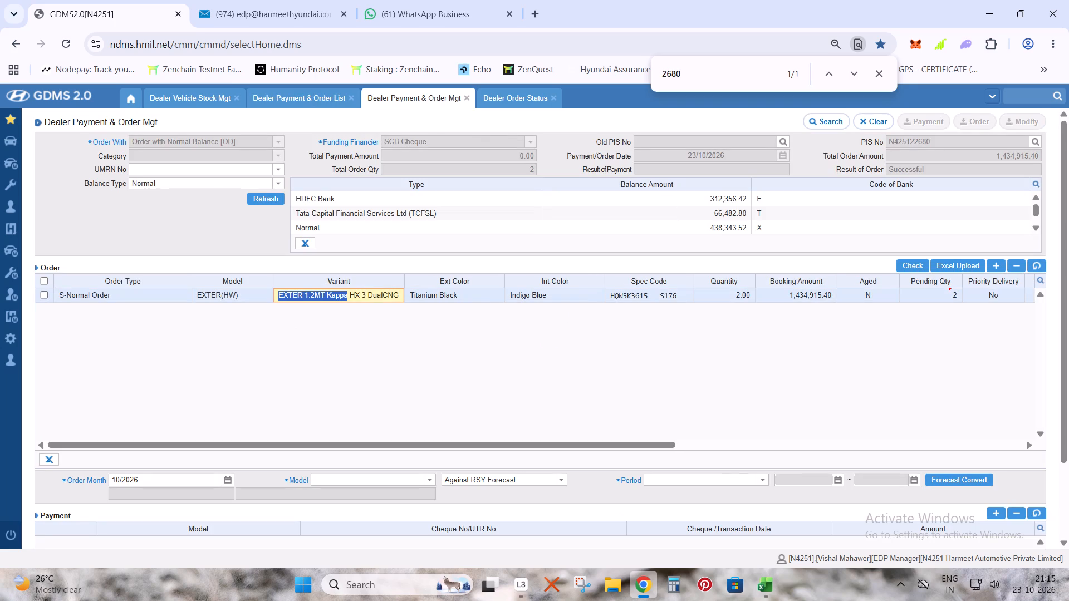
{"action": "left_click_drag", "start_coordinate": [357, 294], "coordinate": [399, 295]}
{"action": "key", "text": "ctrl+c"}
{"action": "key", "text": "alt+Tab"}
{"action": "key", "text": "Down"}
{"action": "key", "text": "Right"}
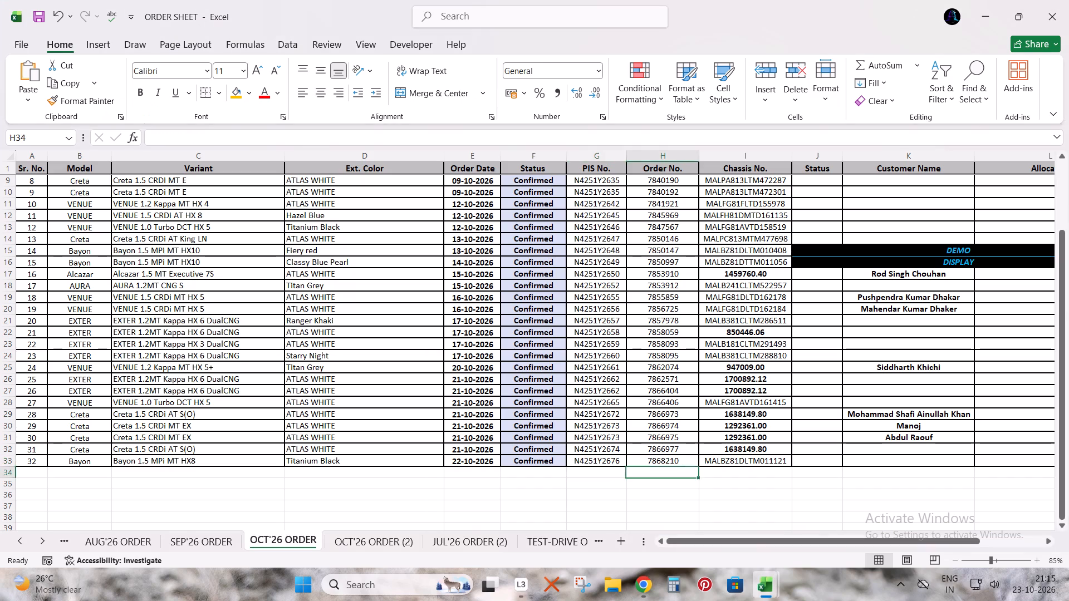
{"action": "key", "text": "Down"}
{"action": "key", "text": "Left"}
{"action": "key", "text": "ctrl+Up"}
{"action": "key", "text": "ctrl+Left"}
{"action": "key", "text": "Down"}
{"action": "key", "text": "Right"}
{"action": "key", "text": "Right"}
{"action": "key", "text": "ctrl+c"}
{"action": "key", "text": "ctrl+v"}
{"action": "key", "text": "Tab"}
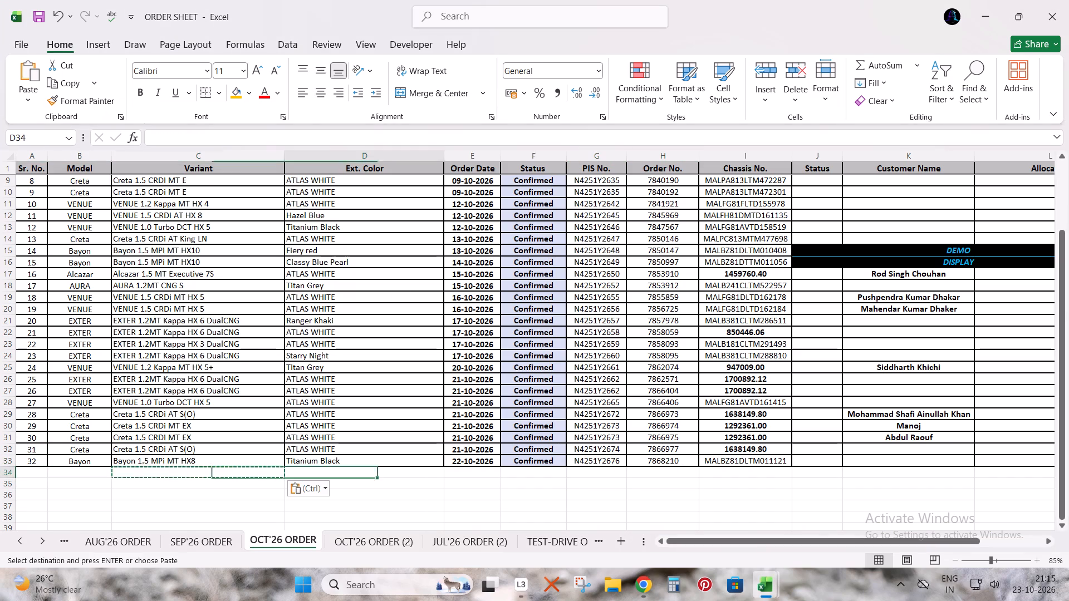
{"action": "key", "text": "Left"}
{"action": "key", "text": "alt+Tab"}
{"action": "left_click_drag", "start_coordinate": [399, 297], "coordinate": [274, 297]}
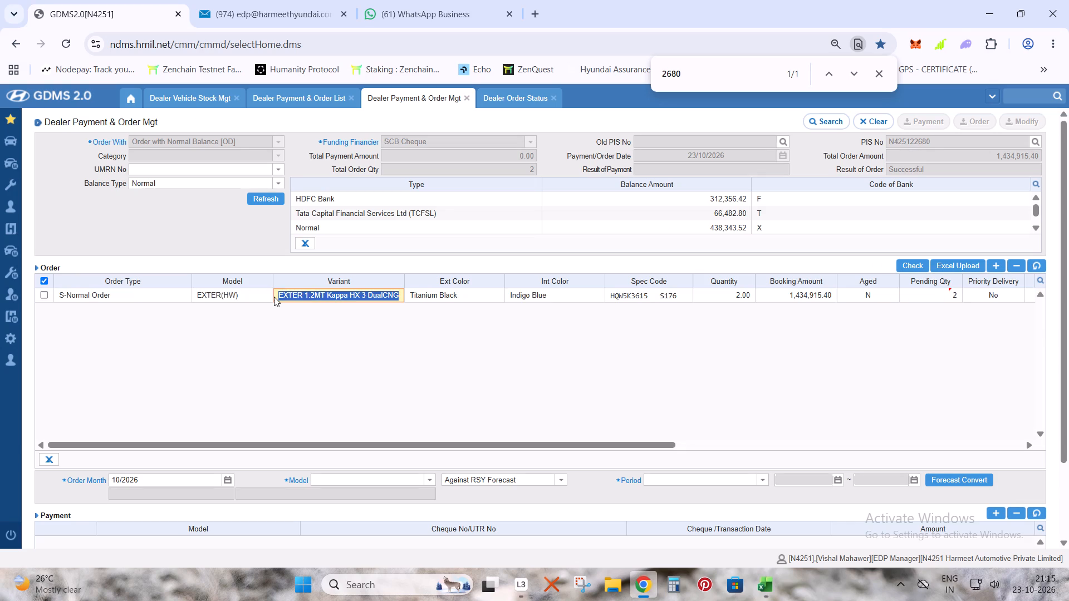
{"action": "left_click_drag", "start_coordinate": [274, 297], "coordinate": [273, 297]}
{"action": "key", "text": "ctrl+c"}
{"action": "key", "text": "alt+Tab"}
{"action": "key", "text": "ctrl+v"}
{"action": "key", "text": "Tab"}
Fill row 34 with exterior colour Titanium Black, order date 23-10-2026 and status Confirmed.
{"action": "key", "text": "alt+Tab"}
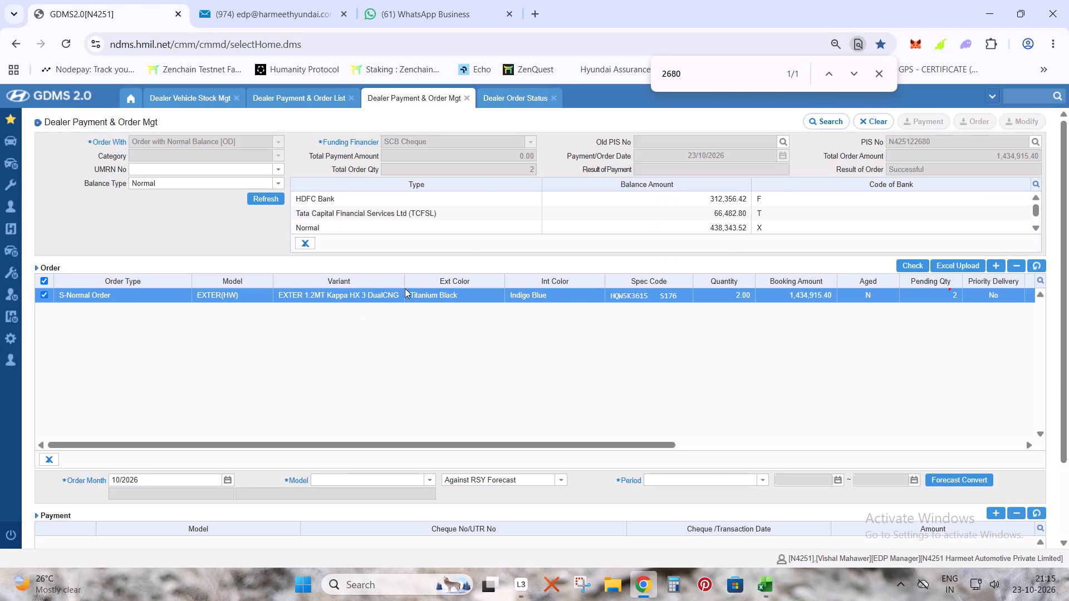
{"action": "key", "text": "alt+Tab"}
{"action": "key", "text": "ctrl+d"}
{"action": "key", "text": "Tab"}
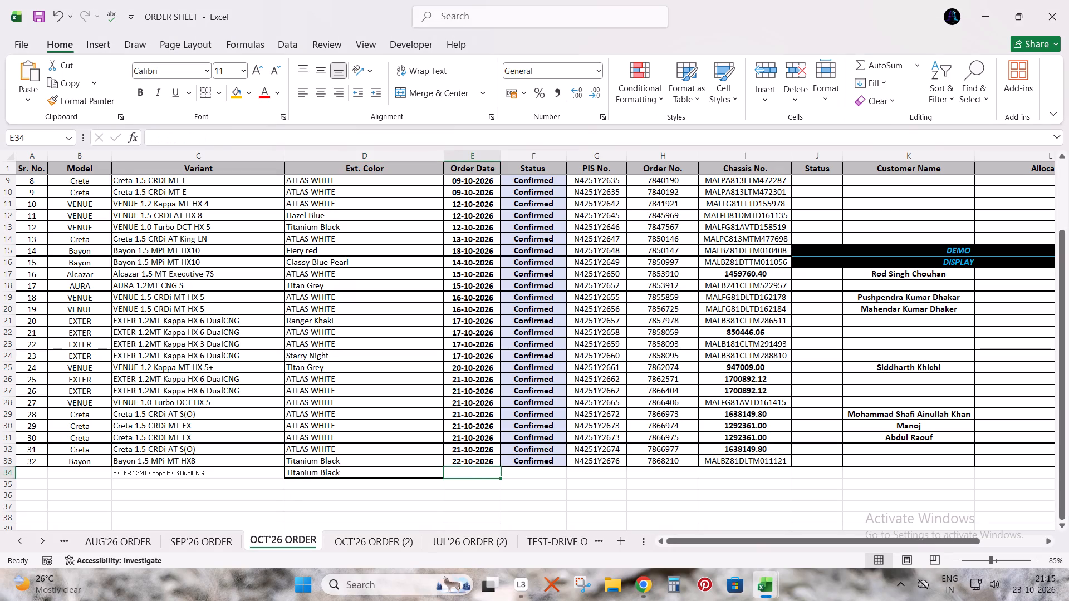
{"action": "key", "text": "ctrl+d"}
{"action": "key", "text": "alt+Tab"}
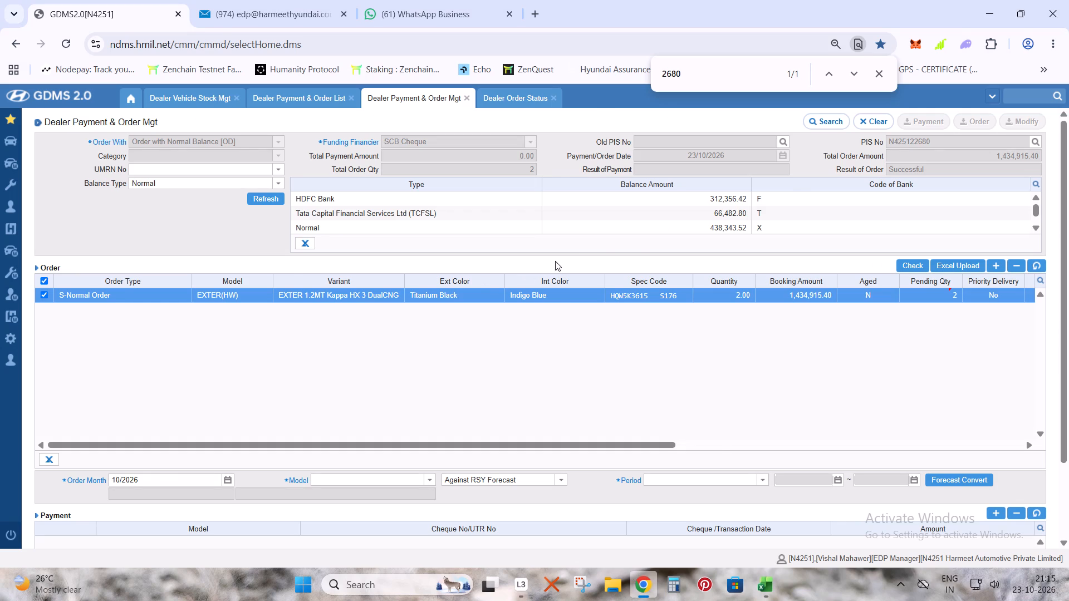
{"action": "key", "text": "alt+Tab"}
{"action": "type", "text": "23-10"}
{"action": "key", "text": "Tab"}
{"action": "key", "text": "ctrl+d"}
{"action": "key", "text": "ctrl+f"}
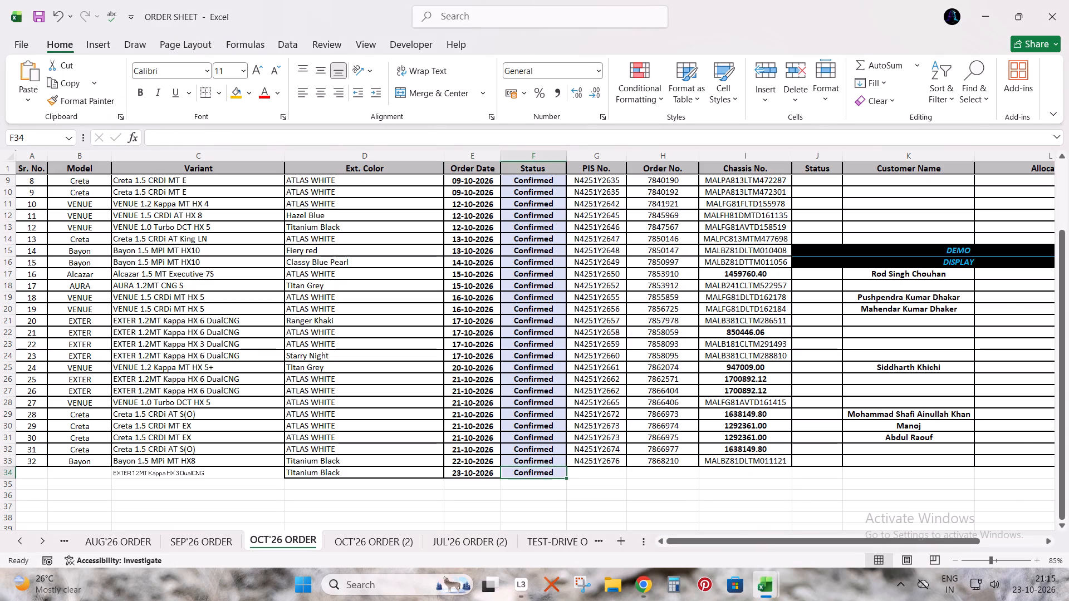
{"action": "key", "text": "Tab"}
{"action": "key", "text": "Escape"}
{"action": "key", "text": "Escape"}
{"action": "key", "text": "alt+Tab"}
{"action": "key", "text": "alt+Tab"}
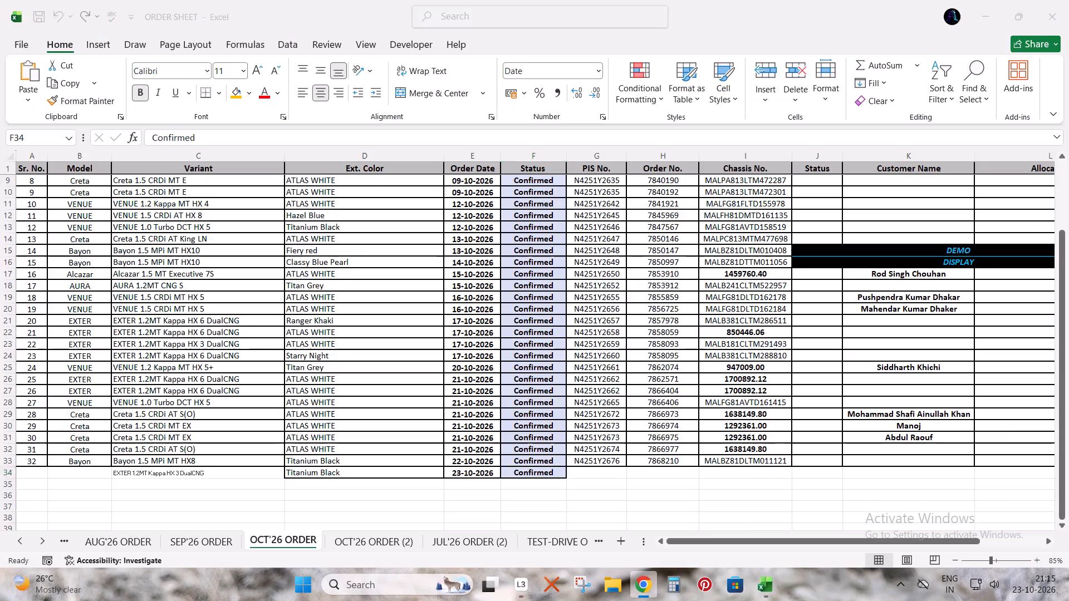
{"action": "key", "text": "Tab"}
{"action": "key", "text": "alt+Tab"}
{"action": "left_click", "coordinate": [910, 137]}
{"action": "key", "text": "ctrl+c"}
{"action": "key", "text": "alt+Tab"}
{"action": "key", "text": "ctrl+v"}
{"action": "key", "text": "ctrl+c"}
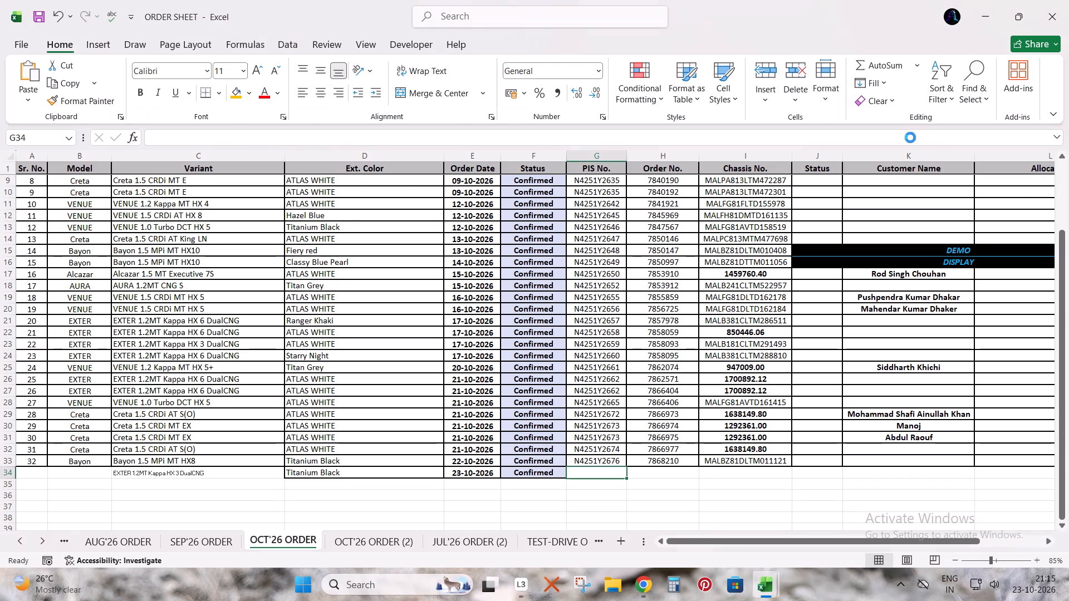
{"action": "key", "text": "alt+Tab"}
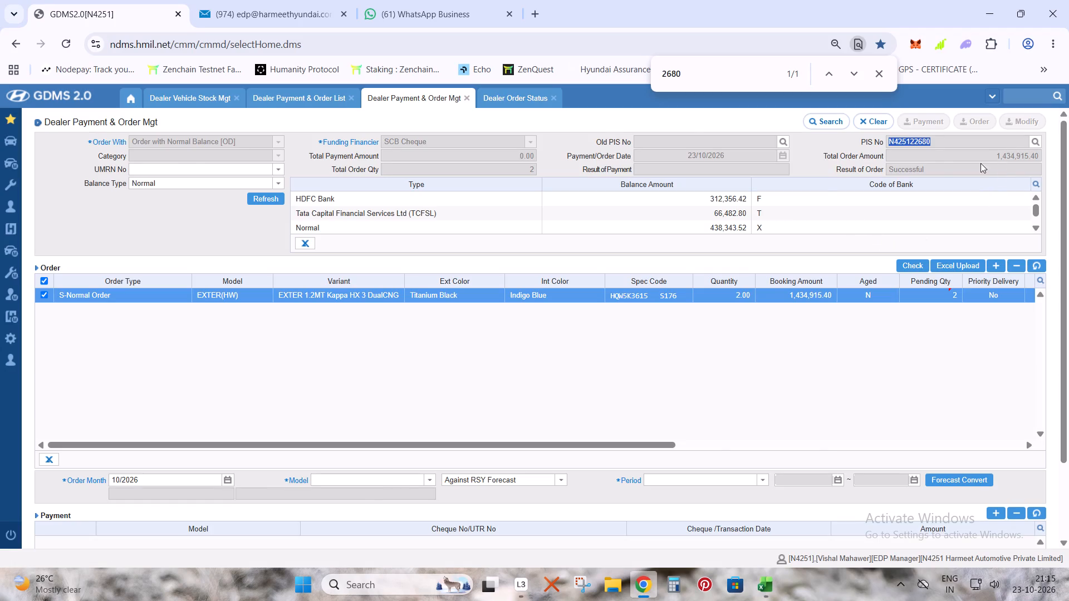
{"action": "key", "text": "alt+Tab"}
{"action": "key", "text": "alt+Tab"}
{"action": "key", "text": "alt+Tab"}
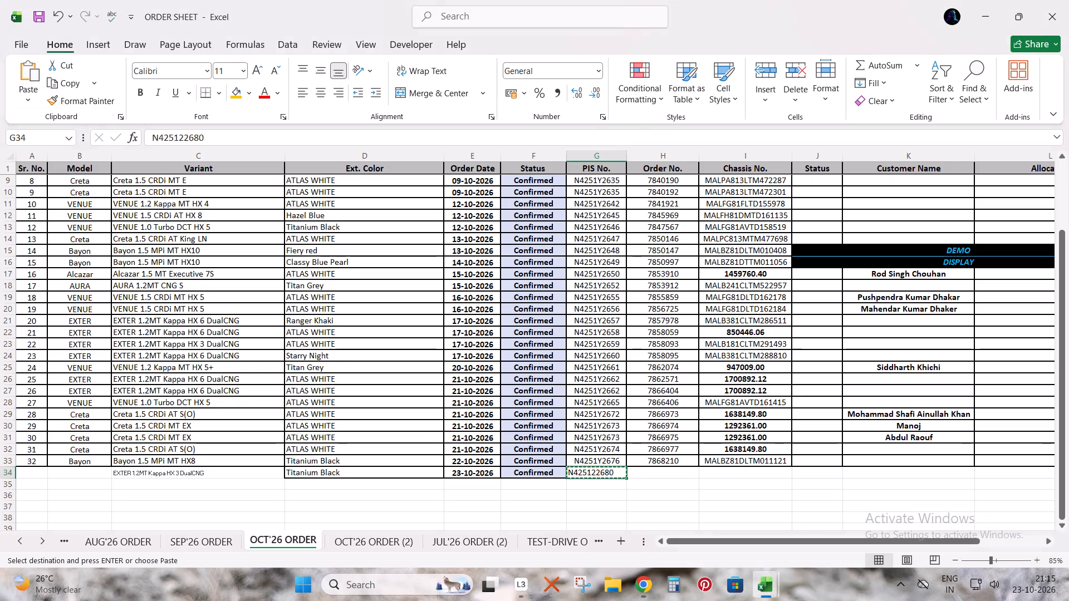
Duplicate the new EXTER order from row 34 into row 35.
{"action": "key", "text": "Down"}
{"action": "key", "text": "shift+space"}
{"action": "key", "text": "ctrl+d"}
{"action": "key", "text": "Right"}
{"action": "key", "text": "Down"}
{"action": "key", "text": "Left"}
{"action": "key", "text": "Up"}
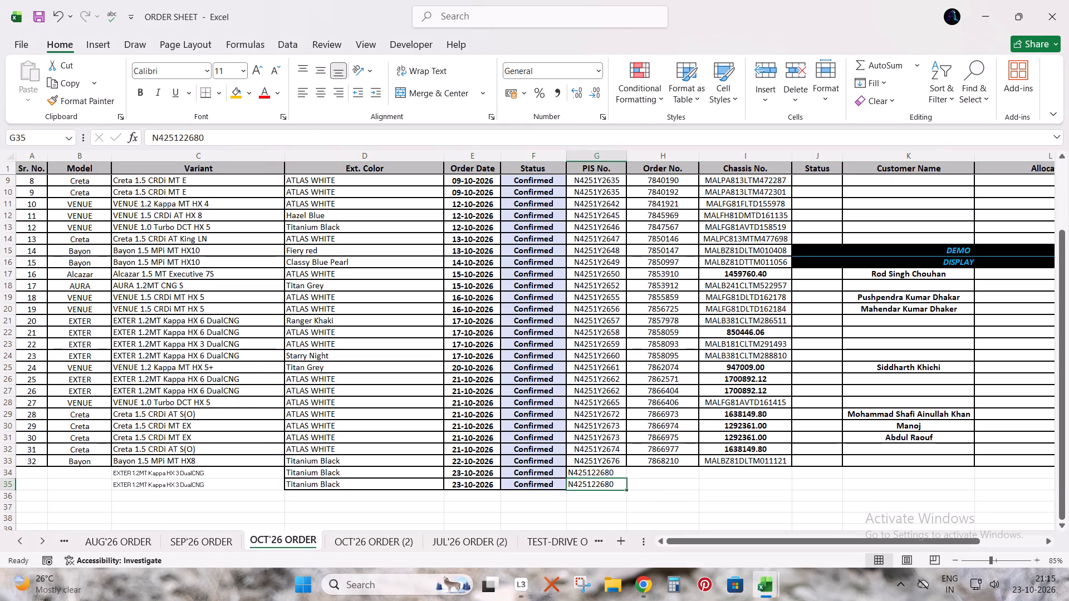
Switch to GDMS, find PIS number 2681 in the Dealer Payment & Order List and open its order.
{"action": "key", "text": "ctrl+x"}
{"action": "key", "text": "alt+Tab"}
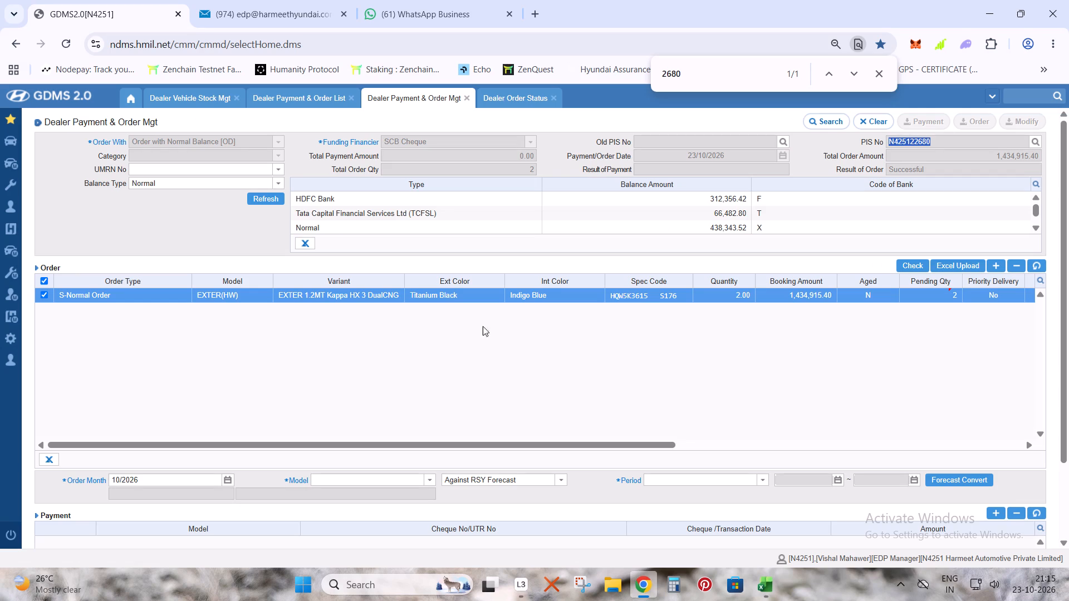
{"action": "left_click", "coordinate": [295, 101]}
{"action": "left_click", "coordinate": [720, 70]}
{"action": "key", "text": "BackSpace"}
{"action": "key", "text": "1"}
{"action": "key", "text": "Return"}
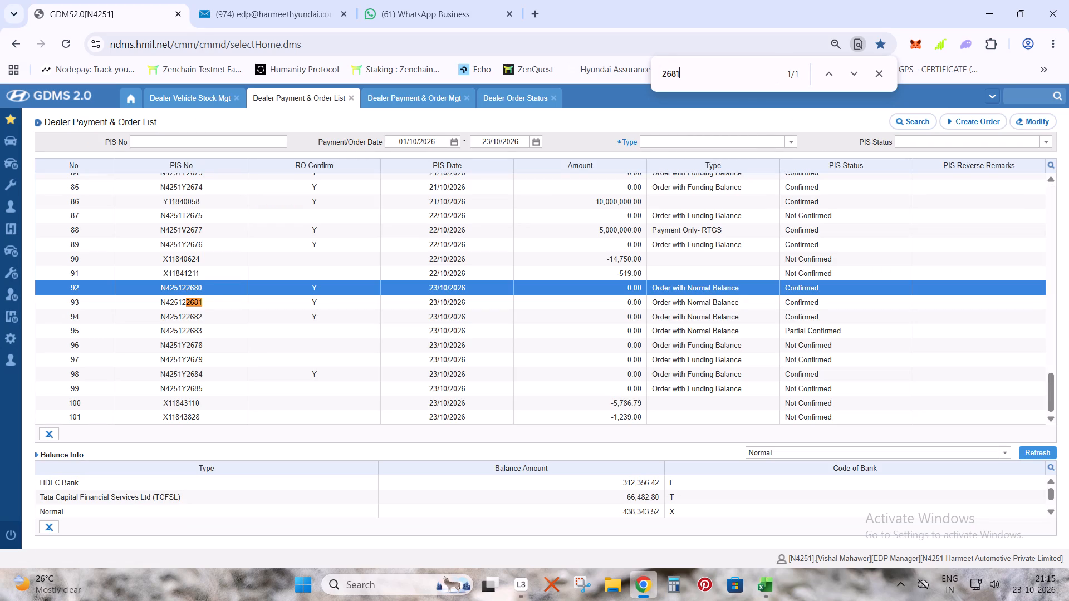
{"action": "double_click", "coordinate": [239, 305]}
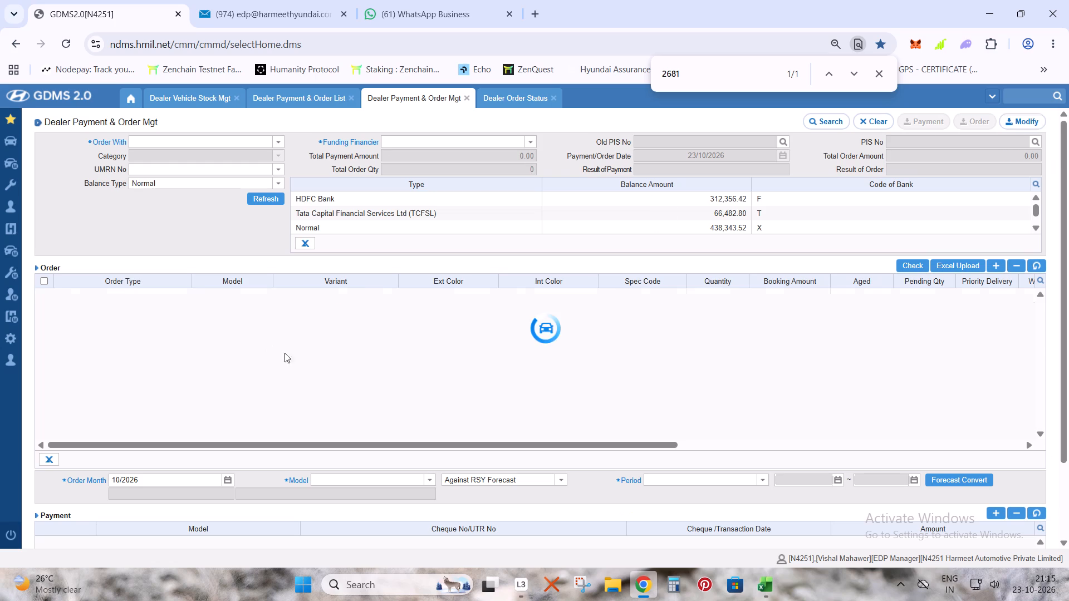
Copy PIS 2681's full variant name, EXTER 1.2MT Kappa HX 4 DualCNG, into the Variant cell of row 36 on the OCT'26 ORDER sheet.
{"action": "double_click", "coordinate": [397, 284]}
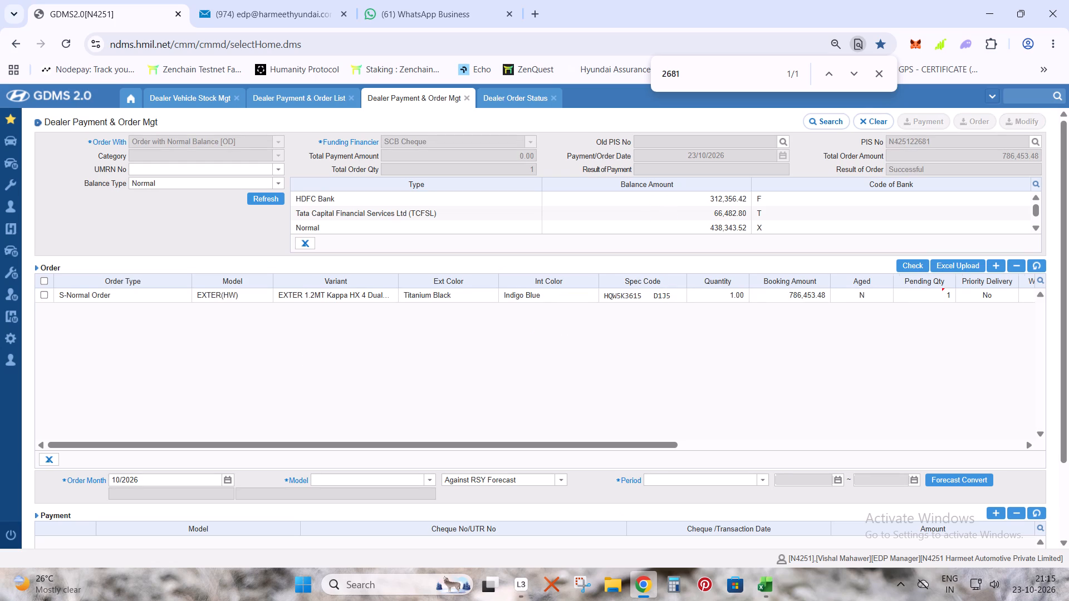
{"action": "left_click_drag", "start_coordinate": [277, 300], "coordinate": [397, 298]}
{"action": "key", "text": "ctrl+c"}
{"action": "key", "text": "alt+Tab"}
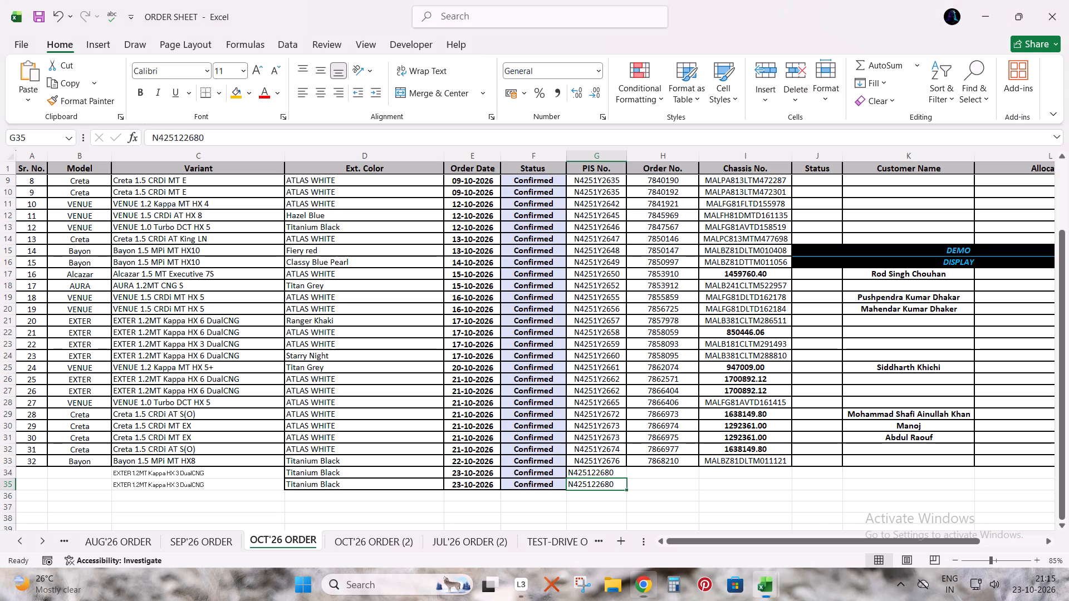
{"action": "key", "text": "Down"}
{"action": "key", "text": "Left"}
{"action": "key", "text": "ctrl+Left"}
{"action": "key", "text": "Right"}
{"action": "key", "text": "Right"}
{"action": "key", "text": "ctrl+v"}
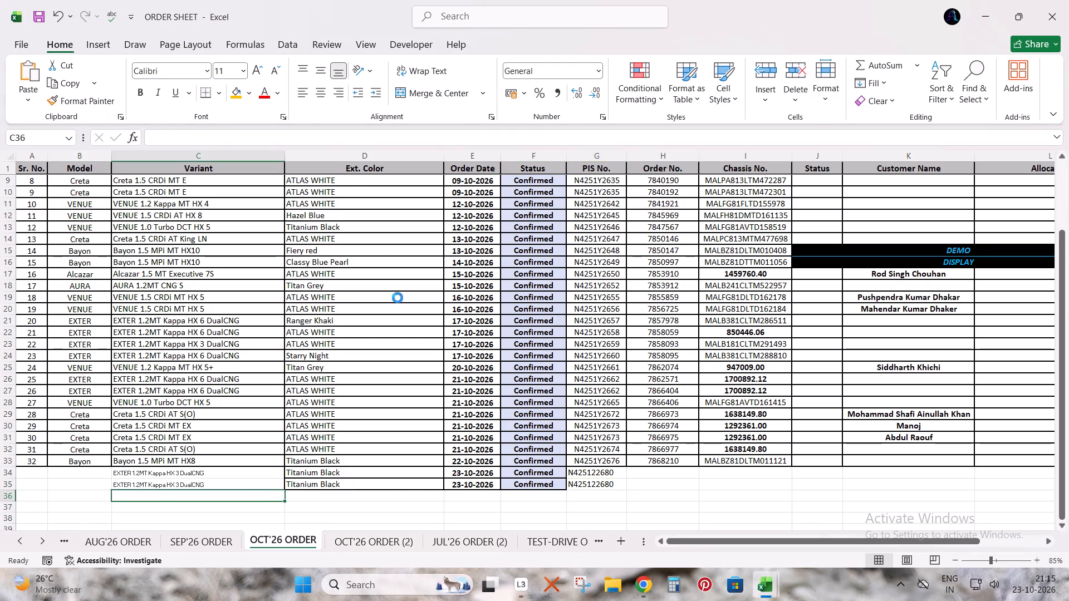
Fill row 36 with exterior colour Titanium Black, order date 23-10-2026 and status Confirmed, carried down from the row above.
{"action": "key", "text": "Right"}
{"action": "key", "text": "alt+Tab"}
{"action": "key", "text": "alt+Tab"}
{"action": "key", "text": "ctrl+d"}
{"action": "key", "text": "ctrl+s"}
{"action": "key", "text": "Tab"}
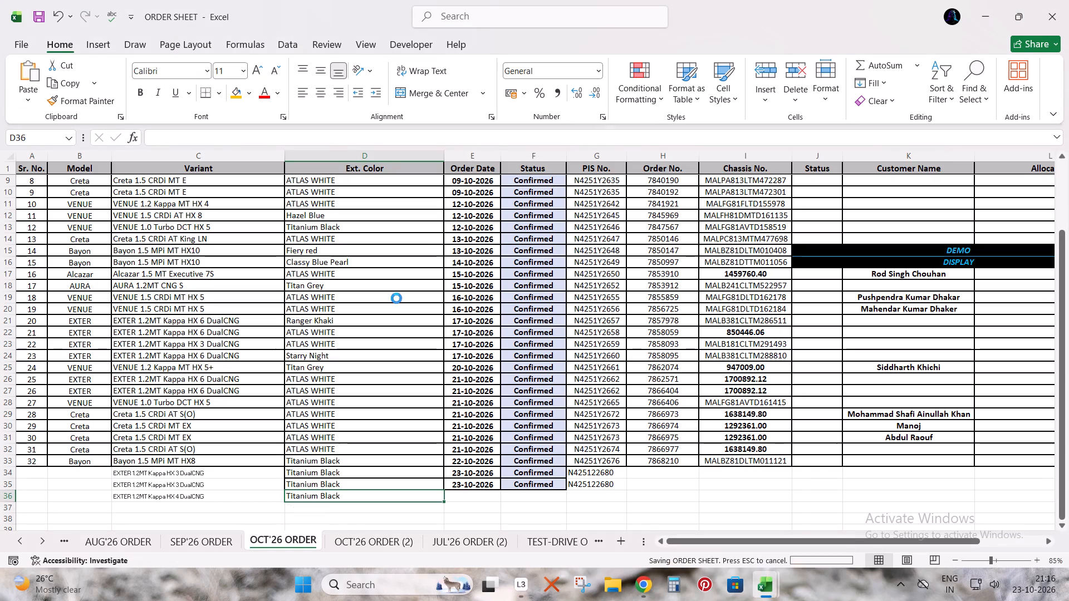
{"action": "key", "text": "ctrl+d"}
{"action": "key", "text": "Tab"}
{"action": "key", "text": "ctrl+d"}
{"action": "key", "text": "Tab"}
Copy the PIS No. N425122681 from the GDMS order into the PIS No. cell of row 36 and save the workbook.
{"action": "key", "text": "alt+Tab"}
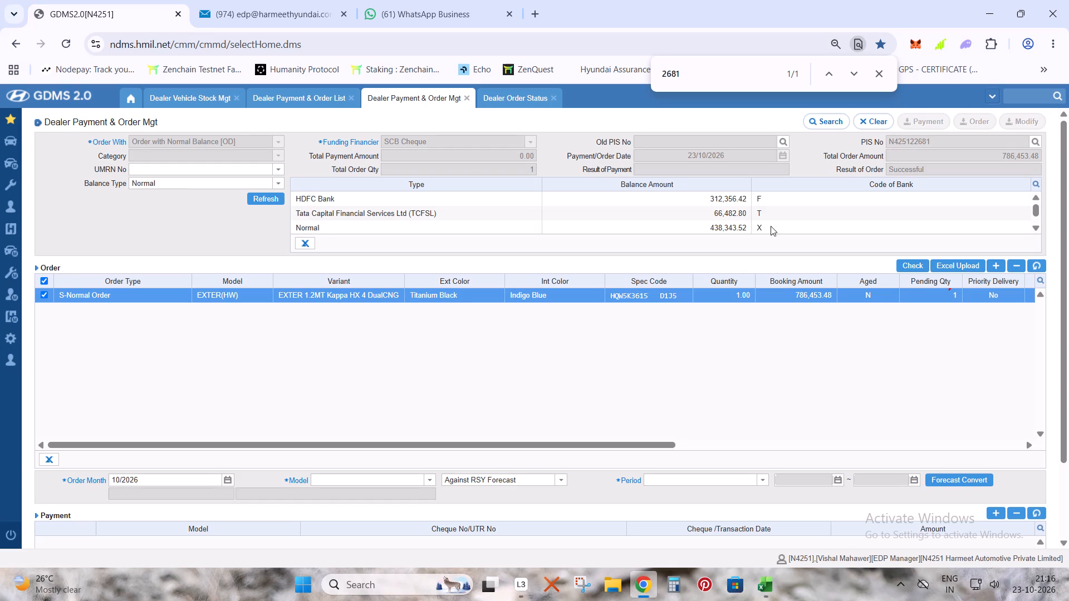
{"action": "left_click", "coordinate": [910, 146]}
{"action": "key", "text": "ctrl+c"}
{"action": "key", "text": "alt+Tab"}
{"action": "key", "text": "ctrl+c"}
{"action": "key", "text": "ctrl+v"}
{"action": "key", "text": "alt+Tab"}
{"action": "key", "text": "alt+Tab"}
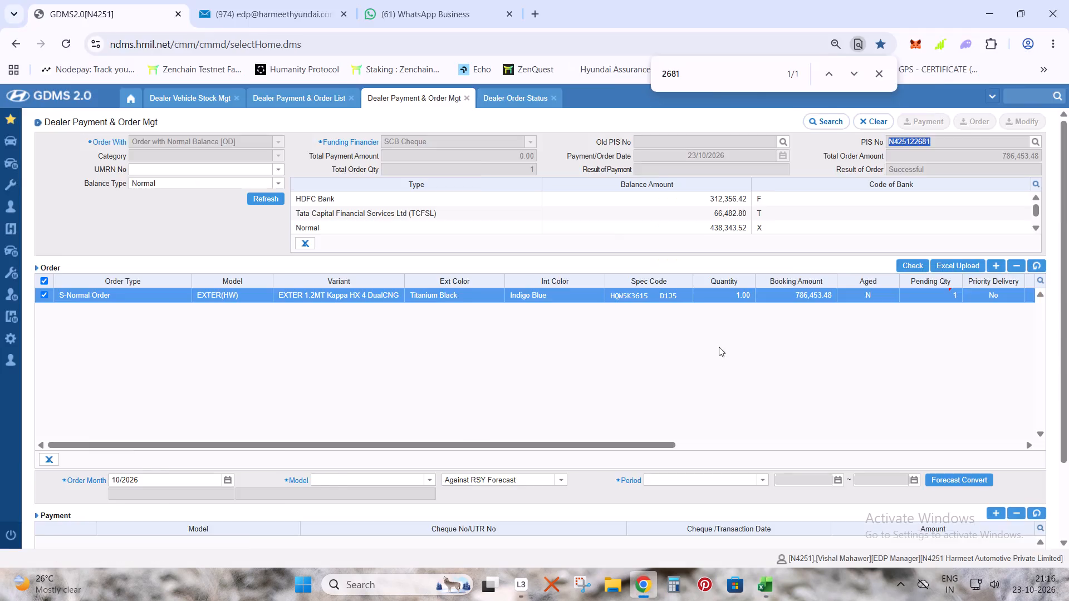
{"action": "key", "text": "ctrl+x"}
{"action": "key", "text": "alt+Tab"}
{"action": "type", "text": "XC"}
{"action": "key", "text": "alt+Tab"}
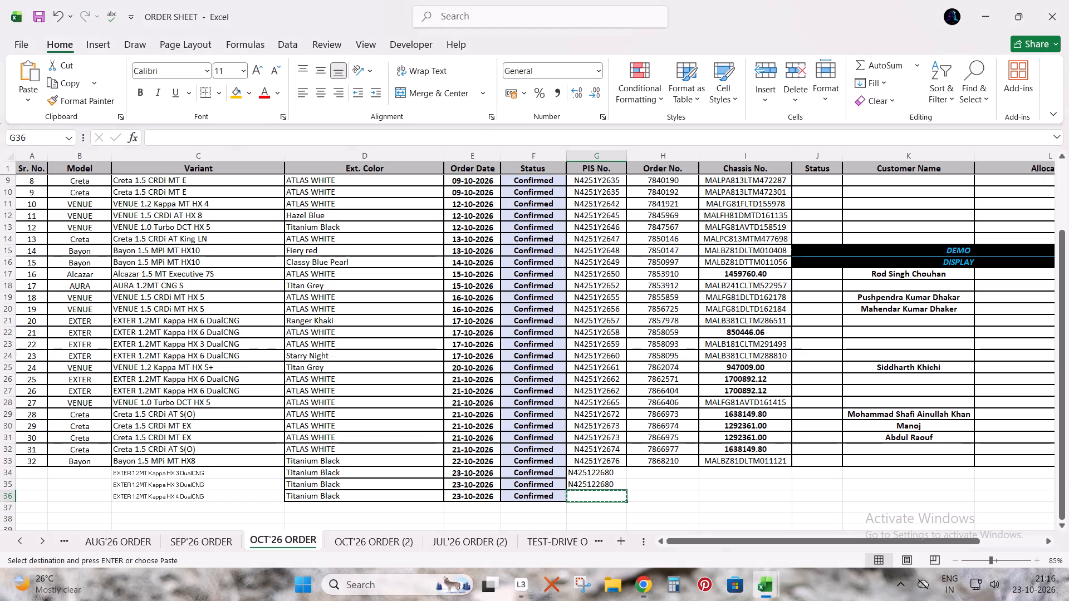
{"action": "key", "text": "ctrl+v"}
{"action": "key", "text": "alt+Tab"}
{"action": "key", "text": "ctrl+c"}
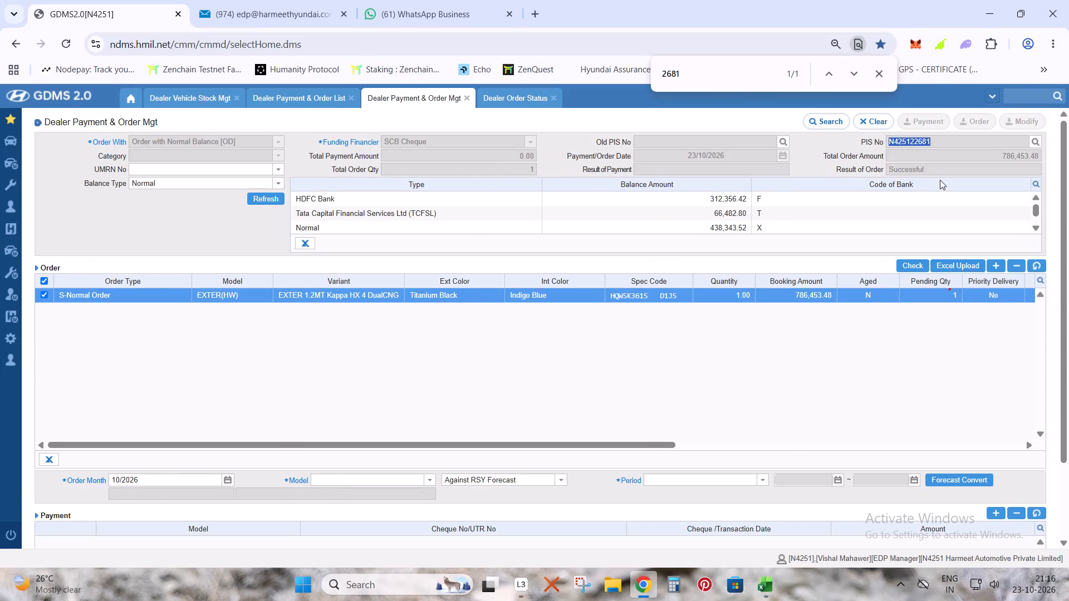
{"action": "key", "text": "alt+Tab"}
{"action": "key", "text": "ctrl+v"}
{"action": "key", "text": "alt+Tab"}
{"action": "key", "text": "alt+Tab"}
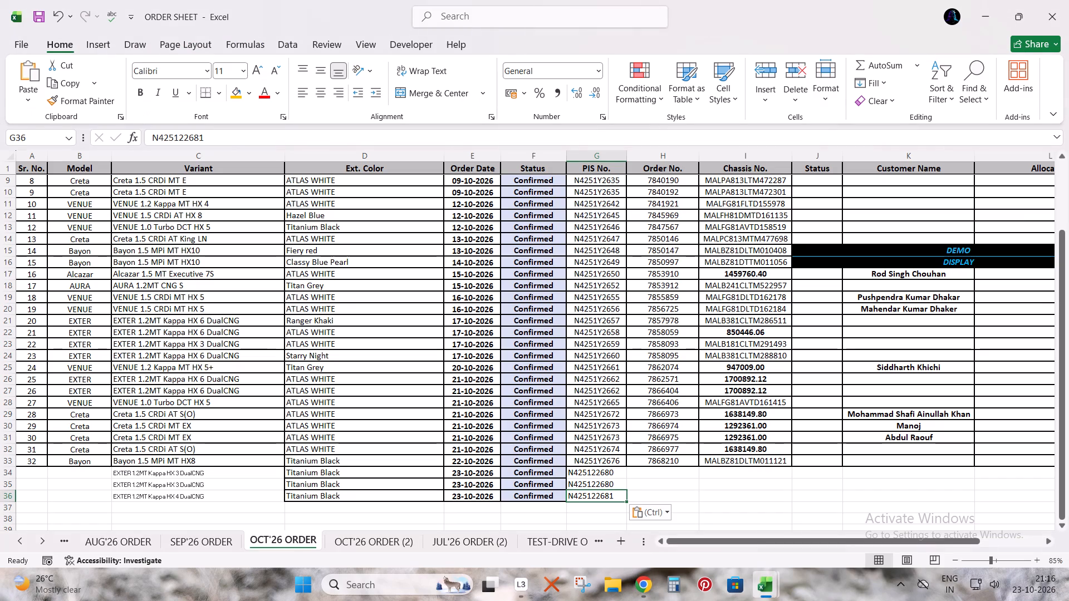
{"action": "key", "text": "ctrl+s"}
Switch to GDMS, find PIS number 2682 in the Dealer Payment & Order List and open its order.
{"action": "key", "text": "alt+Tab"}
{"action": "left_click", "coordinate": [305, 98]}
{"action": "left_click", "coordinate": [748, 80]}
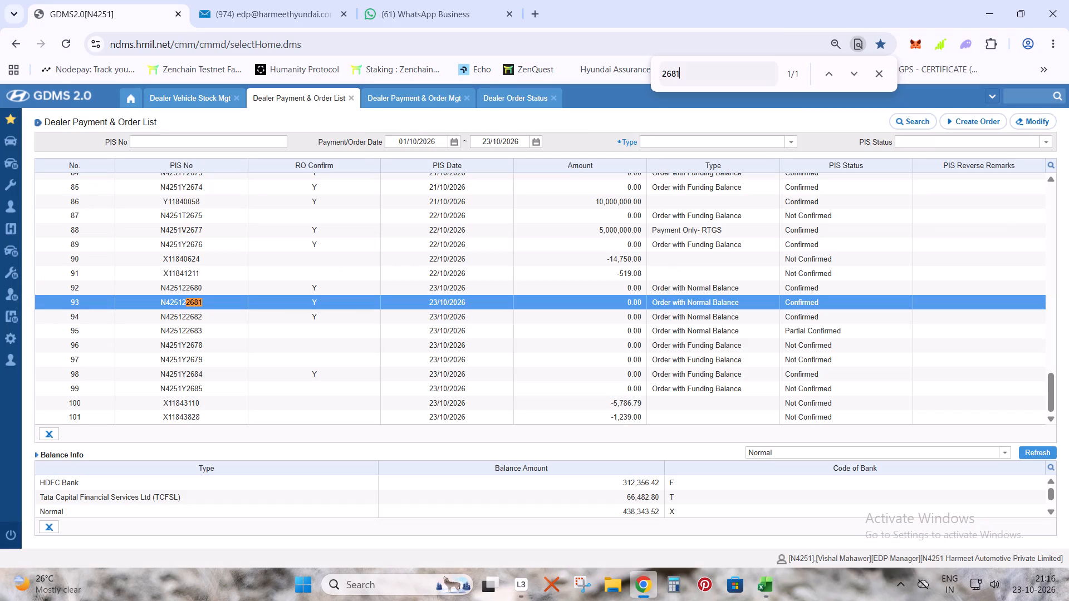
{"action": "key", "text": "BackSpace"}
{"action": "key", "text": "2"}
{"action": "key", "text": "Return"}
{"action": "scroll", "coordinate": [565, 291], "scroll_direction": "down", "scroll_amount": 3}
{"action": "double_click", "coordinate": [242, 315]}
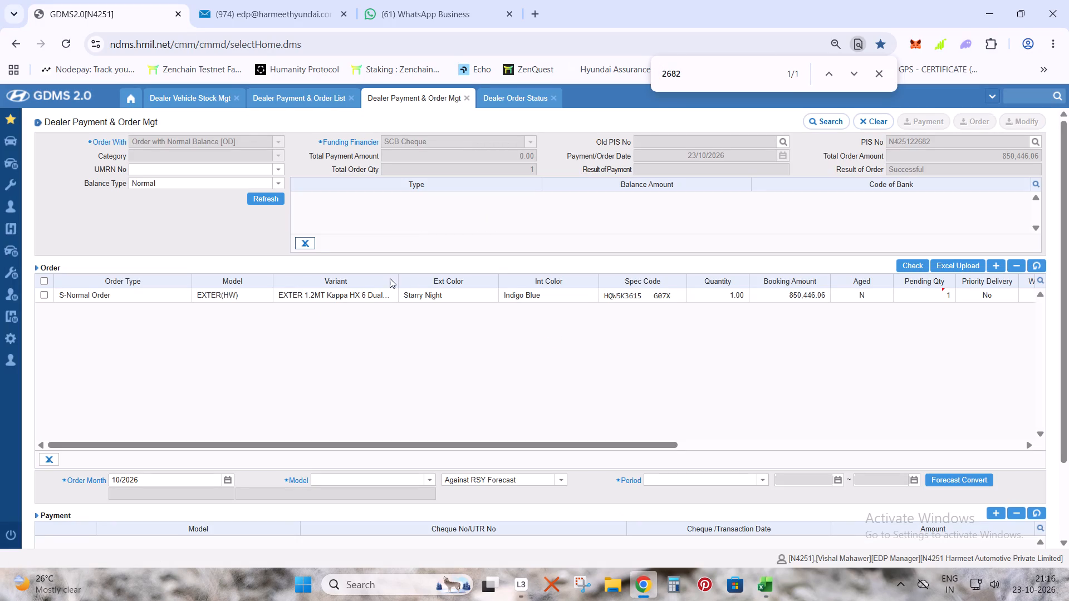
Copy PIS 2682's full variant name, EXTER 1.2MT Kappa HX 6 DualCNG, into the Variant cell of row 37 on the OCT'26 ORDER sheet.
{"action": "double_click", "coordinate": [398, 280]}
{"action": "left_click_drag", "start_coordinate": [278, 299], "coordinate": [403, 298]}
{"action": "key", "text": "ctrl+c"}
{"action": "key", "text": "alt+Tab"}
{"action": "key", "text": "Down"}
{"action": "key", "text": "ctrl+Left"}
{"action": "key", "text": "Right"}
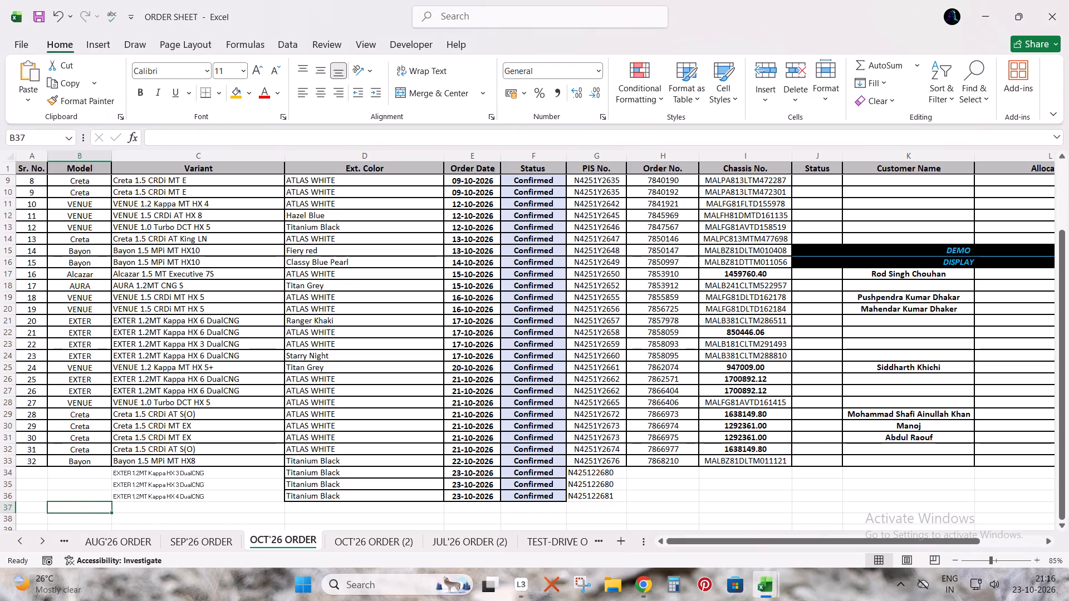
{"action": "key", "text": "Right"}
{"action": "key", "text": "ctrl+v"}
Fill row 37 with exterior colour Starry Night copied from GDMS, order date 23-10-2026 and status Confirmed.
{"action": "key", "text": "Tab"}
{"action": "key", "text": "alt+Tab"}
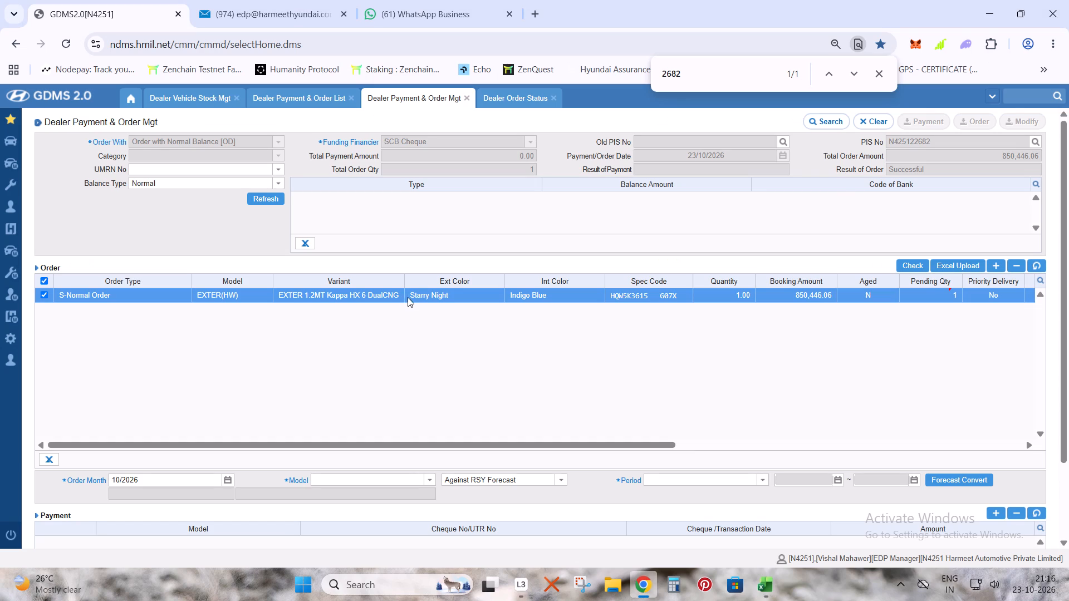
{"action": "left_click_drag", "start_coordinate": [408, 297], "coordinate": [455, 296]}
{"action": "key", "text": "ctrl+c"}
{"action": "key", "text": "alt+Tab"}
{"action": "key", "text": "ctrl+v"}
{"action": "key", "text": "Tab"}
{"action": "key", "text": "ctrl+d"}
{"action": "key", "text": "Tab"}
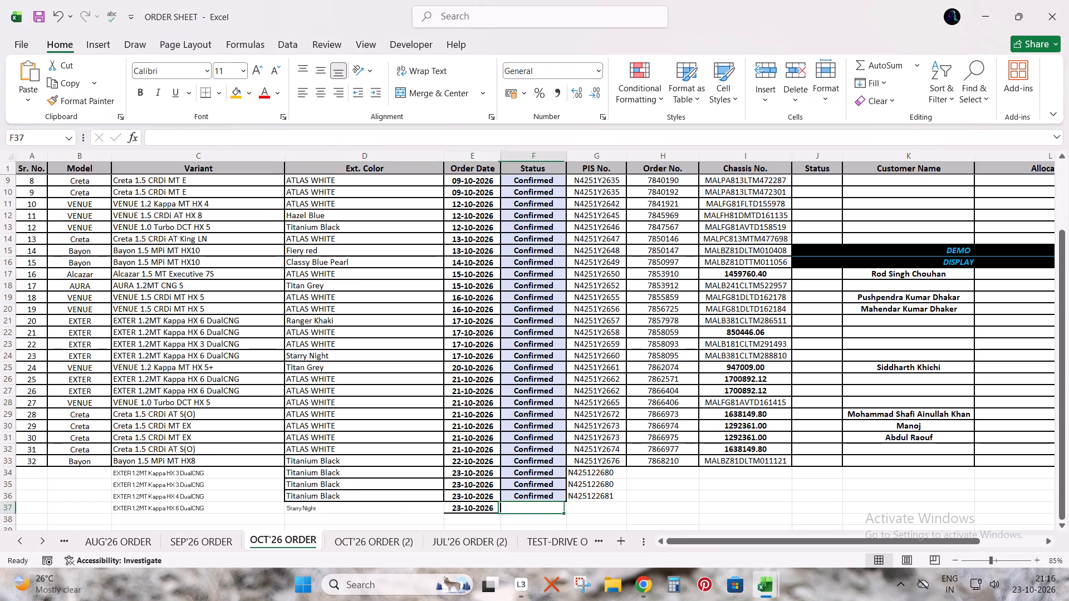
{"action": "key", "text": "ctrl+d"}
{"action": "key", "text": "Tab"}
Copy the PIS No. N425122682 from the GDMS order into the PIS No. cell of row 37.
{"action": "key", "text": "alt+Tab"}
{"action": "left_click", "coordinate": [933, 140]}
{"action": "key", "text": "ctrl+c"}
{"action": "key", "text": "alt+Tab"}
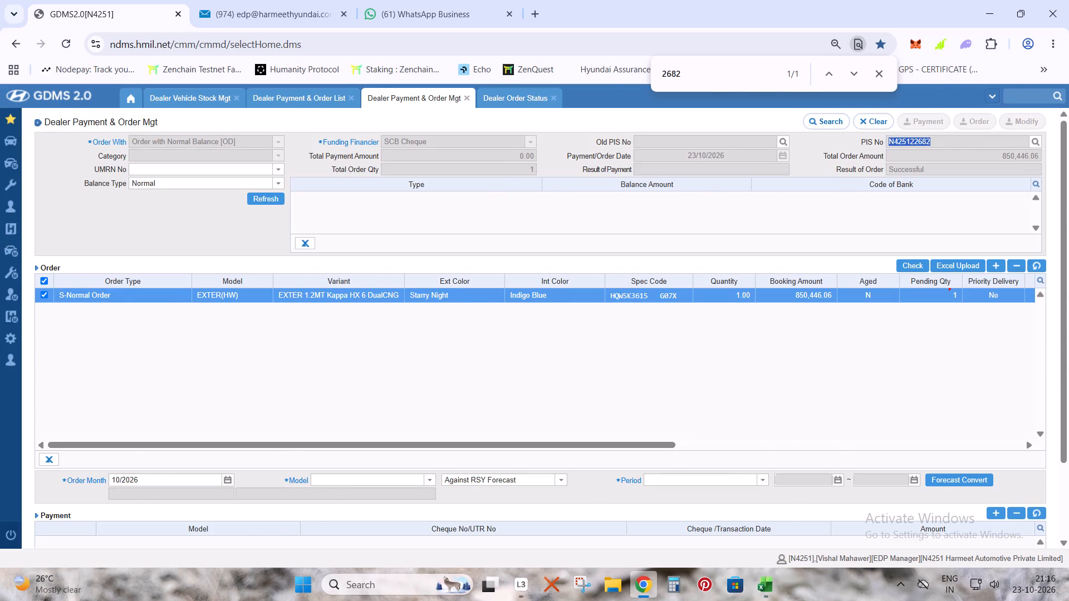
{"action": "key", "text": "ctrl+v"}
{"action": "key", "text": "Tab"}
Return to the Dealer Payment & Order List in GDMS and go to the 23/10/2026 orders following PIS 2682.
{"action": "key", "text": "alt+Tab"}
{"action": "left_click", "coordinate": [318, 99]}
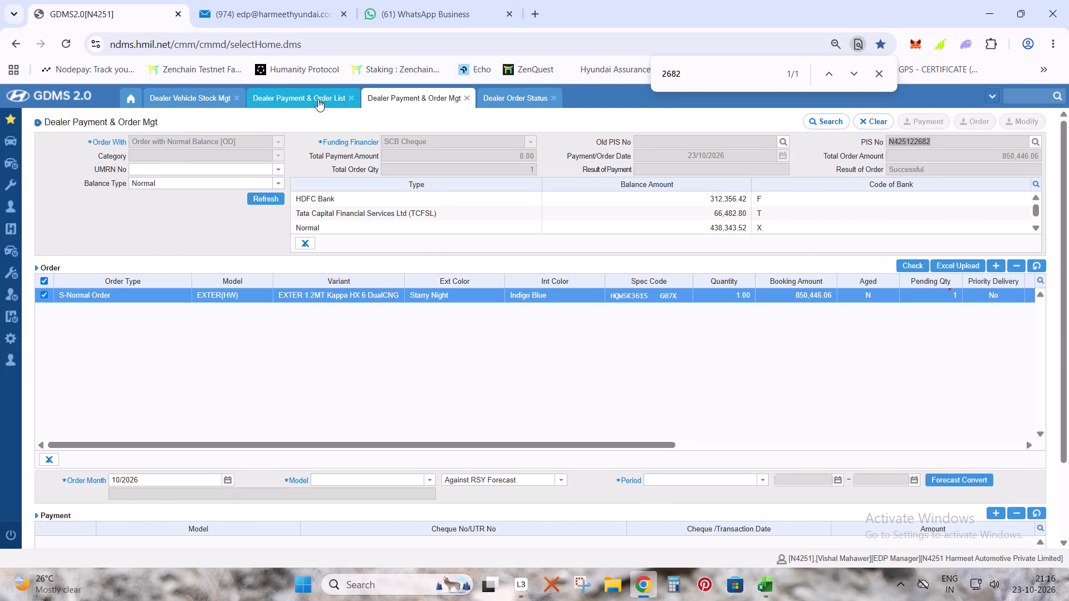
{"action": "scroll", "coordinate": [543, 328], "scroll_direction": "down", "scroll_amount": 1}
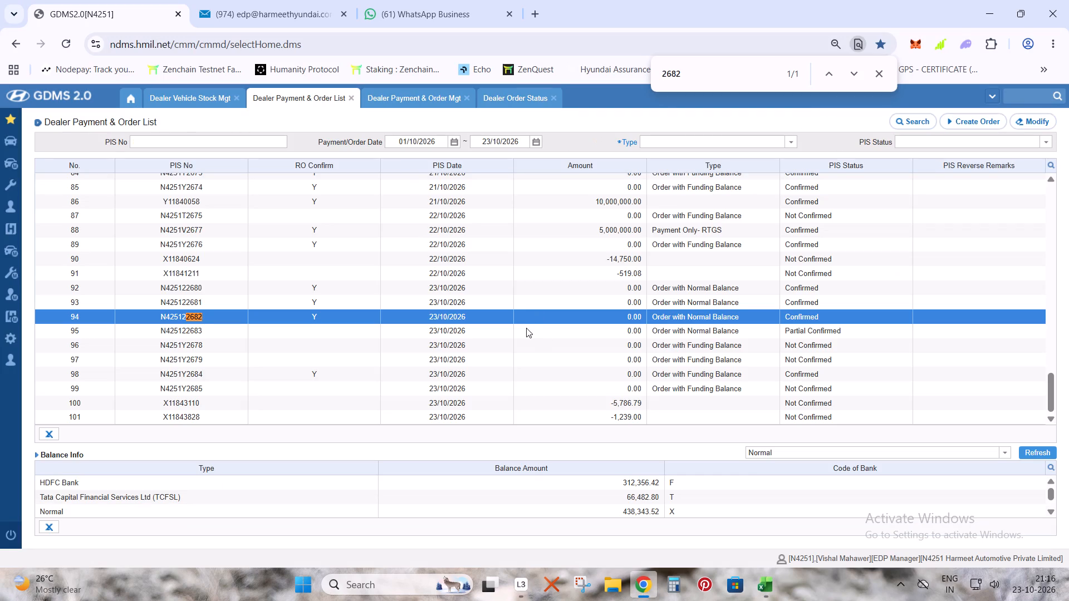
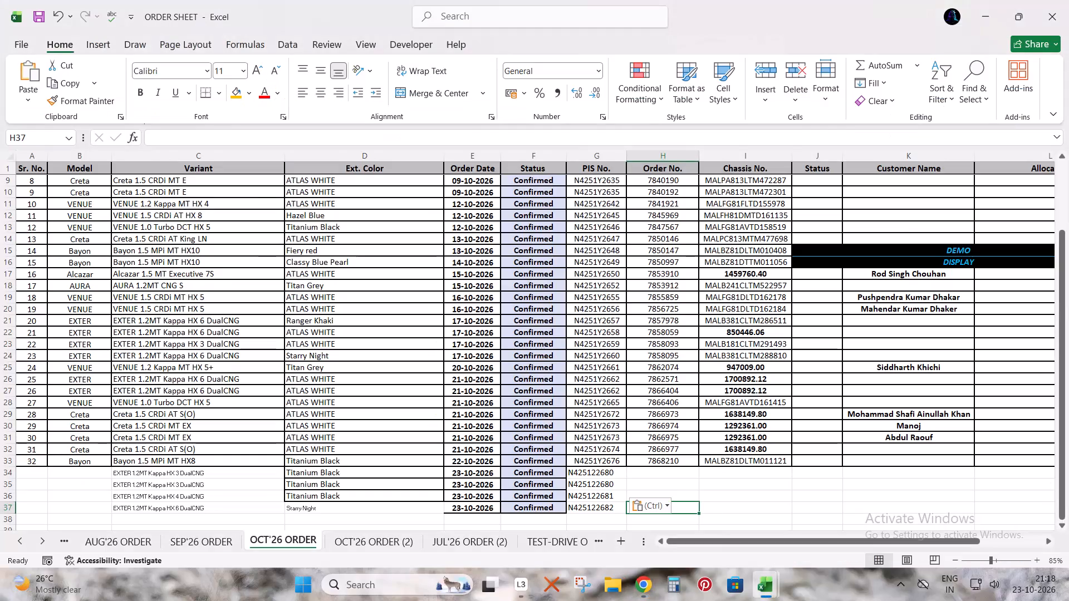
{"action": "key", "text": "alt+Tab"}
{"action": "left_click", "coordinate": [736, 85]}
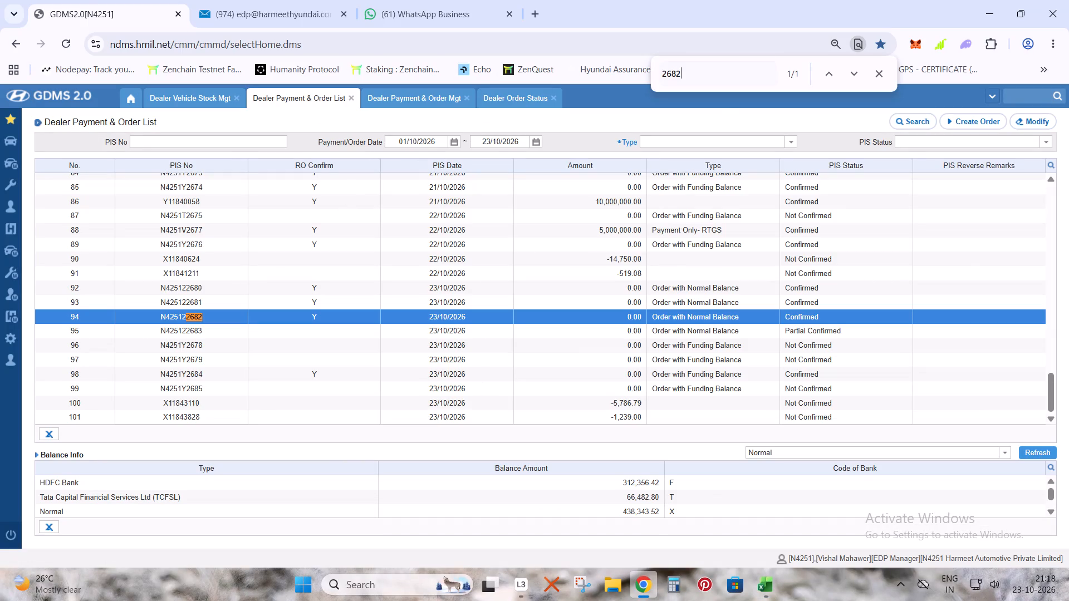
{"action": "key", "text": "BackSpace"}
{"action": "key", "text": "3"}
{"action": "key", "text": "Return"}
{"action": "double_click", "coordinate": [290, 330]}
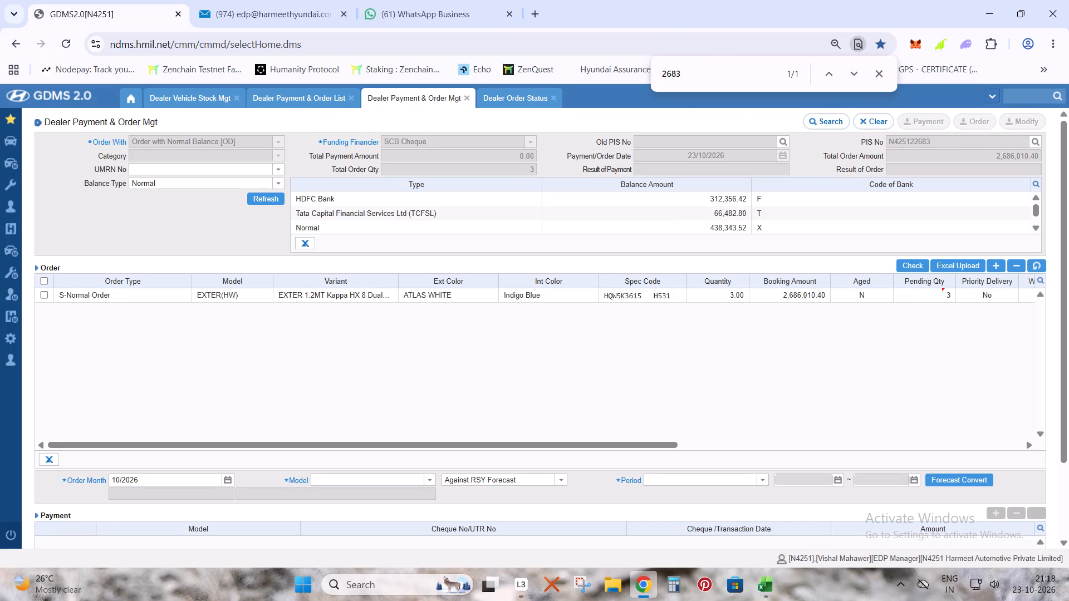
Copy the full variant name EXTER 1.2MT Kappa HX 8 DualCNG into the Variant cell of row 38 on the OCT'26 ORDER sheet.
{"action": "double_click", "coordinate": [397, 281]}
{"action": "left_click_drag", "start_coordinate": [273, 295], "coordinate": [395, 295]}
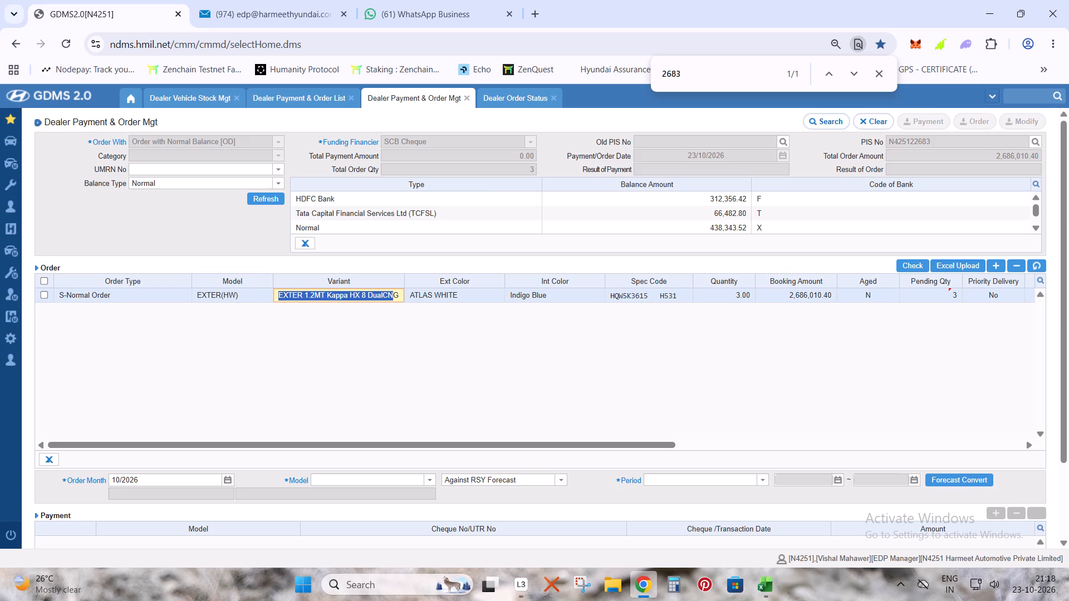
{"action": "left_click_drag", "start_coordinate": [395, 295], "coordinate": [398, 295]}
{"action": "key", "text": "ctrl+c"}
{"action": "key", "text": "alt+Tab"}
{"action": "scroll", "coordinate": [174, 496], "scroll_direction": "down", "scroll_amount": 3}
{"action": "left_click", "coordinate": [168, 412]}
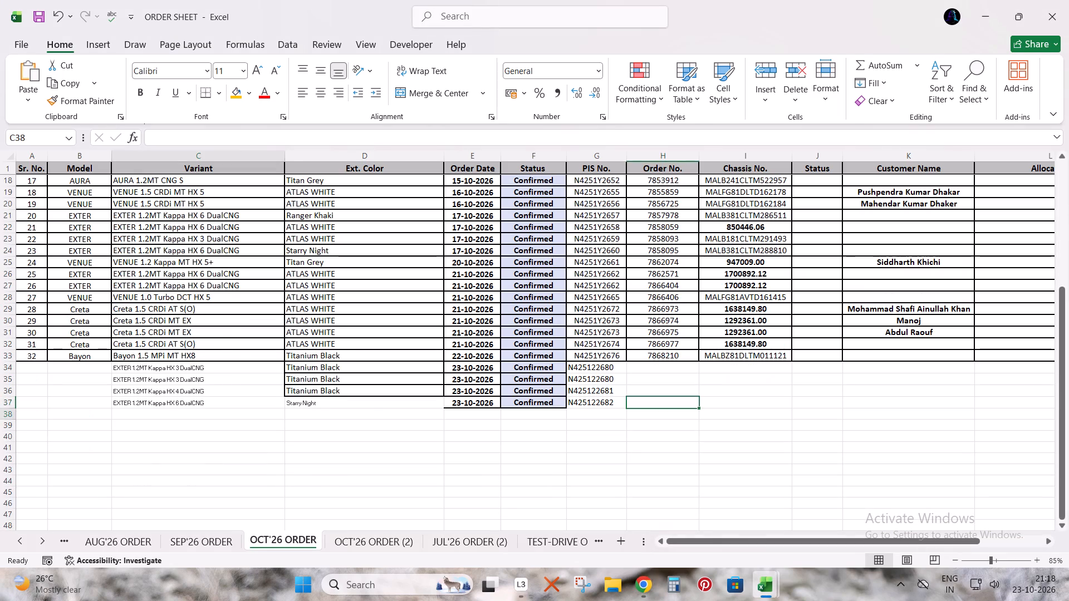
{"action": "key", "text": "ctrl+v"}
{"action": "key", "text": "Tab"}
Fill row 38 with exterior colour ATLAS WHITE copied from GDMS and order date 23-10-2026.
{"action": "key", "text": "alt+Tab"}
{"action": "left_click_drag", "start_coordinate": [409, 294], "coordinate": [452, 294]}
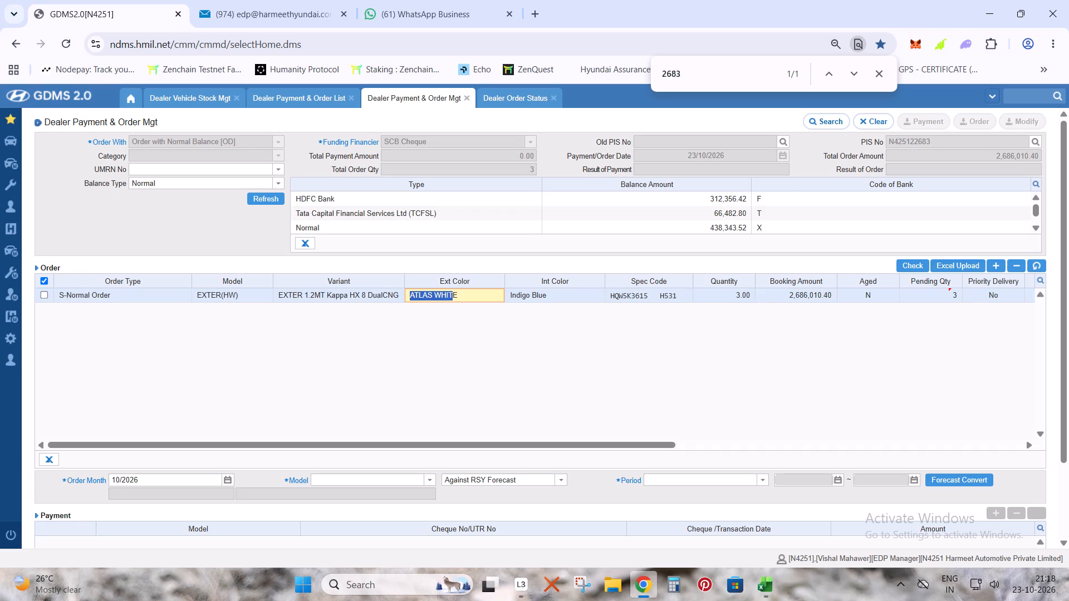
{"action": "left_click_drag", "start_coordinate": [452, 294], "coordinate": [455, 294]}
{"action": "key", "text": "ctrl+c"}
{"action": "key", "text": "alt+Tab"}
{"action": "key", "text": "ctrl+v"}
{"action": "key", "text": "Tab"}
{"action": "key", "text": "ctrl+d"}
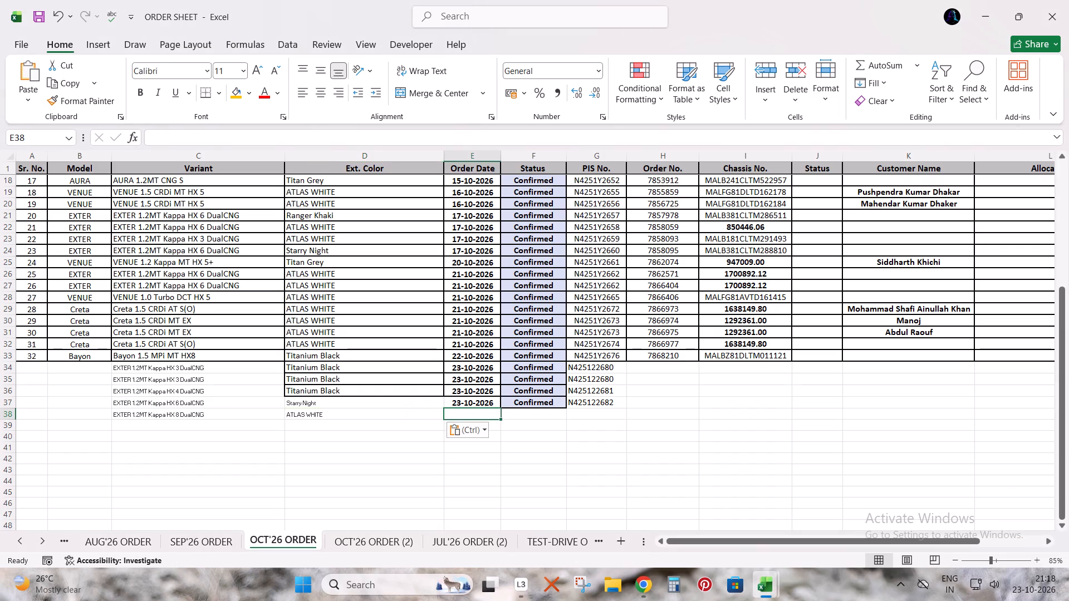
{"action": "key", "text": "Tab"}
Set row 38's Status to Not-Confirmed by copying a Not-Confirmed status cell from the OCT'26 ORDER (2) sheet.
{"action": "key", "text": "alt+Tab"}
{"action": "key", "text": "alt+Tab"}
{"action": "key", "text": "ctrl+Page_Down"}
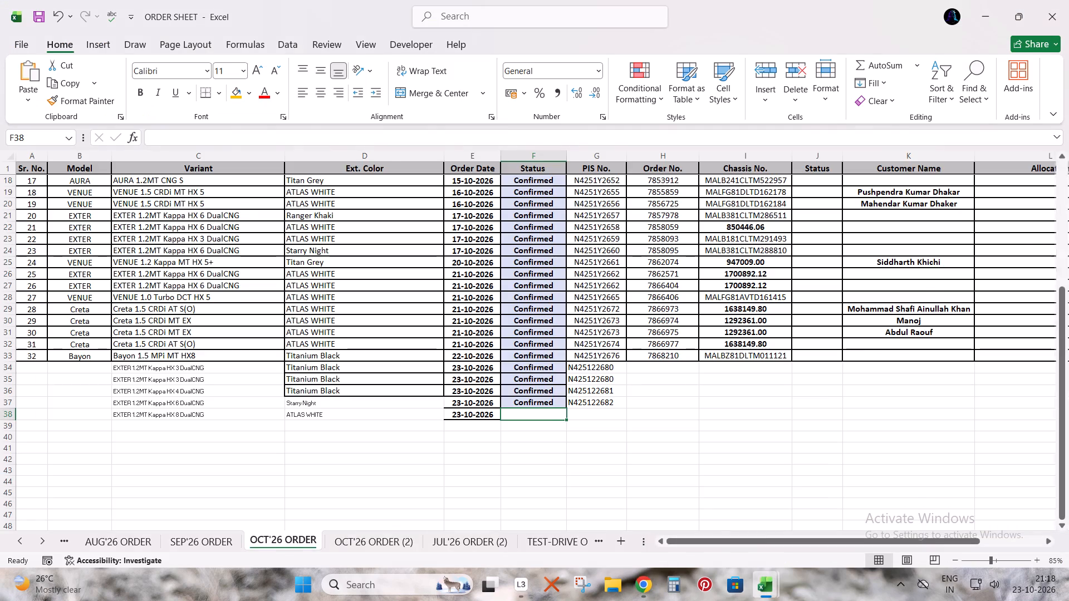
{"action": "key", "text": "Down"}
{"action": "key", "text": "Up"}
{"action": "key", "text": "Up"}
{"action": "key", "text": "Right"}
{"action": "key", "text": "Right"}
{"action": "key", "text": "Right"}
{"action": "key", "text": "Right"}
{"action": "key", "text": "Right"}
{"action": "key", "text": "Right"}
{"action": "key", "text": "Right"}
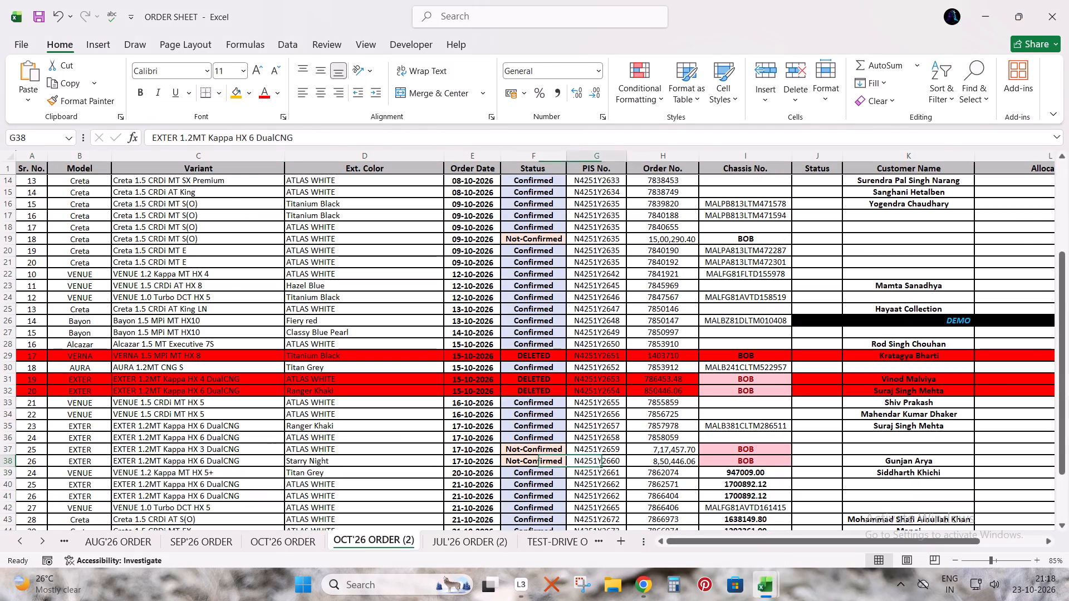
{"action": "key", "text": "Left"}
{"action": "key", "text": "Left"}
{"action": "key", "text": "ctrl+c"}
{"action": "key", "text": "ctrl+Page_Up"}
{"action": "key", "text": "ctrl+v"}
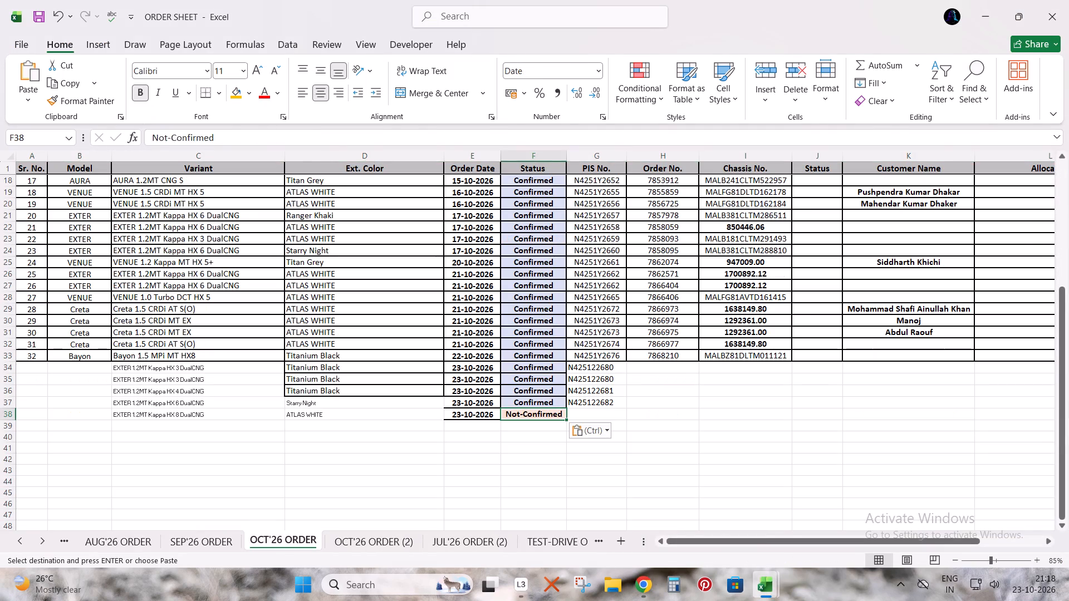
{"action": "key", "text": "Tab"}
{"action": "key", "text": "alt+Tab"}
{"action": "left_click", "coordinate": [921, 135]}
{"action": "key", "text": "ctrl+c"}
{"action": "left_click", "coordinate": [923, 137]}
{"action": "key", "text": "ctrl+c"}
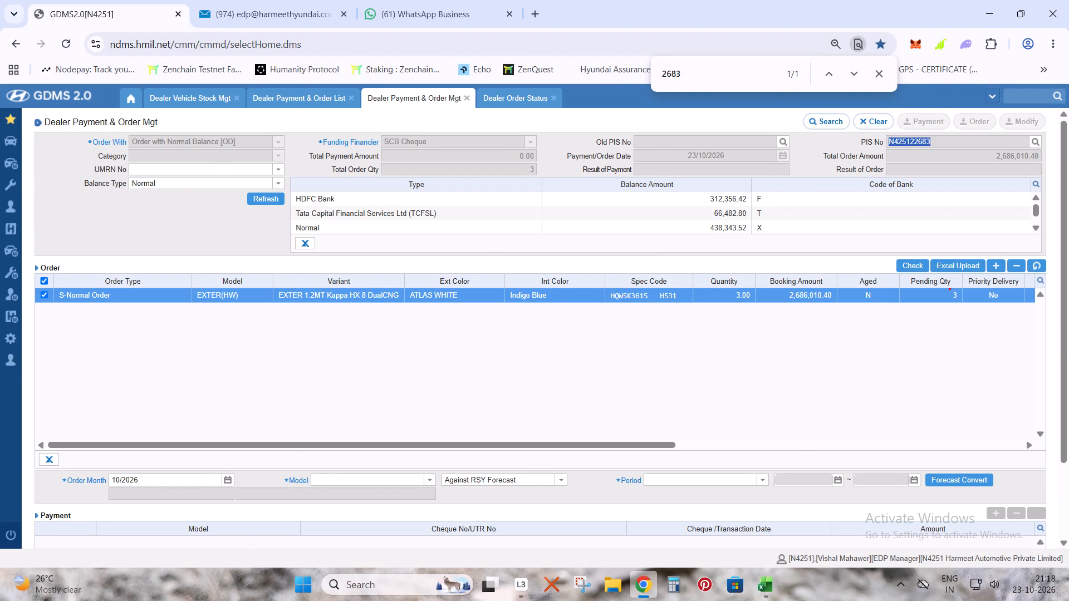
{"action": "key", "text": "alt+Tab"}
{"action": "key", "text": "ctrl+v"}
{"action": "key", "text": "ctrl+c"}
{"action": "key", "text": "alt+Tab"}
{"action": "key", "text": "Escape"}
{"action": "key", "text": "Tab"}
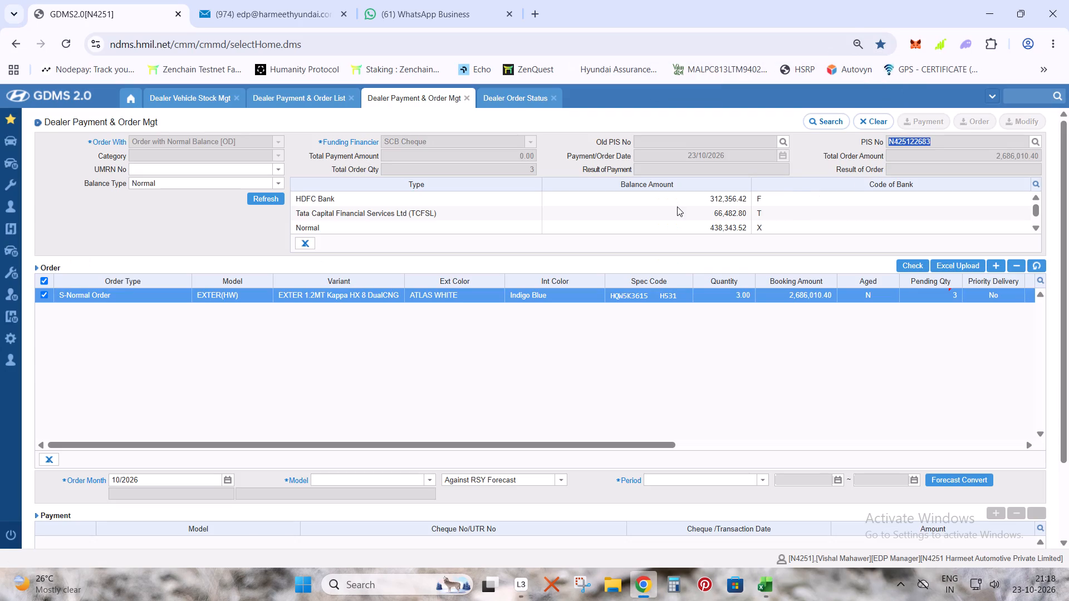
Duplicate row 38's order entry into rows 39 and 40.
{"action": "key", "text": "alt+Tab"}
{"action": "key", "text": "Down"}
{"action": "key", "text": "shift+space"}
{"action": "key", "text": "ctrl+d"}
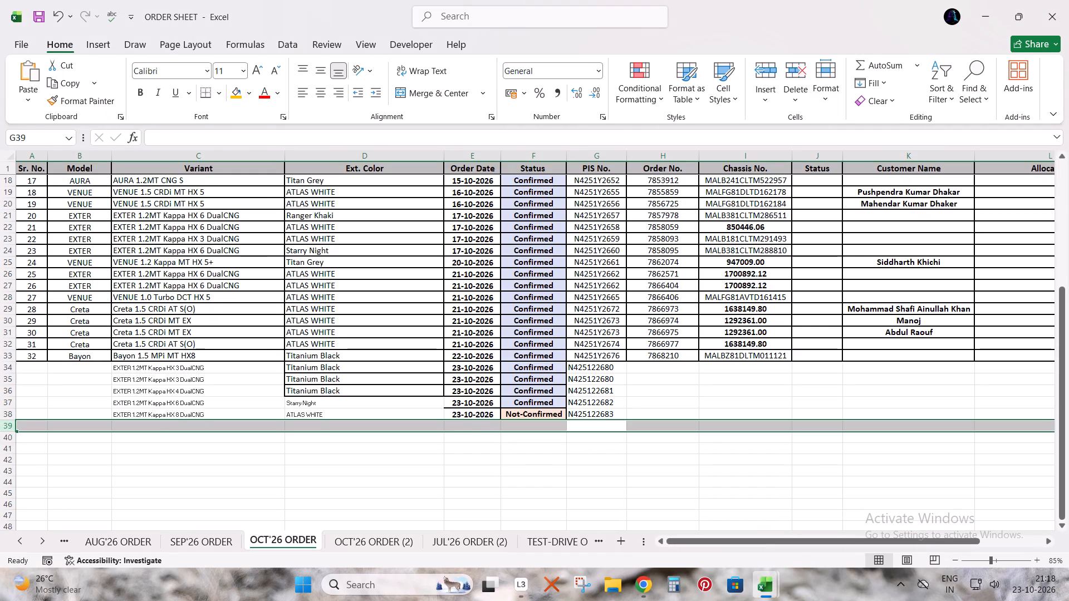
{"action": "key", "text": "Down"}
{"action": "key", "text": "shift+space"}
{"action": "key", "text": "ctrl+d"}
Copy the GDMS Total Order Amount 2,686,010.40 into the Order No. cell of row 38.
{"action": "key", "text": "Right"}
{"action": "key", "text": "Up"}
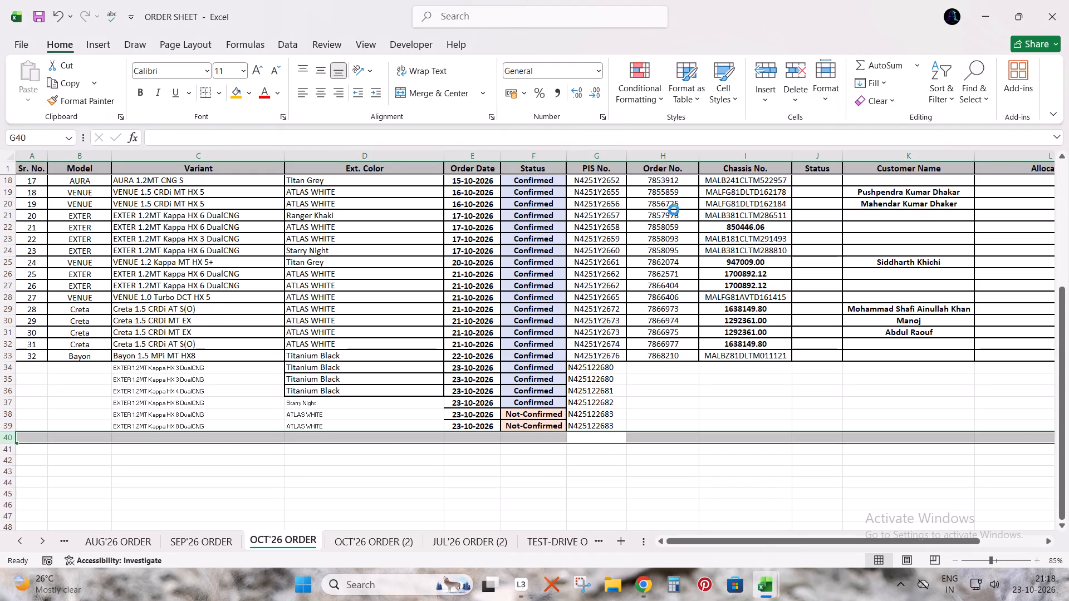
{"action": "key", "text": "Up"}
{"action": "key", "text": "Up"}
{"action": "key", "text": "alt+Tab"}
{"action": "key", "text": "alt+Tab"}
{"action": "key", "text": "Down"}
{"action": "key", "text": "alt+Tab"}
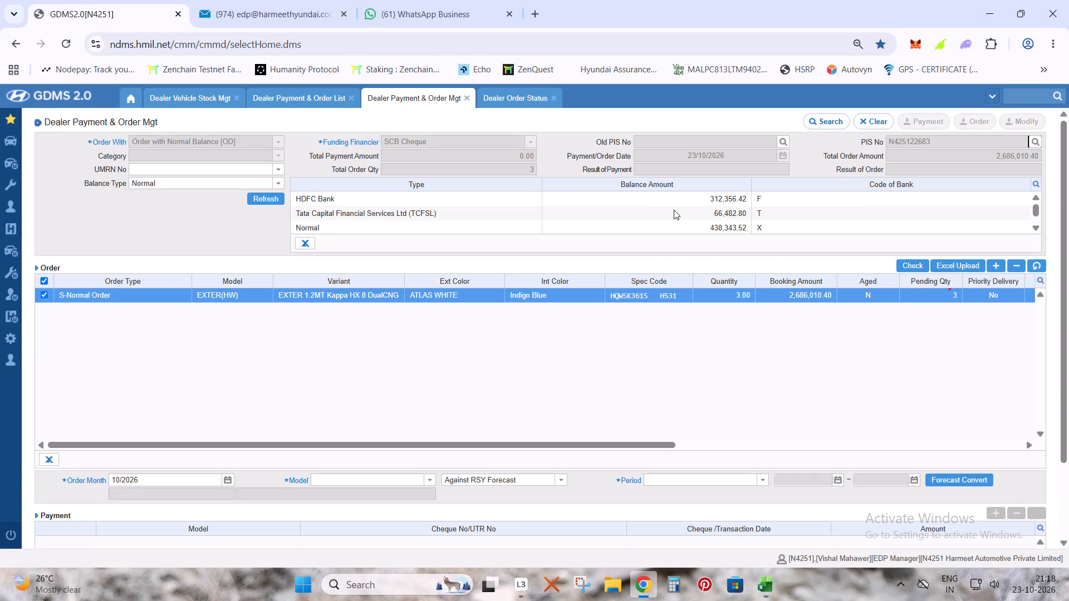
{"action": "double_click", "coordinate": [999, 150]}
{"action": "key", "text": "ctrl+c"}
{"action": "key", "text": "alt+Tab"}
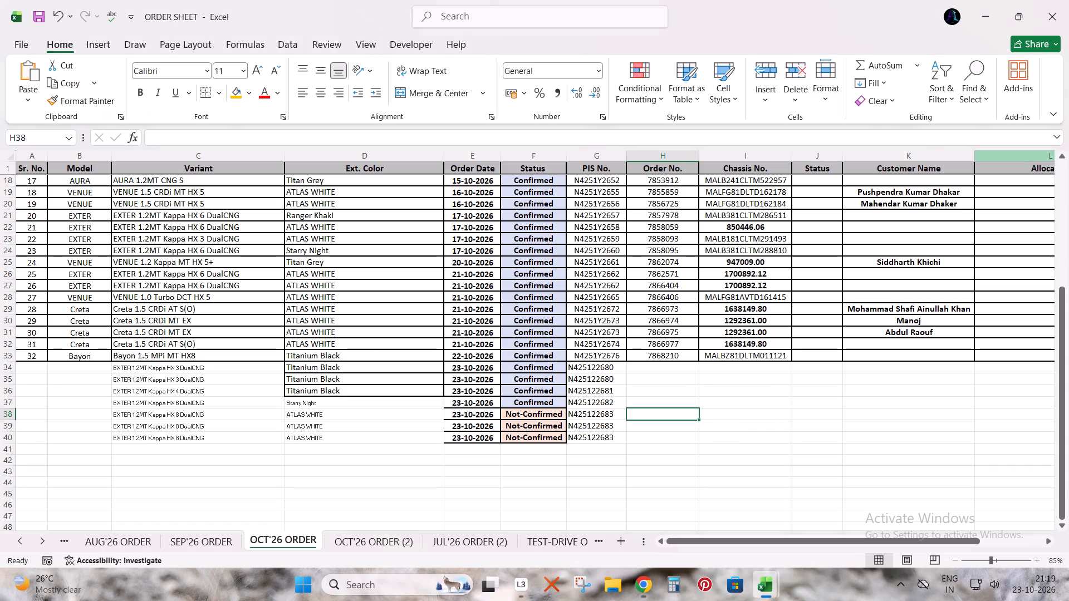
{"action": "key", "text": "ctrl+v"}
Calculate the per-car amount in the Order No. cell of row 39 with the formula =H38/3.
{"action": "key", "text": "Down"}
{"action": "key", "text": "equal"}
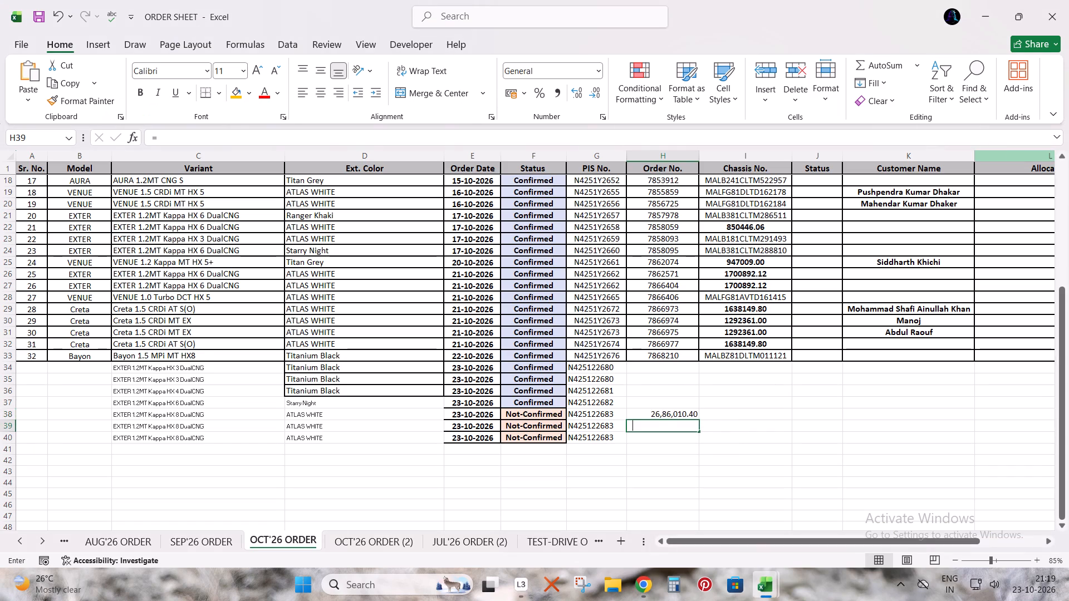
{"action": "key", "text": "Up"}
{"action": "type", "text": "/3"}
{"action": "key", "text": "Return"}
{"action": "key", "text": "Up"}
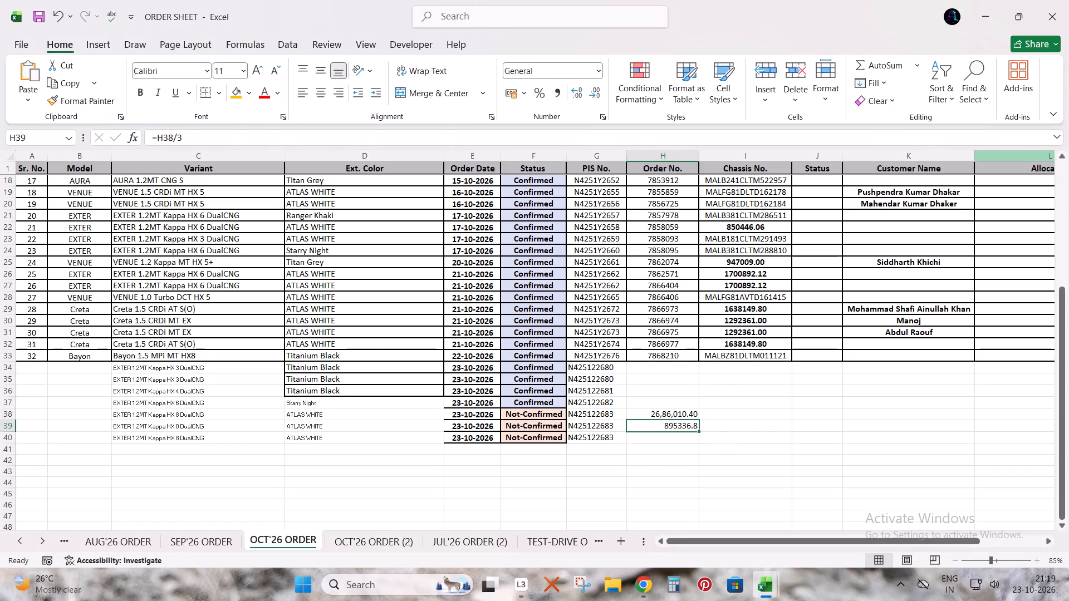
Put the per-car amount 895336.8 as a plain value in the Order No. cells of rows 38 to 40.
{"action": "key", "text": "ctrl+c"}
{"action": "key", "text": "ctrl+v"}
{"action": "key", "text": "Down"}
{"action": "key", "text": "Down"}
{"action": "key", "text": "Return"}
{"action": "key", "text": "Up"}
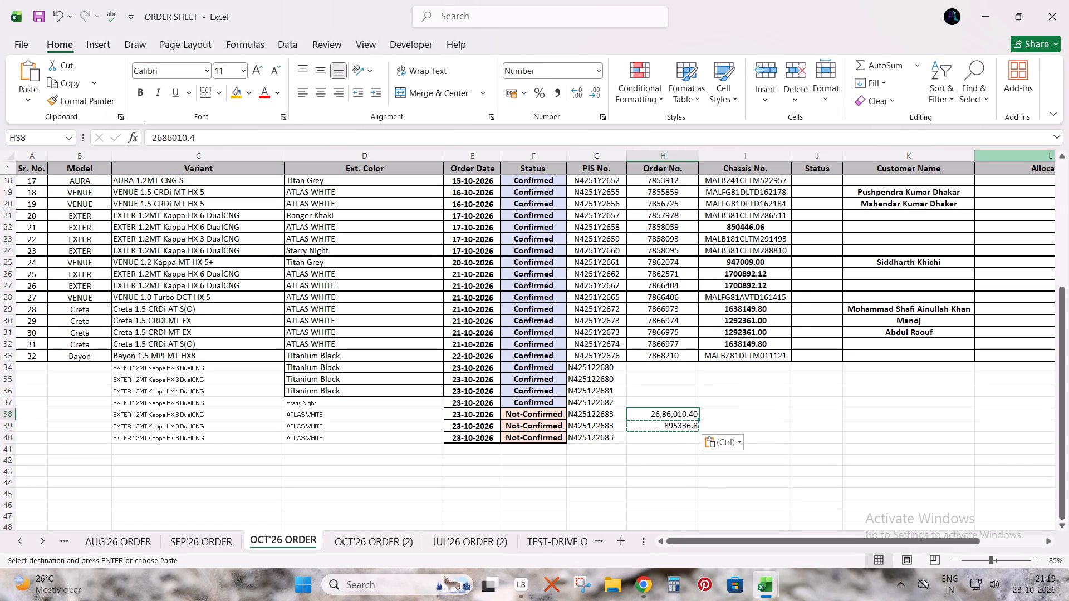
{"action": "key", "text": "ctrl+v"}
{"action": "key", "text": "Down"}
{"action": "key", "text": "Down"}
{"action": "key", "text": "ctrl+v"}
{"action": "key", "text": "Escape"}
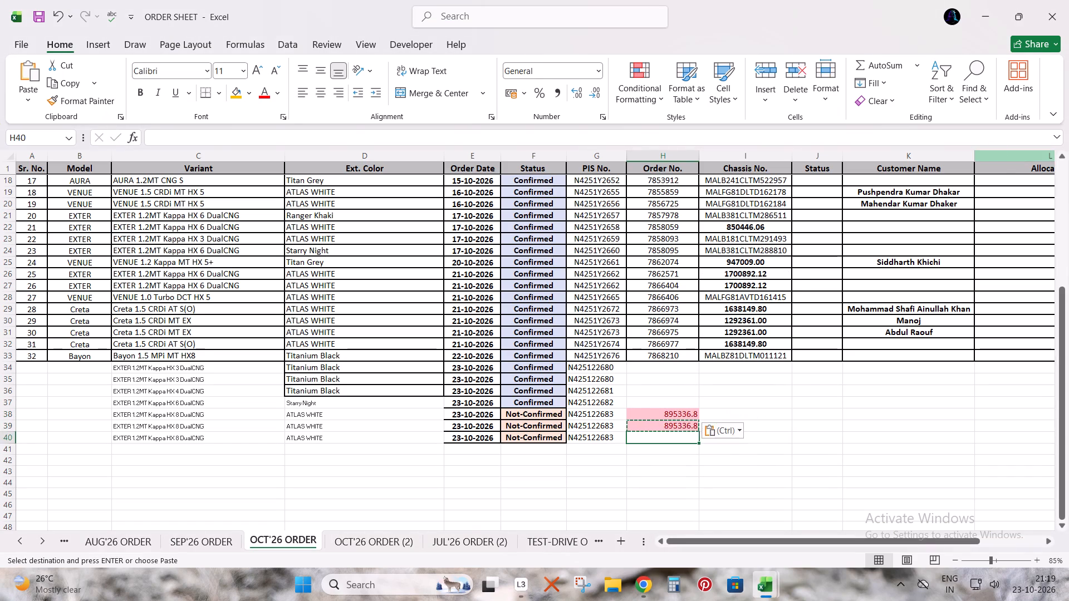
{"action": "key", "text": "ctrl+v"}
{"action": "key", "text": "Escape"}
{"action": "key", "text": "Up"}
{"action": "key", "text": "Left"}
{"action": "key", "text": "Left"}
Find PIS 2684 in the GDMS Dealer Payment & Order List and open its order details.
{"action": "key", "text": "alt+Tab"}
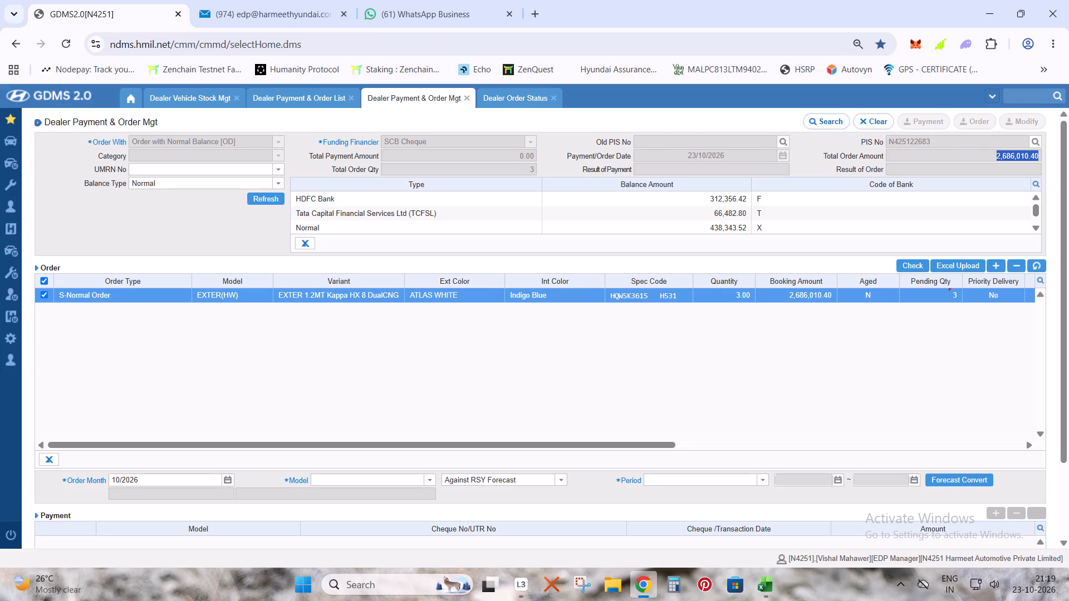
{"action": "left_click", "coordinate": [313, 98]}
{"action": "key", "text": "ctrl+f"}
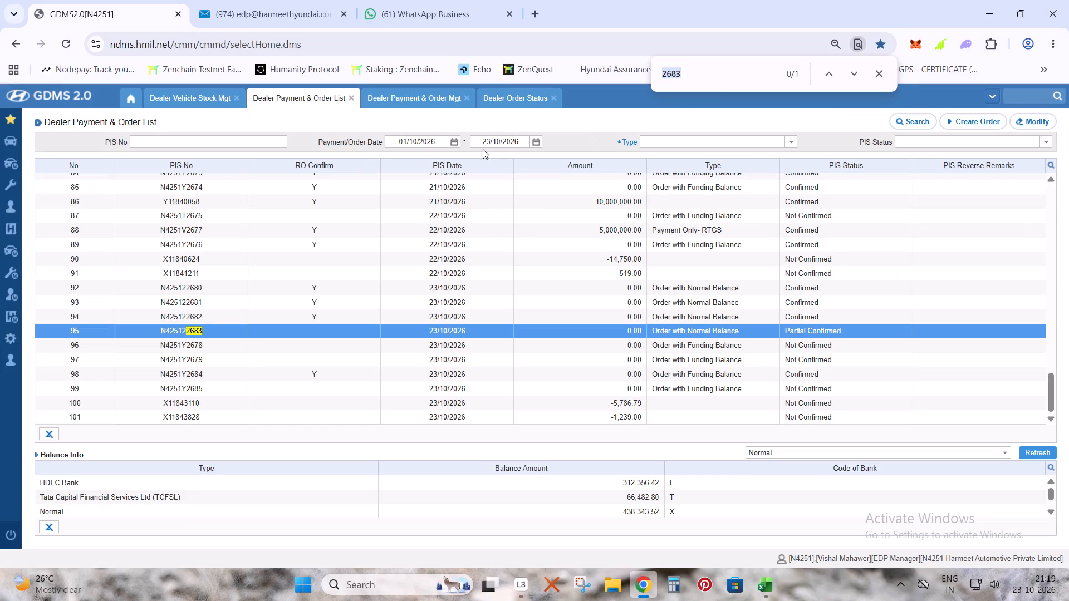
{"action": "left_click", "coordinate": [718, 70]}
{"action": "key", "text": "BackSpace"}
{"action": "key", "text": "4"}
{"action": "key", "text": "Return"}
{"action": "scroll", "coordinate": [566, 188], "scroll_direction": "down", "scroll_amount": 4}
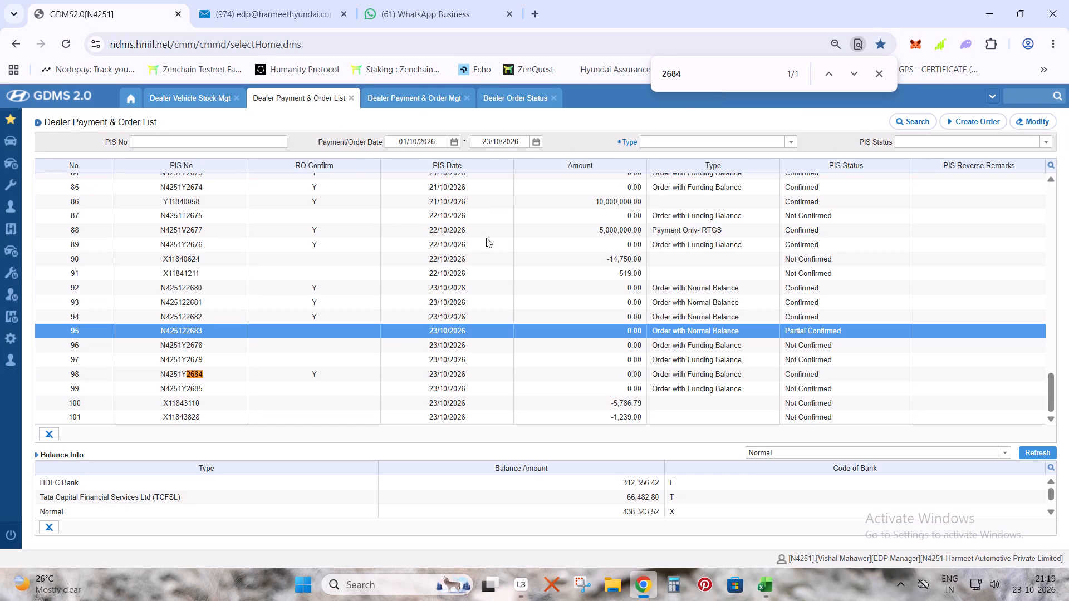
{"action": "double_click", "coordinate": [340, 375]}
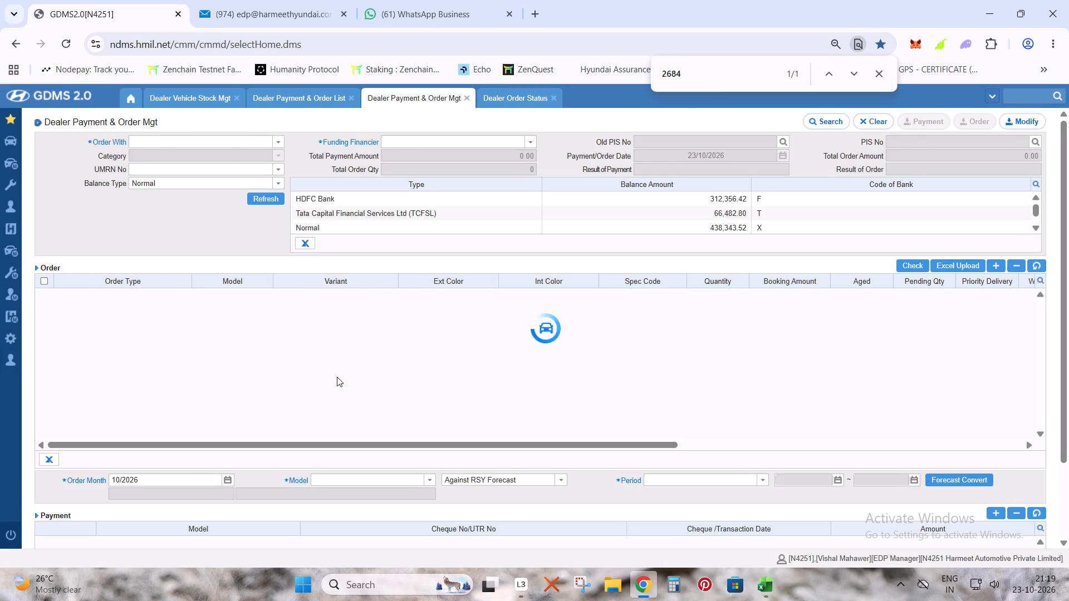
Copy PIS 2684's full variant name, EXTER 1.2MT Kappa HX 4 DualCNG, into the Variant cell of row 41.
{"action": "double_click", "coordinate": [399, 280]}
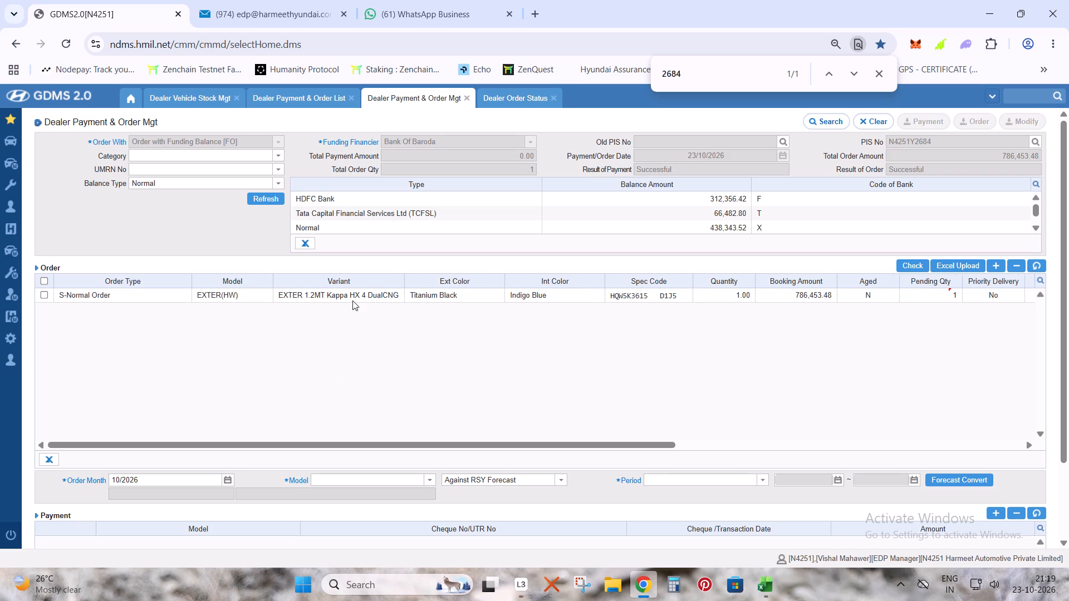
{"action": "left_click_drag", "start_coordinate": [277, 295], "coordinate": [398, 295]}
{"action": "key", "text": "ctrl+c"}
{"action": "key", "text": "alt+Tab"}
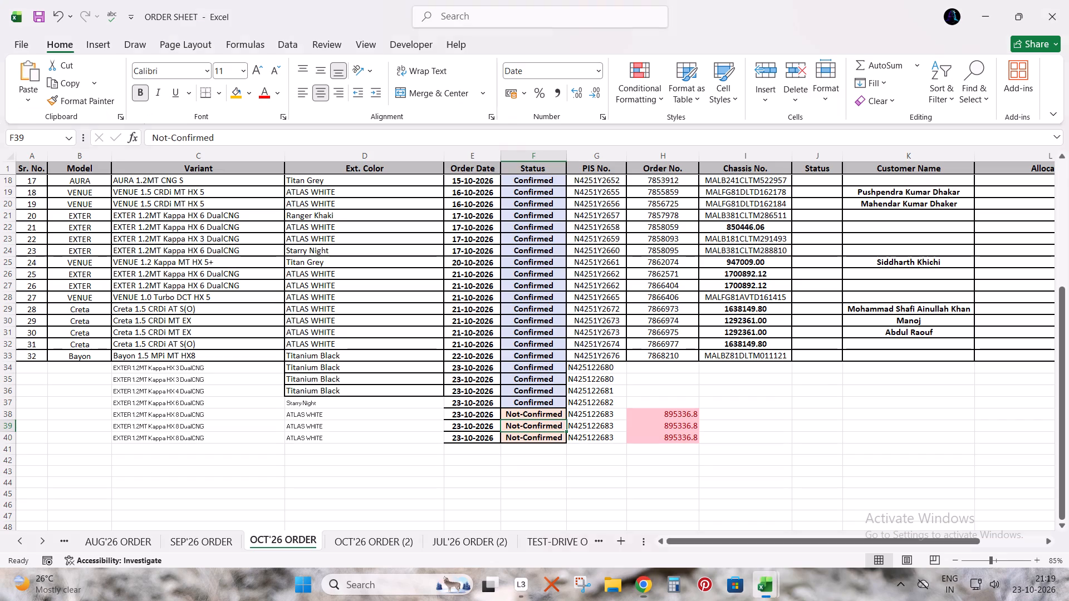
{"action": "key", "text": "Down"}
{"action": "key", "text": "Left"}
{"action": "key", "text": "Down"}
{"action": "key", "text": "Left"}
{"action": "key", "text": "ctrl+Left"}
{"action": "key", "text": "Right"}
{"action": "key", "text": "Right"}
{"action": "key", "text": "ctrl+c"}
{"action": "key", "text": "ctrl+v"}
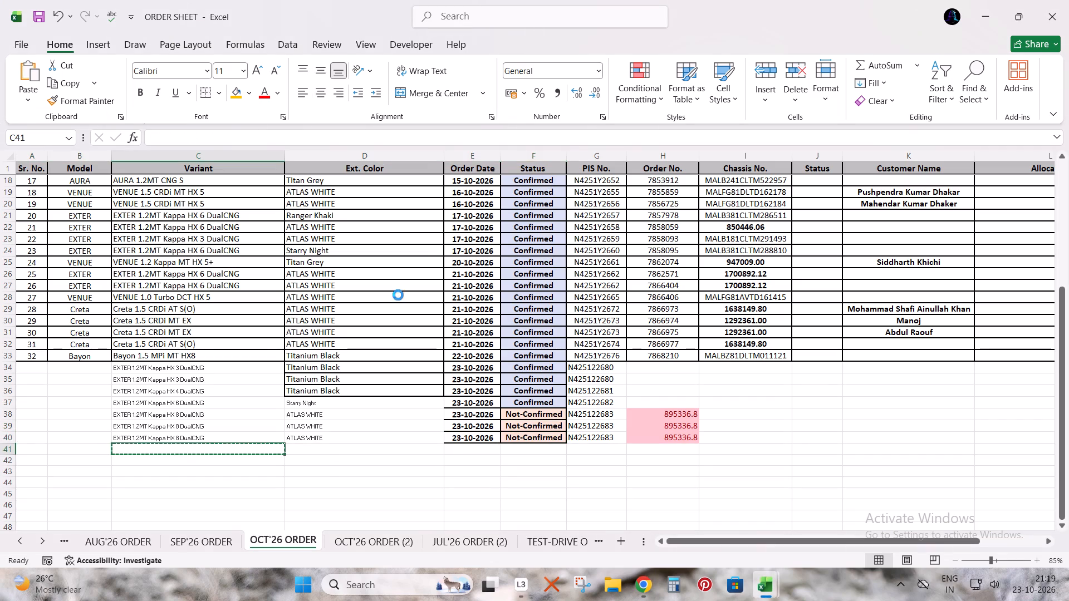
{"action": "key", "text": "alt+Tab"}
{"action": "scroll", "coordinate": [401, 295], "scroll_direction": "up", "scroll_amount": 2}
{"action": "left_click_drag", "start_coordinate": [400, 298], "coordinate": [293, 298]}
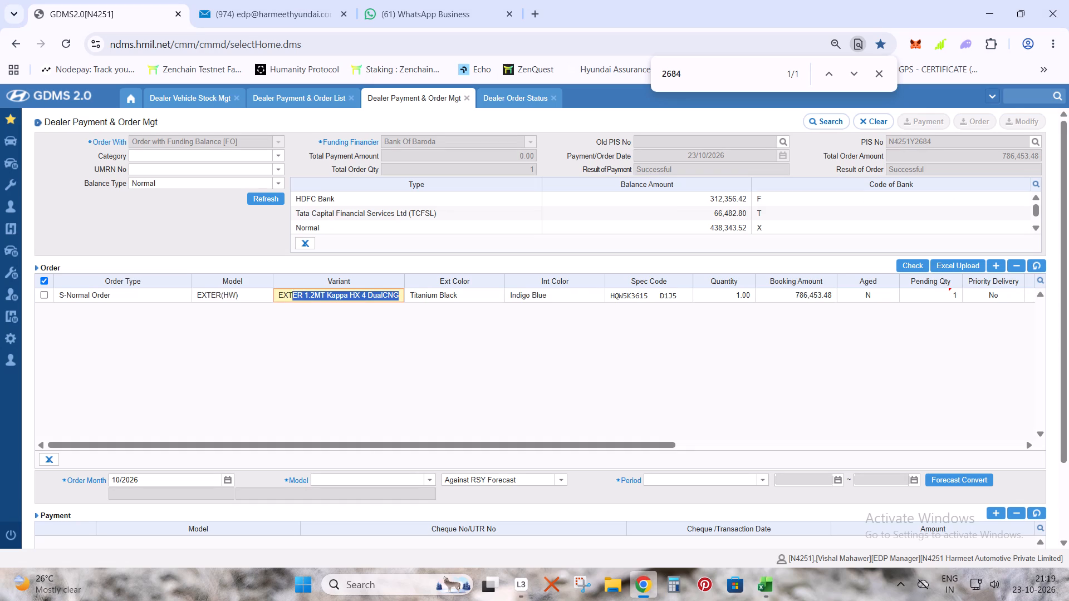
{"action": "left_click_drag", "start_coordinate": [293, 298], "coordinate": [281, 298]}
{"action": "key", "text": "ctrl+c"}
{"action": "key", "text": "alt+Tab"}
{"action": "key", "text": "ctrl+v"}
{"action": "key", "text": "Tab"}
Fill row 41 with exterior colour Titanium Black copied from GDMS and order date 23-10-2026.
{"action": "key", "text": "alt+Tab"}
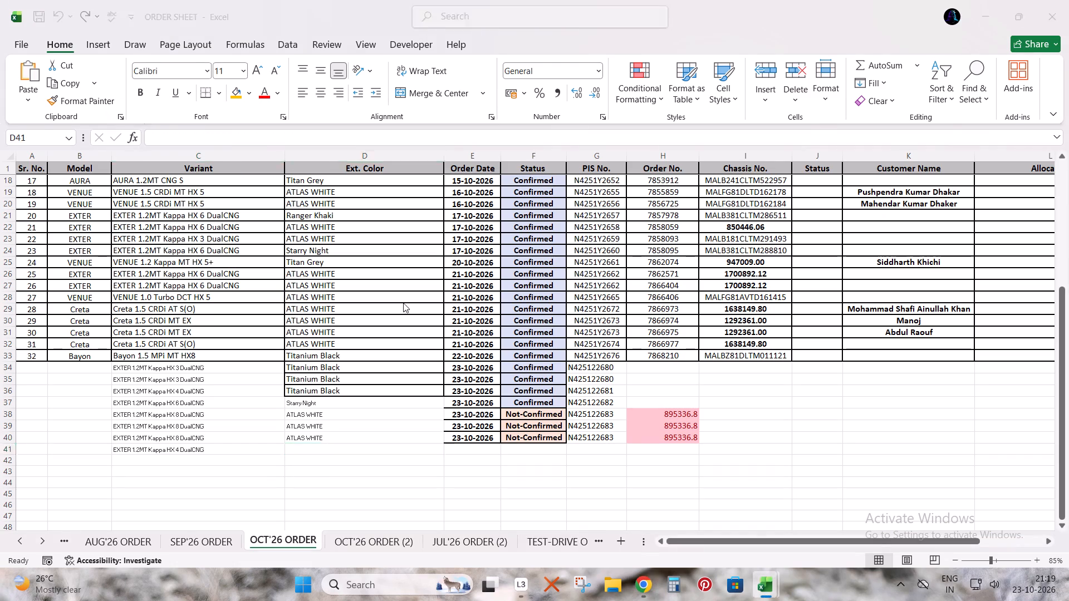
{"action": "left_click_drag", "start_coordinate": [410, 296], "coordinate": [472, 302]}
{"action": "key", "text": "ctrl+c"}
{"action": "key", "text": "alt+Tab"}
{"action": "key", "text": "ctrl+v"}
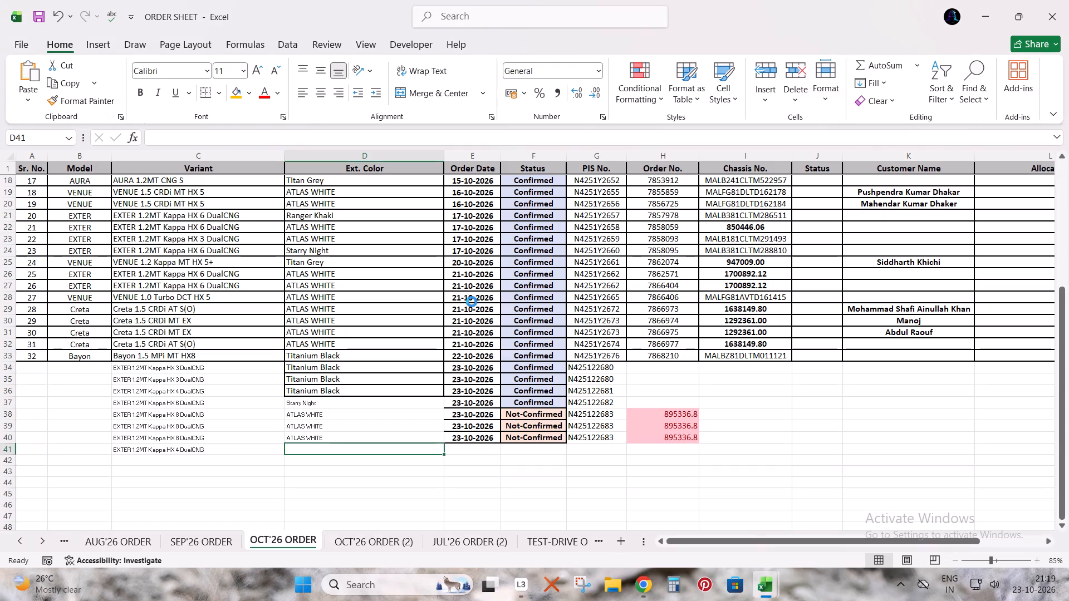
{"action": "key", "text": "Tab"}
{"action": "key", "text": "ctrl+d"}
{"action": "key", "text": "Tab"}
Set row 41's Status to Confirmed by copying the status cell of row 37.
{"action": "key", "text": "alt+Tab"}
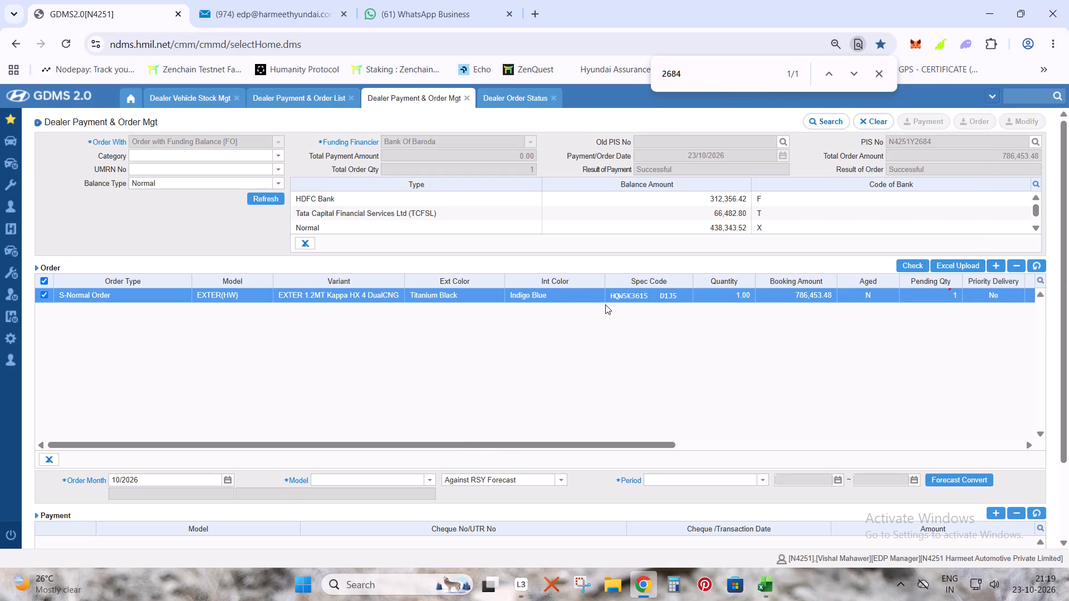
{"action": "key", "text": "alt+Tab"}
{"action": "key", "text": "Up"}
{"action": "key", "text": "Up"}
{"action": "key", "text": "Up"}
{"action": "key", "text": "Up"}
{"action": "key", "text": "ctrl+c"}
{"action": "key", "text": "ctrl+v"}
{"action": "key", "text": "ctrl+Down"}
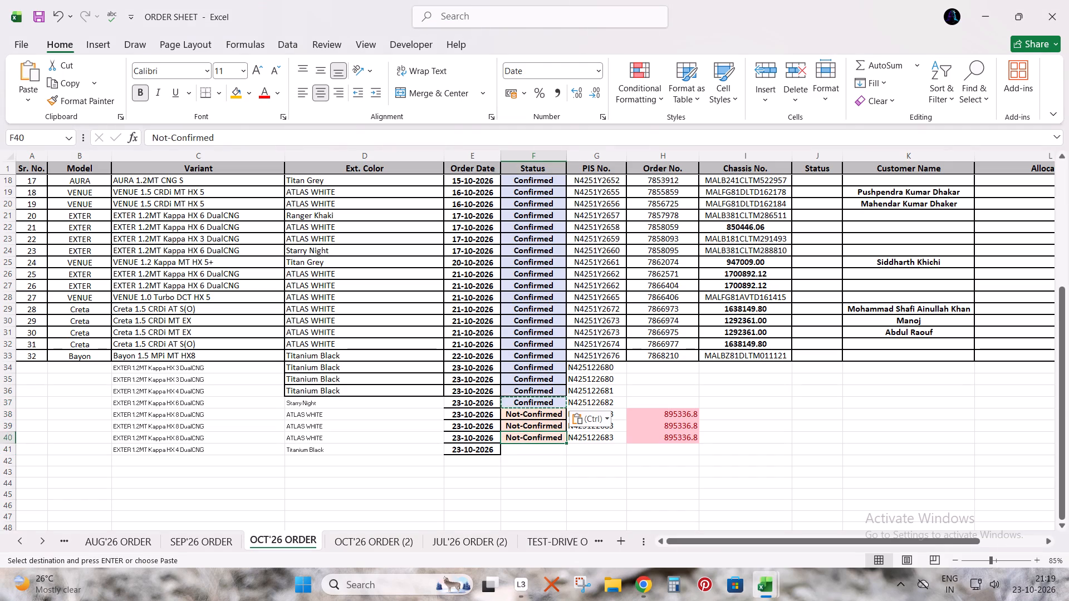
{"action": "key", "text": "Down"}
{"action": "key", "text": "ctrl+v"}
{"action": "key", "text": "Tab"}
{"action": "key", "text": "alt+Tab"}
{"action": "left_click", "coordinate": [906, 144]}
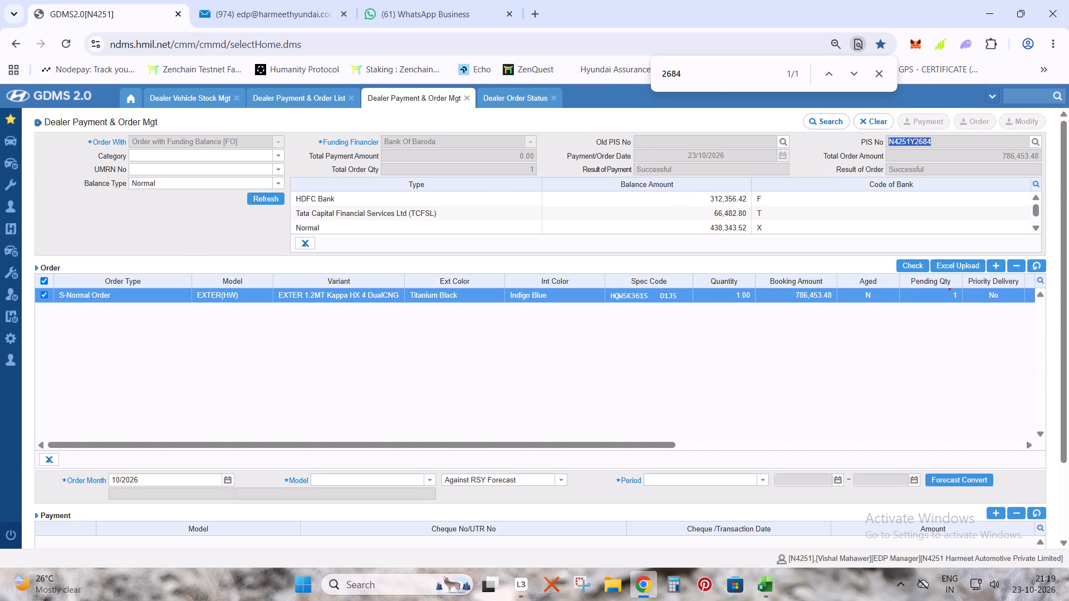
{"action": "key", "text": "ctrl+c"}
{"action": "key", "text": "alt+Tab"}
{"action": "key", "text": "ctrl+v"}
{"action": "key", "text": "Tab"}
Find PIS 2685 in the GDMS Dealer Payment & Order List and open its order details.
{"action": "key", "text": "alt+Tab"}
{"action": "left_click", "coordinate": [312, 103]}
{"action": "left_click", "coordinate": [710, 77]}
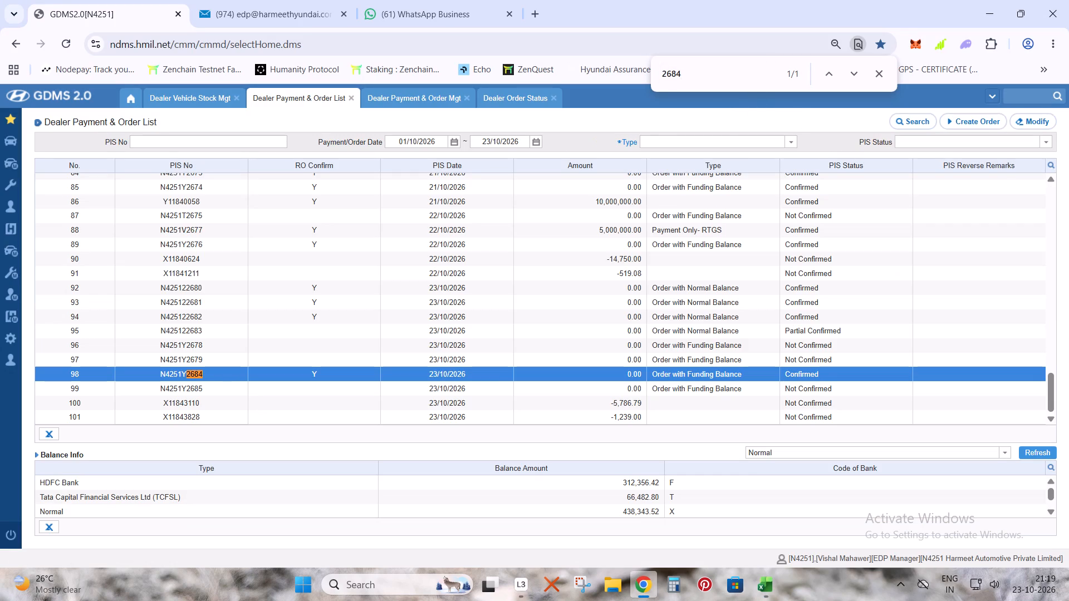
{"action": "key", "text": "BackSpace"}
{"action": "key", "text": "5"}
{"action": "key", "text": "Return"}
{"action": "scroll", "coordinate": [539, 238], "scroll_direction": "down", "scroll_amount": 1}
{"action": "double_click", "coordinate": [210, 387]}
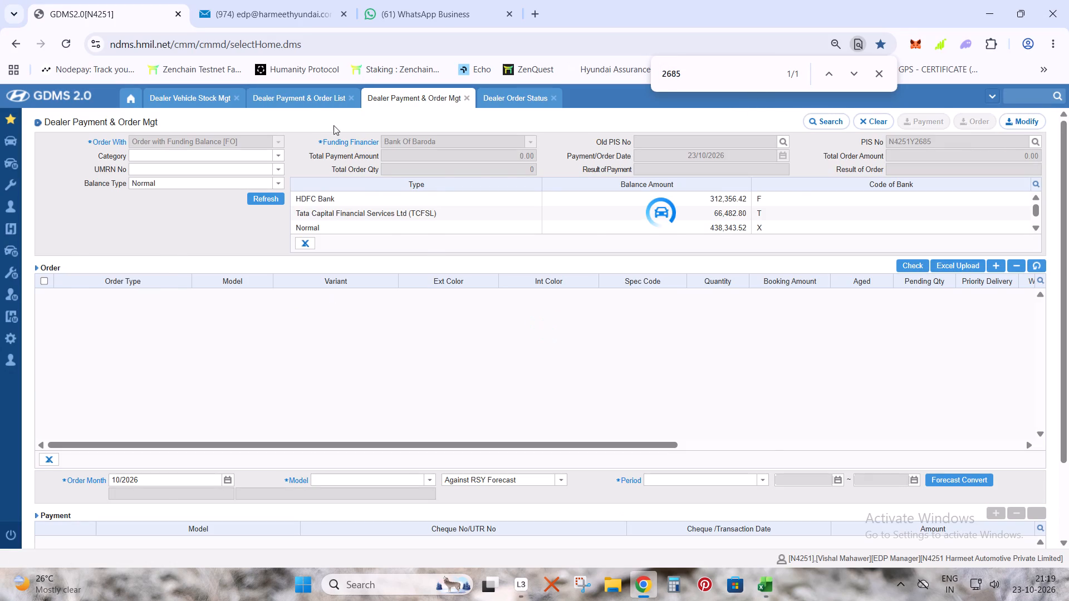
{"action": "left_click", "coordinate": [305, 100]}
{"action": "left_click", "coordinate": [693, 78]}
{"action": "key", "text": "BackSpace"}
{"action": "key", "text": "6"}
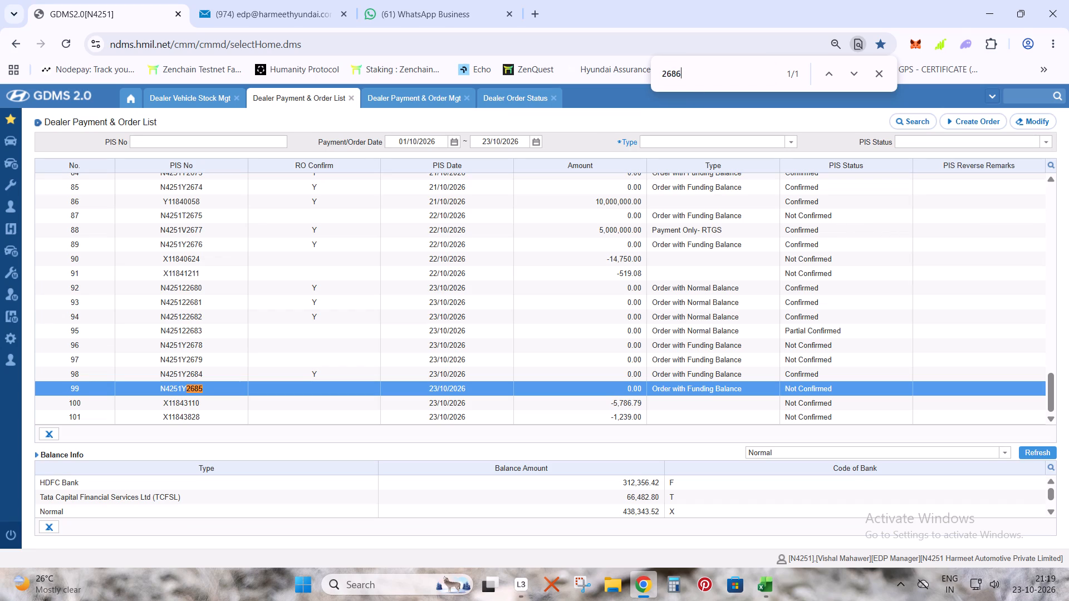
{"action": "key", "text": "Return"}
{"action": "key", "text": "Return"}
{"action": "key", "text": "Return"}
{"action": "key", "text": "Return"}
{"action": "key", "text": "Return"}
{"action": "key", "text": "Escape"}
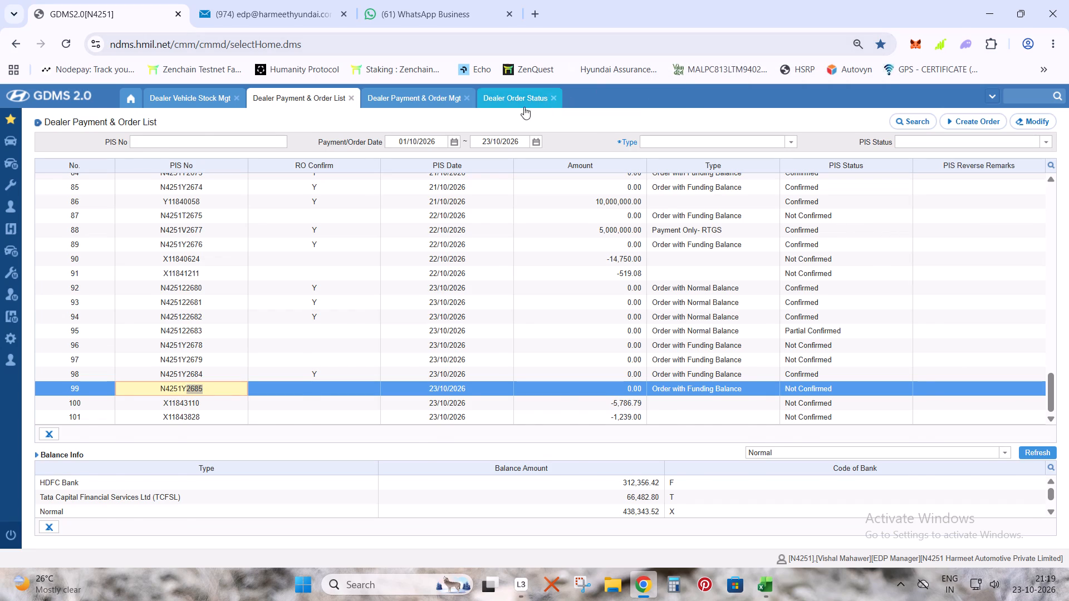
{"action": "left_click", "coordinate": [497, 104]}
{"action": "left_click", "coordinate": [1027, 126]}
{"action": "key", "text": "alt+Tab"}
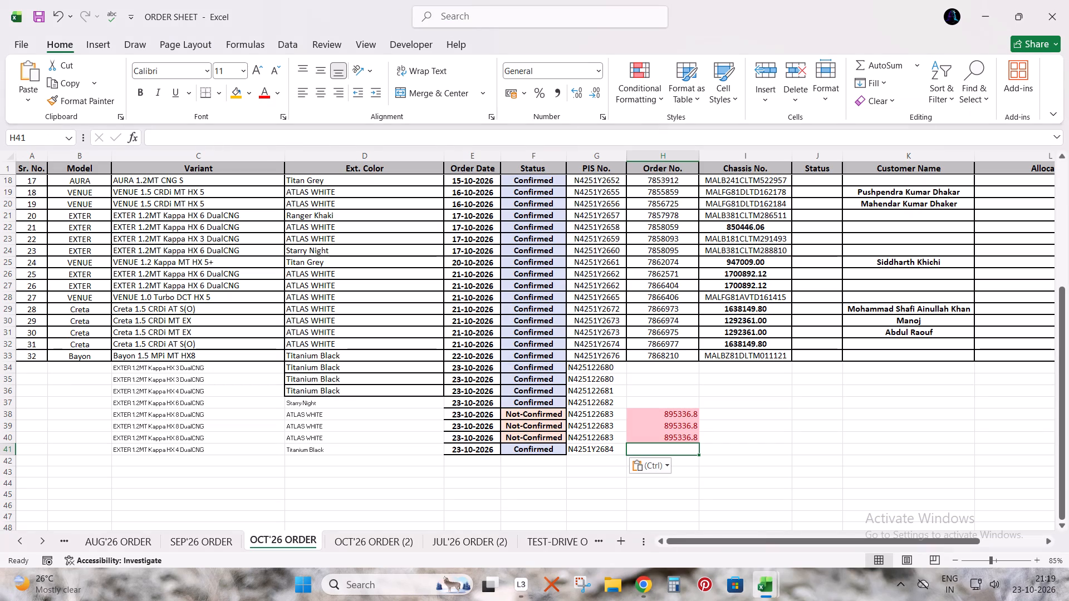
{"action": "left_click", "coordinate": [609, 371]}
{"action": "key", "text": "ctrl+c"}
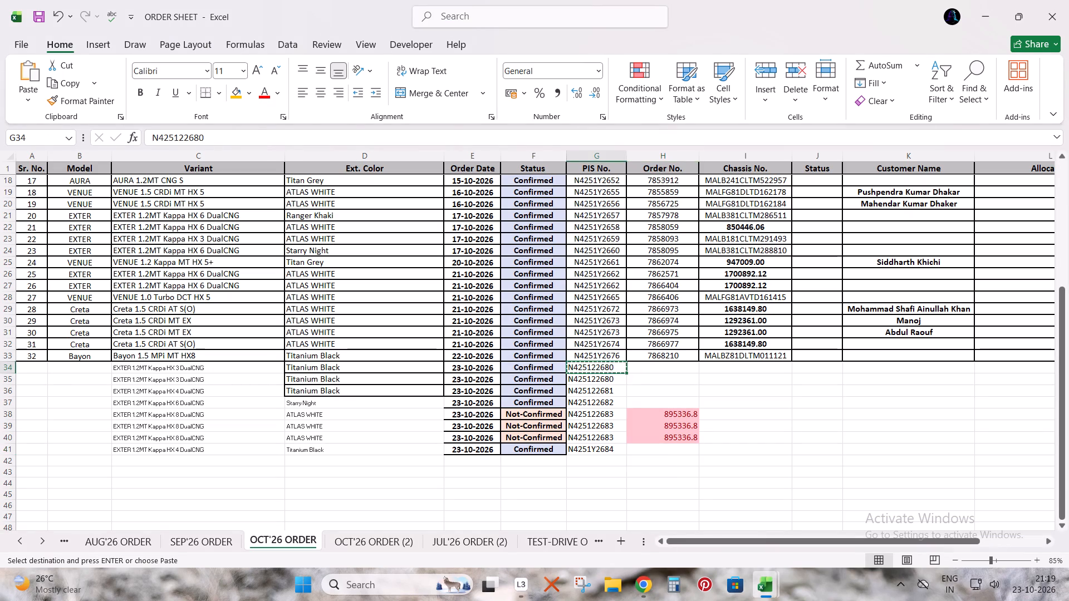
{"action": "key", "text": "alt+Tab"}
{"action": "key", "text": "alt+Tab"}
{"action": "key", "text": "alt+Tab"}
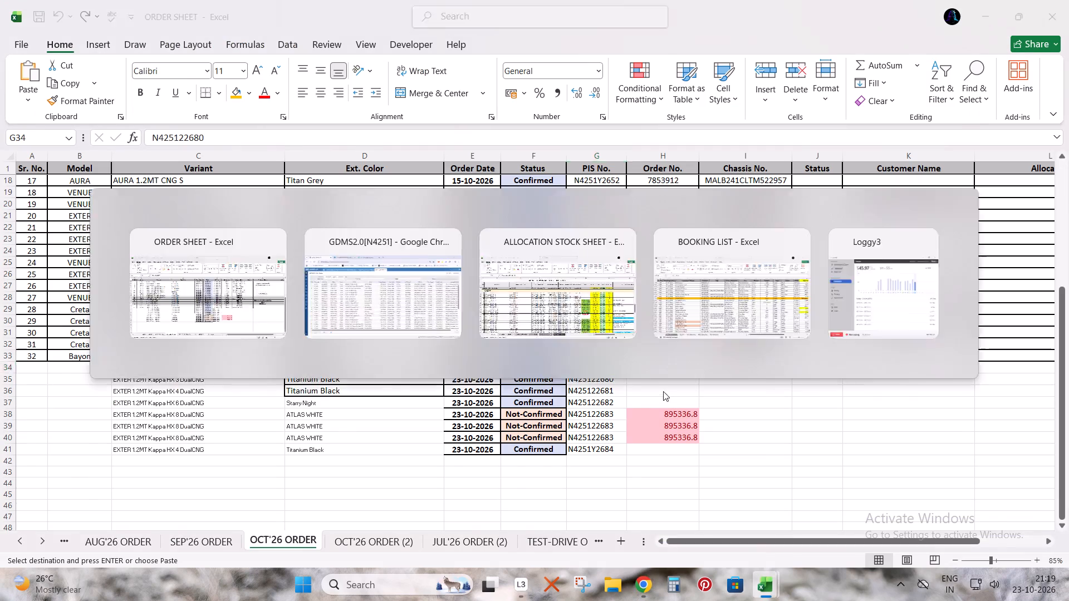
{"action": "key", "text": "ctrl+f"}
{"action": "key", "text": "ctrl+v"}
{"action": "key", "text": "Return"}
{"action": "key", "text": "Return"}
{"action": "key", "text": "Return"}
{"action": "key", "text": "Return"}
{"action": "scroll", "coordinate": [561, 368], "scroll_direction": "down", "scroll_amount": 3}
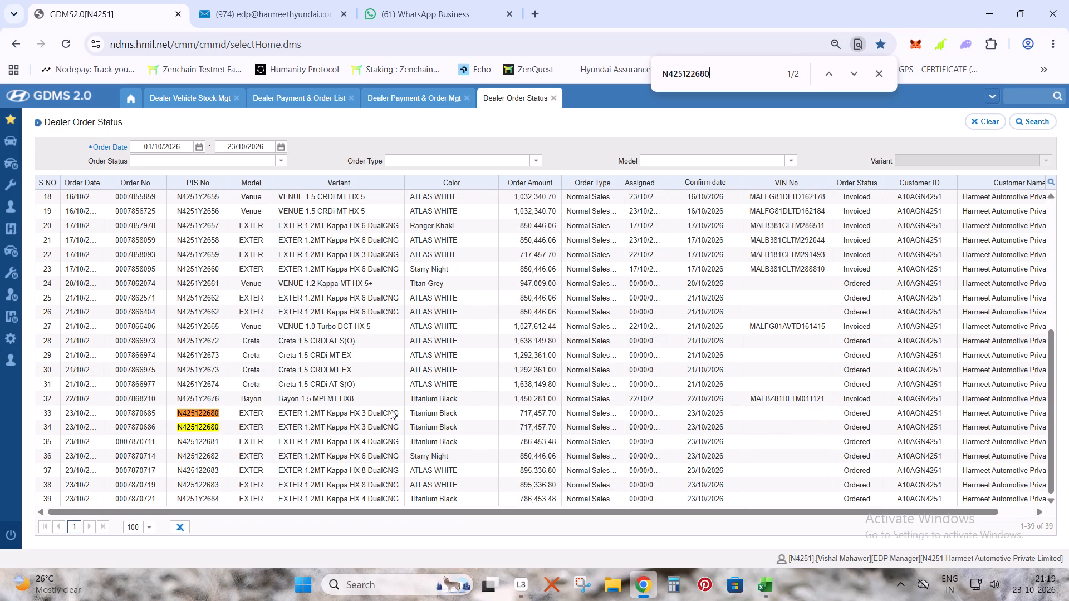
{"action": "left_click", "coordinate": [277, 416]}
{"action": "key", "text": "alt+Tab"}
{"action": "key", "text": "shift+space"}
{"action": "key", "text": "shift+Down"}
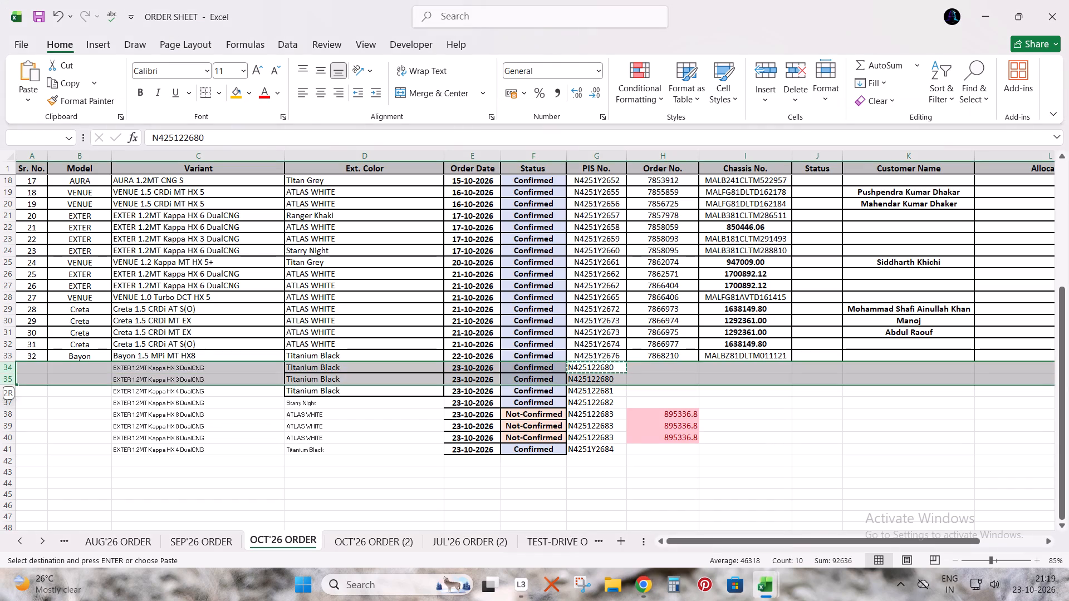
{"action": "key", "text": "alt+Tab"}
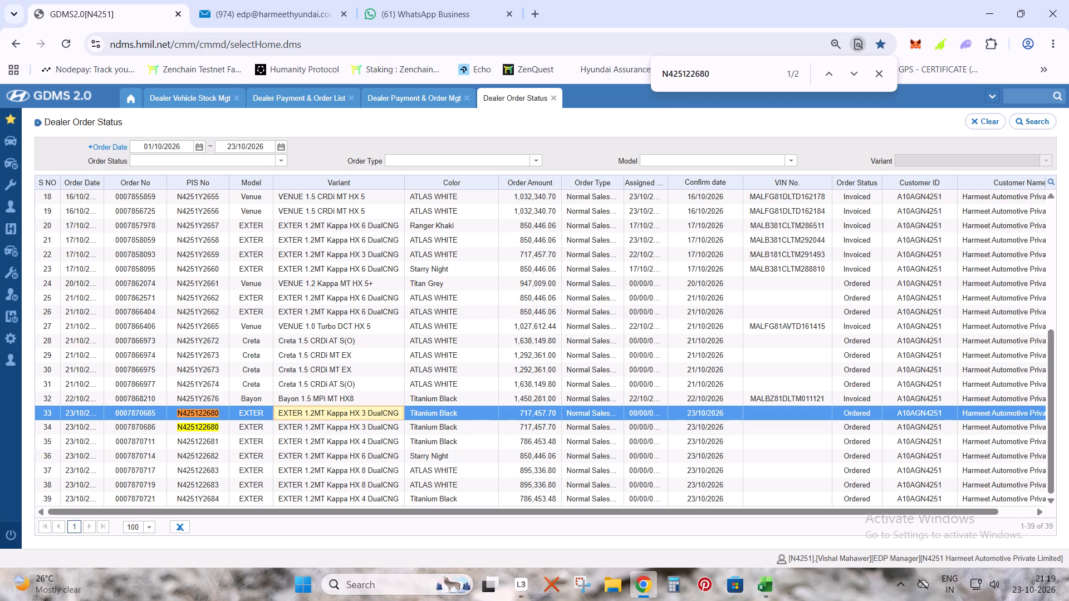
{"action": "left_click_drag", "start_coordinate": [112, 415], "coordinate": [155, 415]}
{"action": "key", "text": "ctrl+c"}
{"action": "key", "text": "alt+Tab"}
{"action": "key", "text": "Right"}
{"action": "key", "text": "ctrl+v"}
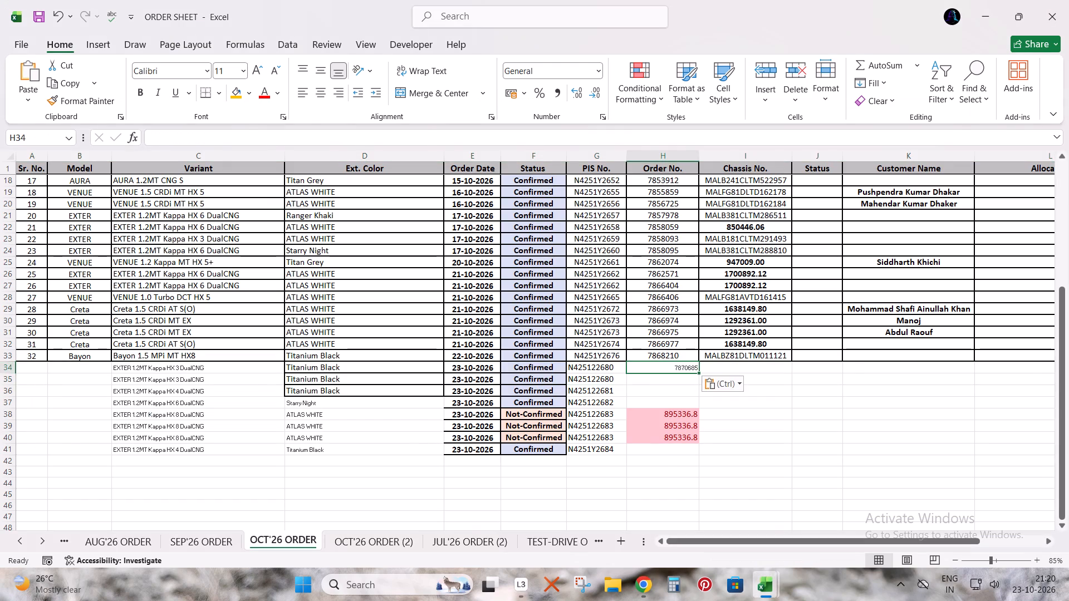
{"action": "key", "text": "alt+Tab"}
{"action": "left_click_drag", "start_coordinate": [112, 428], "coordinate": [154, 431]}
{"action": "key", "text": "ctrl+c"}
{"action": "key", "text": "alt+Tab"}
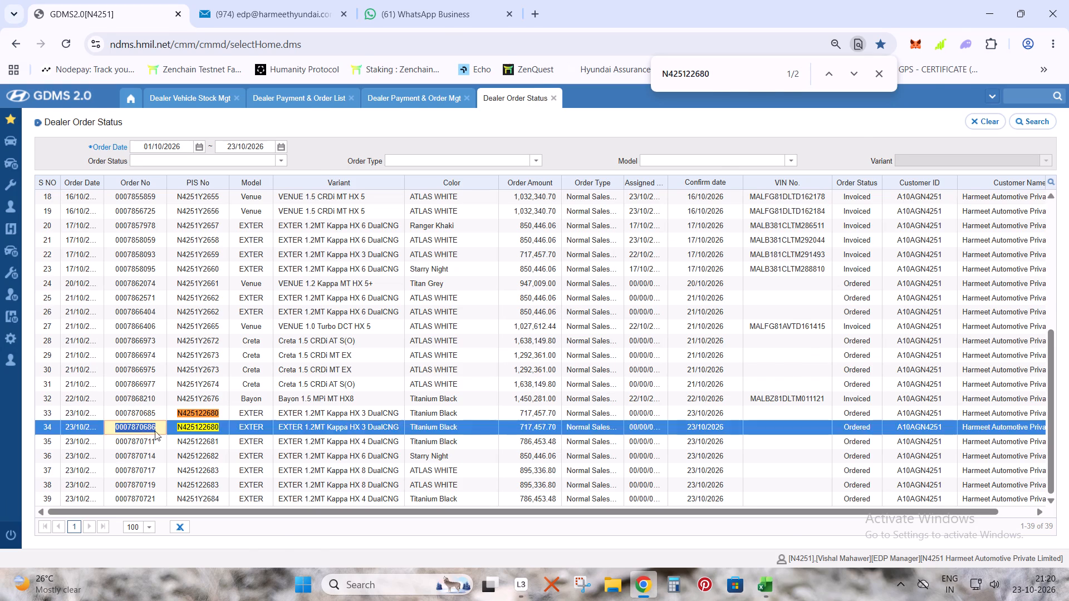
{"action": "key", "text": "Down"}
{"action": "key", "text": "ctrl+v"}
{"action": "key", "text": "Down"}
{"action": "key", "text": "Left"}
{"action": "key", "text": "ctrl+c"}
{"action": "key", "text": "alt+Tab"}
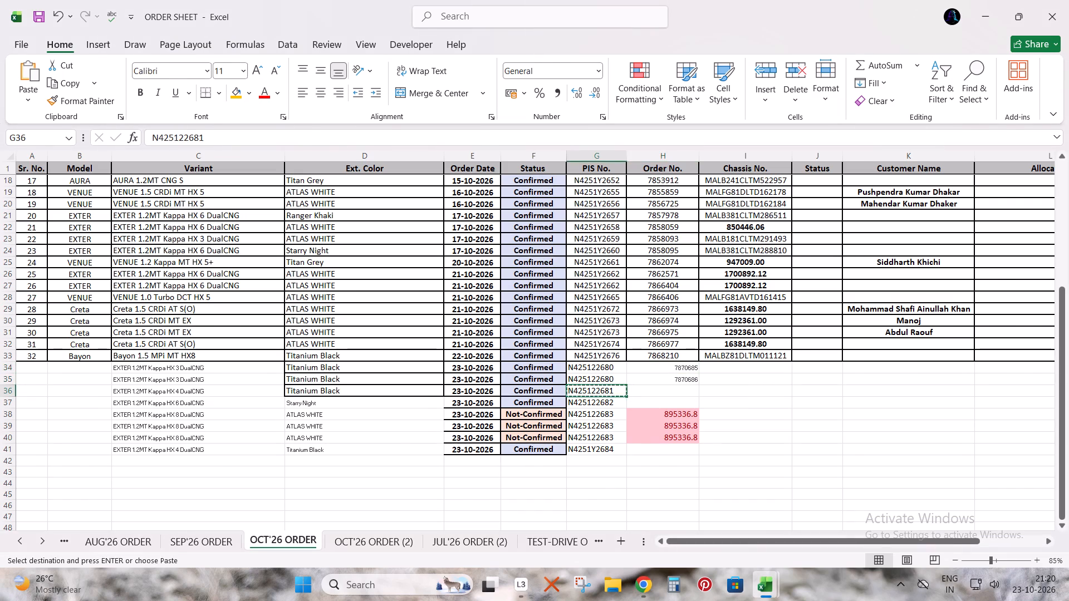
{"action": "key", "text": "ctrl+f"}
{"action": "key", "text": "ctrl+v"}
{"action": "key", "text": "Return"}
{"action": "scroll", "coordinate": [79, 449], "scroll_direction": "down", "scroll_amount": 4}
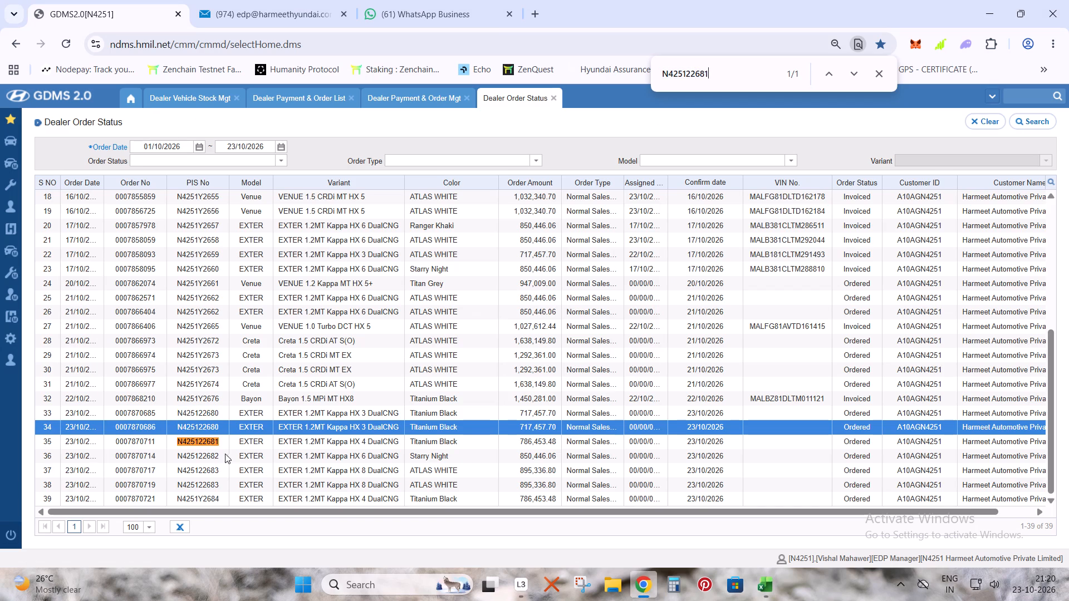
{"action": "left_click", "coordinate": [203, 442]}
{"action": "key", "text": "alt+Tab"}
{"action": "key", "text": "shift+space"}
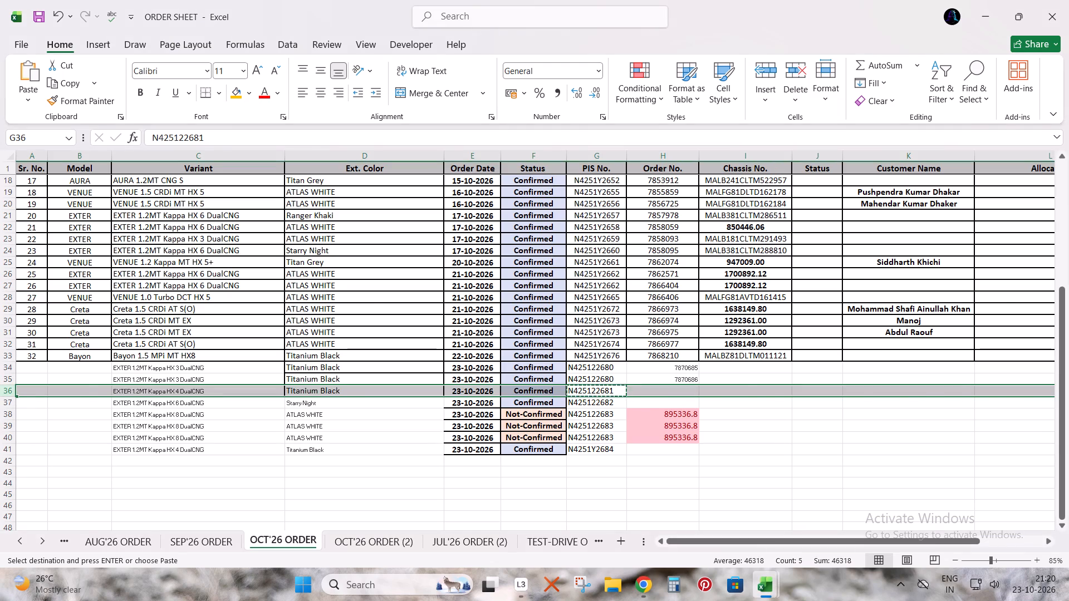
{"action": "key", "text": "alt+Tab"}
{"action": "left_click_drag", "start_coordinate": [115, 444], "coordinate": [159, 444]}
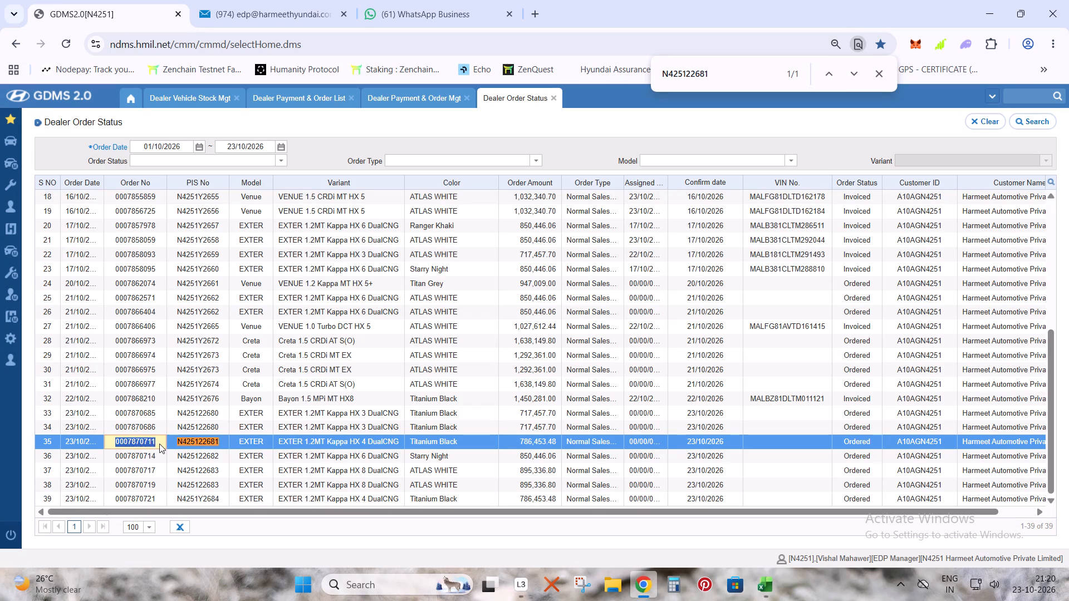
{"action": "left_click_drag", "start_coordinate": [159, 444], "coordinate": [160, 444]}
{"action": "key", "text": "ctrl+c"}
{"action": "key", "text": "alt+Tab"}
{"action": "key", "text": "Right"}
{"action": "key", "text": "ctrl+v"}
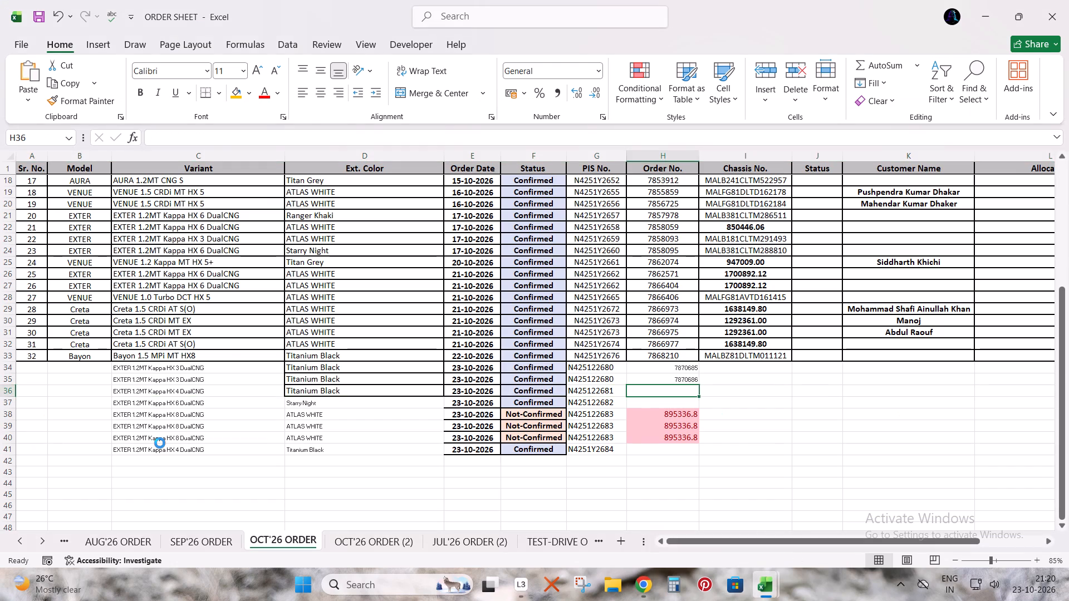
{"action": "key", "text": "Down"}
{"action": "key", "text": "Left"}
{"action": "key", "text": "ctrl+x"}
{"action": "key", "text": "ctrl+c"}
{"action": "key", "text": "alt+Tab"}
{"action": "key", "text": "ctrl+f"}
{"action": "key", "text": "ctrl+v"}
{"action": "key", "text": "Return"}
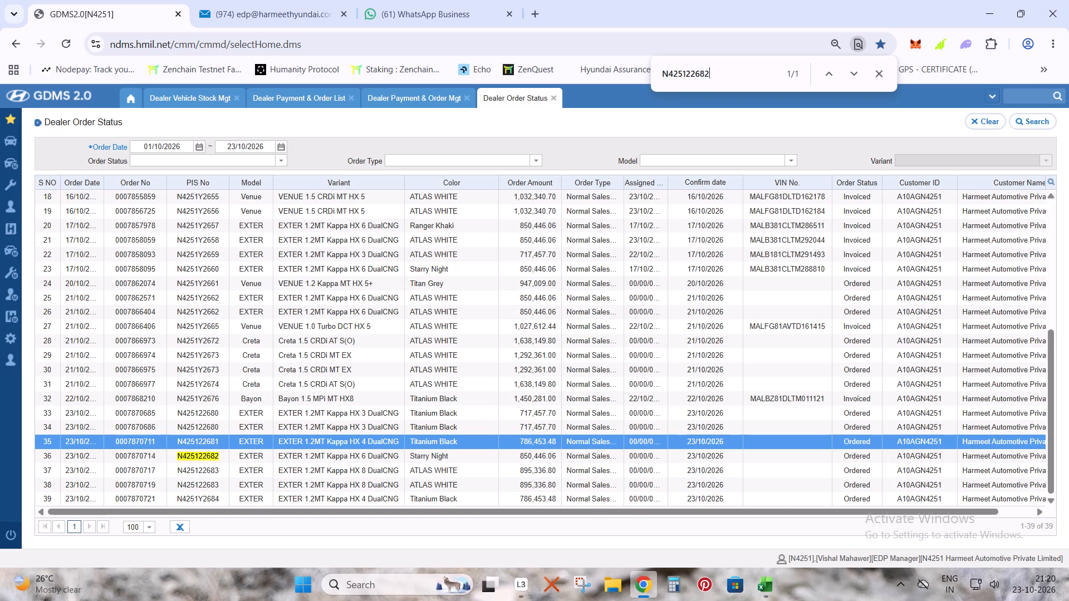
{"action": "scroll", "coordinate": [153, 443], "scroll_direction": "down", "scroll_amount": 3}
{"action": "left_click_drag", "start_coordinate": [110, 465], "coordinate": [153, 461]}
{"action": "left_click", "coordinate": [120, 471]}
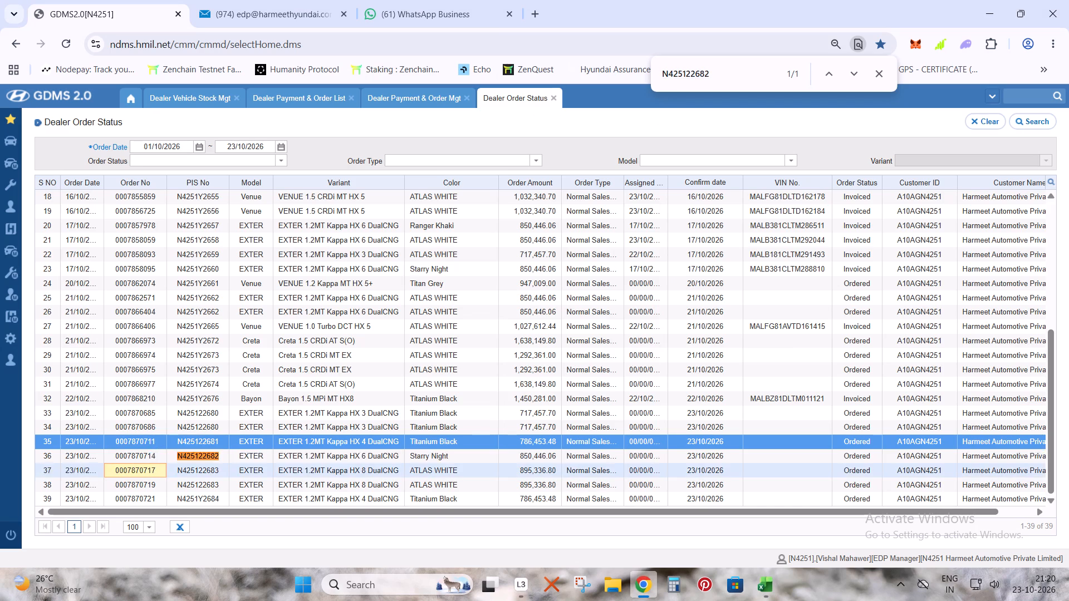
{"action": "left_click", "coordinate": [152, 456]}
{"action": "left_click_drag", "start_coordinate": [110, 455], "coordinate": [156, 455]}
{"action": "key", "text": "ctrl+c"}
{"action": "key", "text": "alt+Tab"}
{"action": "key", "text": "Right"}
{"action": "key", "text": "ctrl+v"}
{"action": "key", "text": "shift+space"}
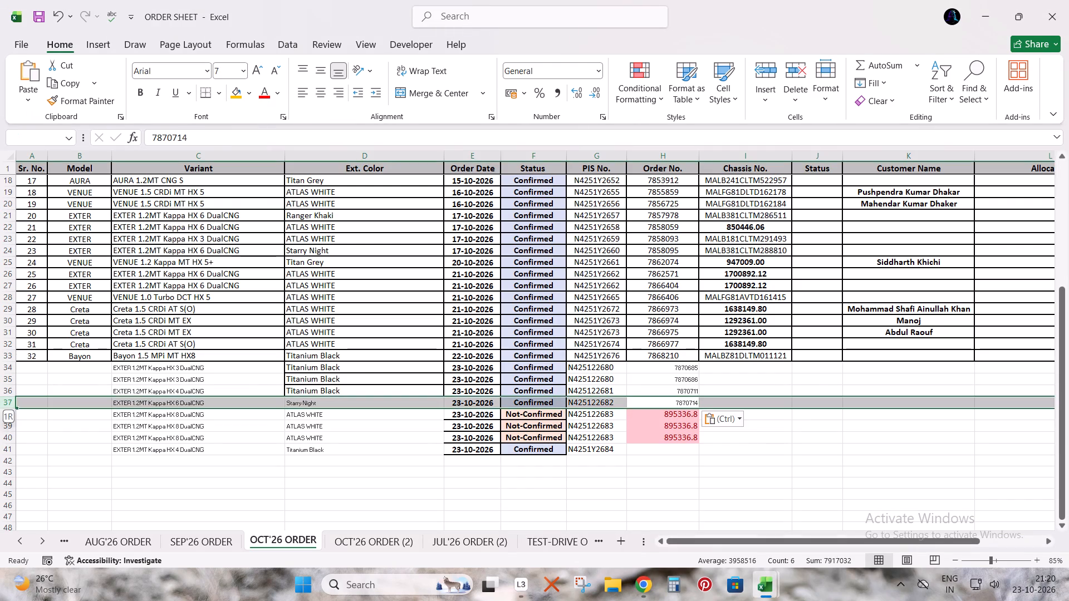
{"action": "key", "text": "alt+Tab"}
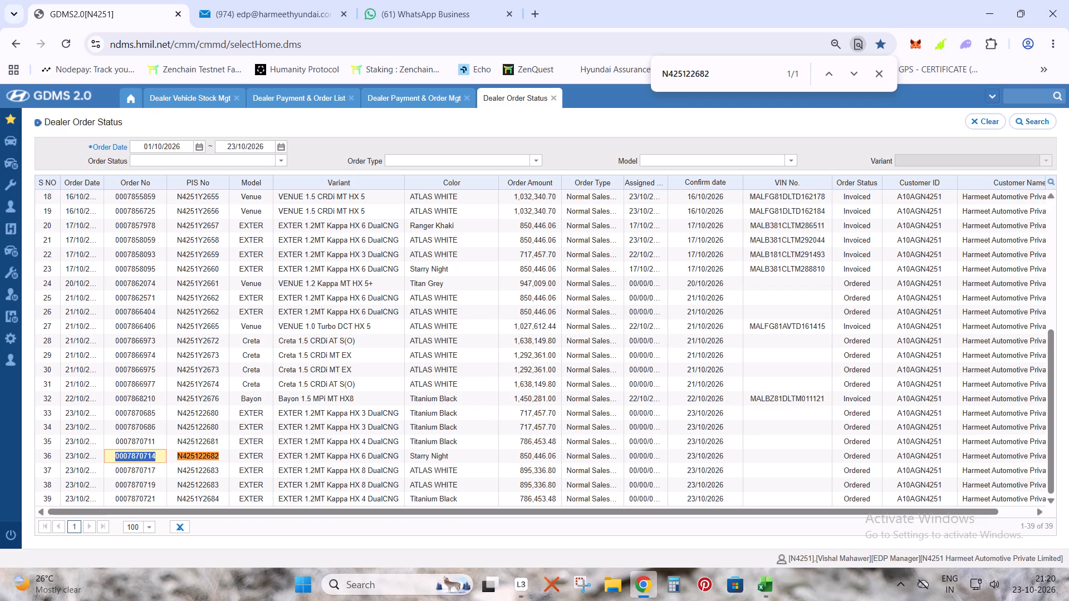
{"action": "key", "text": "space"}
{"action": "key", "text": "alt+Tab"}
{"action": "left_click", "coordinate": [609, 416]}
{"action": "key", "text": "ctrl+c"}
{"action": "key", "text": "alt+Tab"}
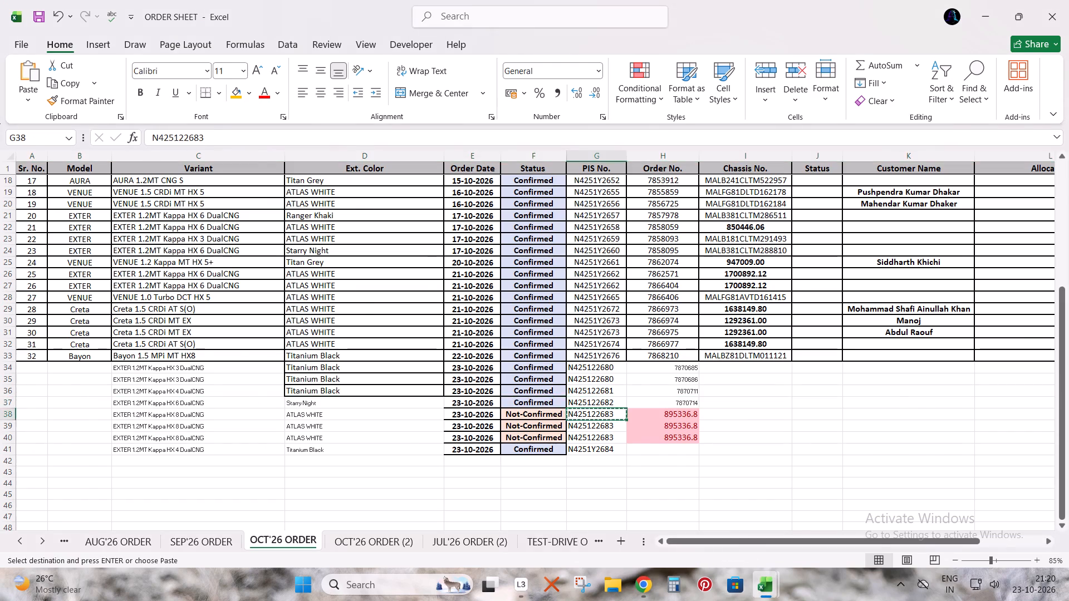
{"action": "key", "text": "ctrl+f"}
{"action": "key", "text": "ctrl+v"}
{"action": "key", "text": "Return"}
{"action": "key", "text": "Return"}
{"action": "key", "text": "Return"}
{"action": "key", "text": "Return"}
{"action": "key", "text": "Return"}
{"action": "key", "text": "Return"}
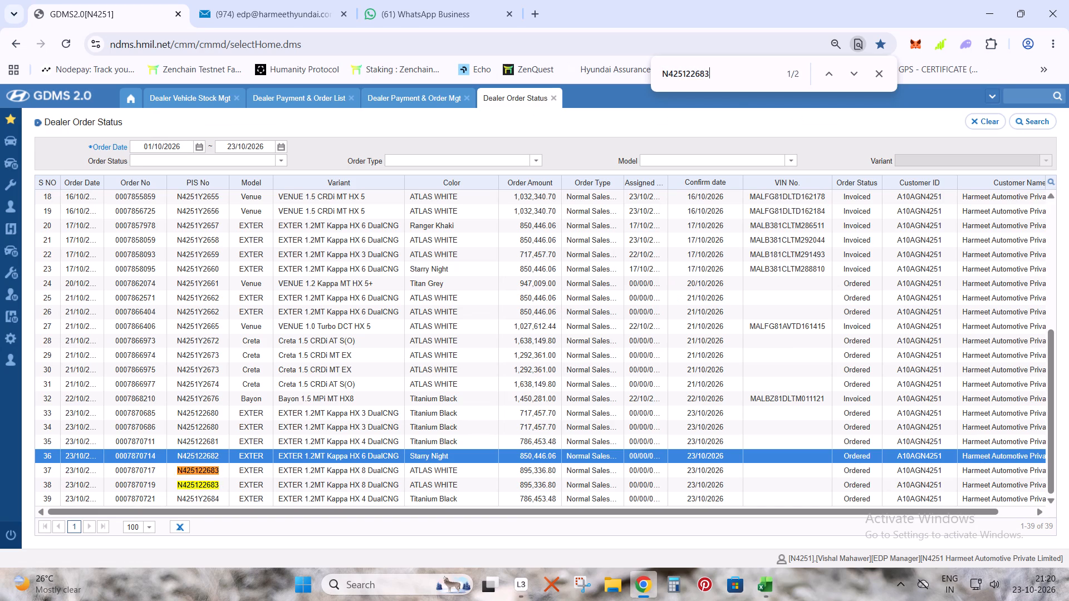
{"action": "key", "text": "Return"}
{"action": "key", "text": "Return"}
{"action": "key", "text": "alt+Tab"}
{"action": "key", "text": "shift+space"}
{"action": "key", "text": "shift+Down"}
{"action": "key", "text": "shift+Down"}
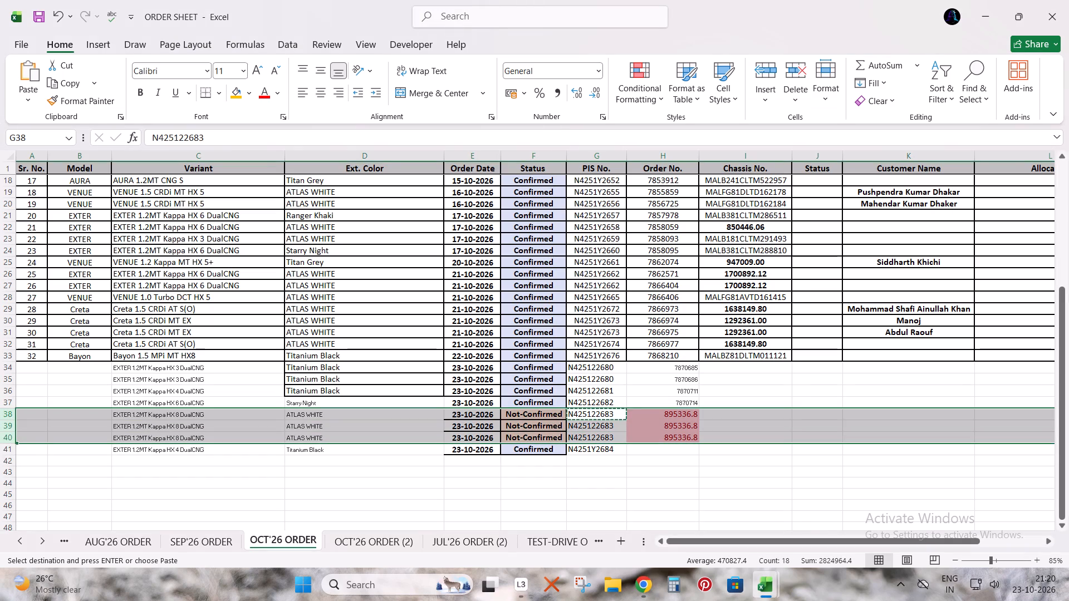
{"action": "scroll", "coordinate": [575, 400], "scroll_direction": "down", "scroll_amount": 2}
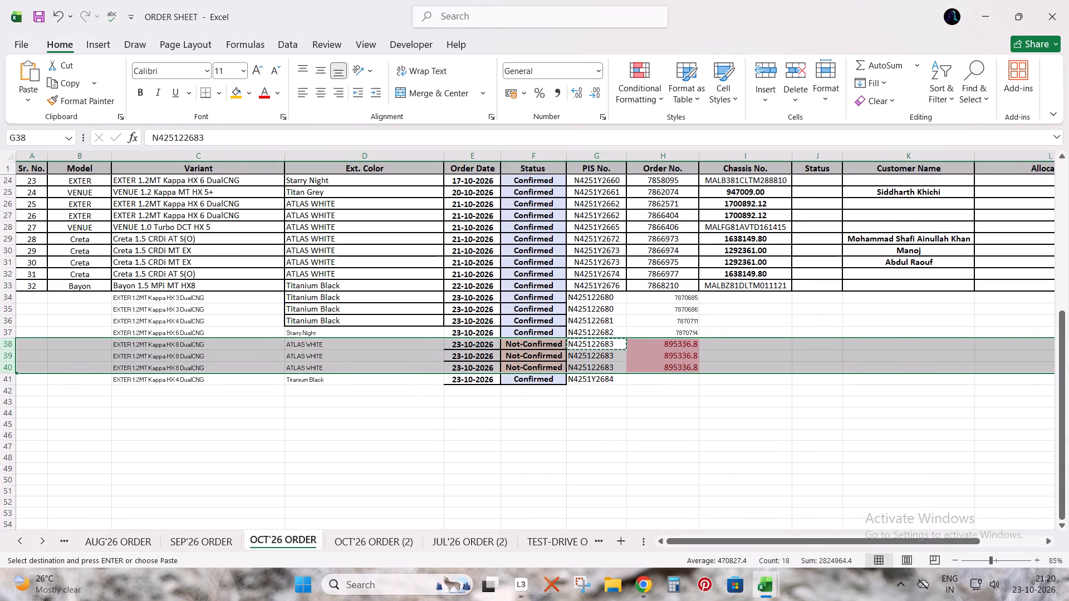
{"action": "key", "text": "alt+Tab"}
{"action": "scroll", "coordinate": [223, 439], "scroll_direction": "down", "scroll_amount": 1}
{"action": "left_click", "coordinate": [225, 466]}
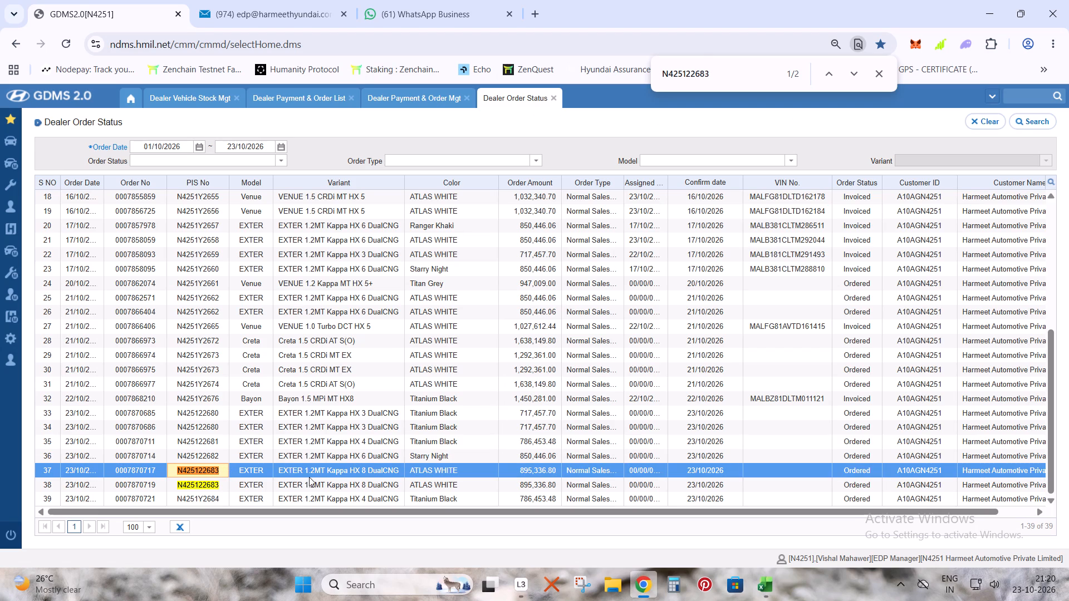
{"action": "left_click_drag", "start_coordinate": [110, 469], "coordinate": [157, 471]}
{"action": "key", "text": "ctrl+c"}
{"action": "key", "text": "alt+Tab"}
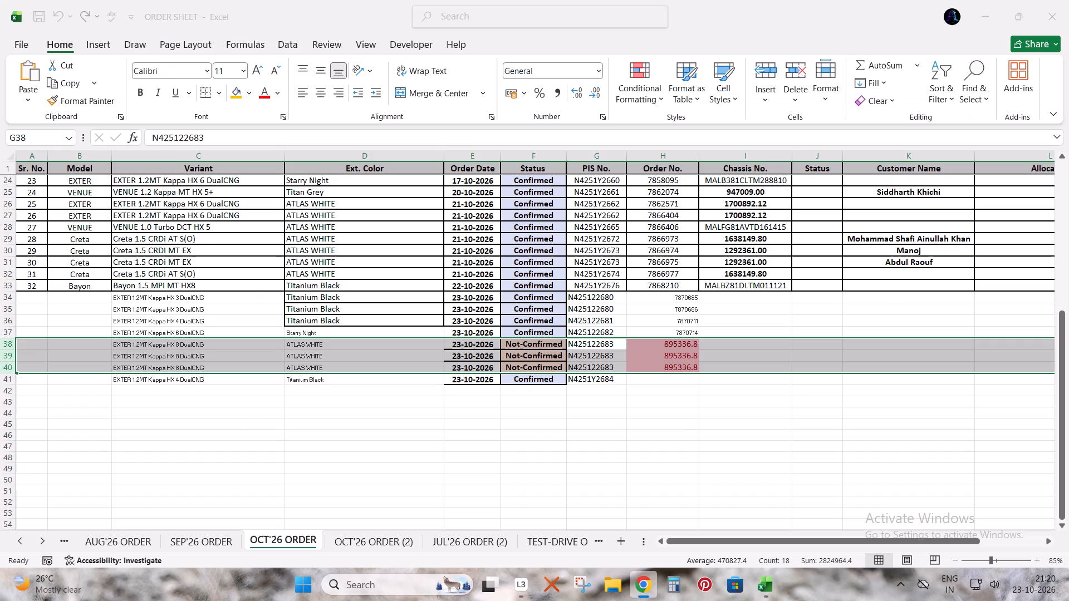
{"action": "key", "text": "Right"}
{"action": "key", "text": "ctrl+v"}
{"action": "key", "text": "Down"}
{"action": "key", "text": "alt+Tab"}
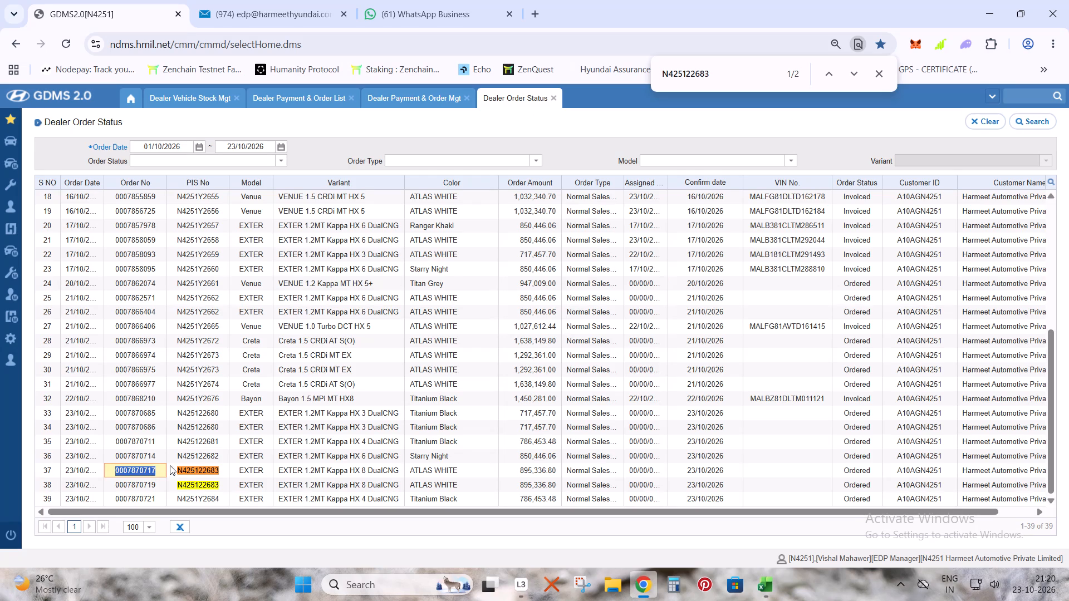
{"action": "left_click_drag", "start_coordinate": [113, 489], "coordinate": [158, 487]}
{"action": "key", "text": "ctrl+c"}
{"action": "key", "text": "alt+Tab"}
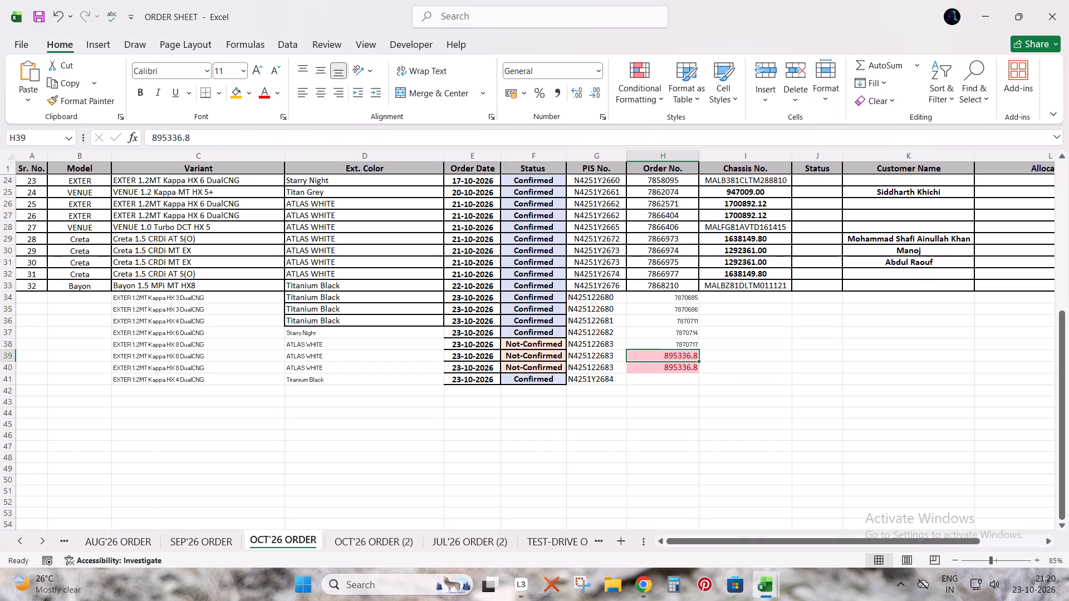
{"action": "key", "text": "ctrl+v"}
Set the order Status of rows 38 and 39 to Confirmed by filling down from row 37.
{"action": "key", "text": "Left"}
{"action": "key", "text": "Left"}
{"action": "key", "text": "Up"}
{"action": "key", "text": "ctrl+d"}
{"action": "key", "text": "Down"}
{"action": "key", "text": "ctrl+d"}
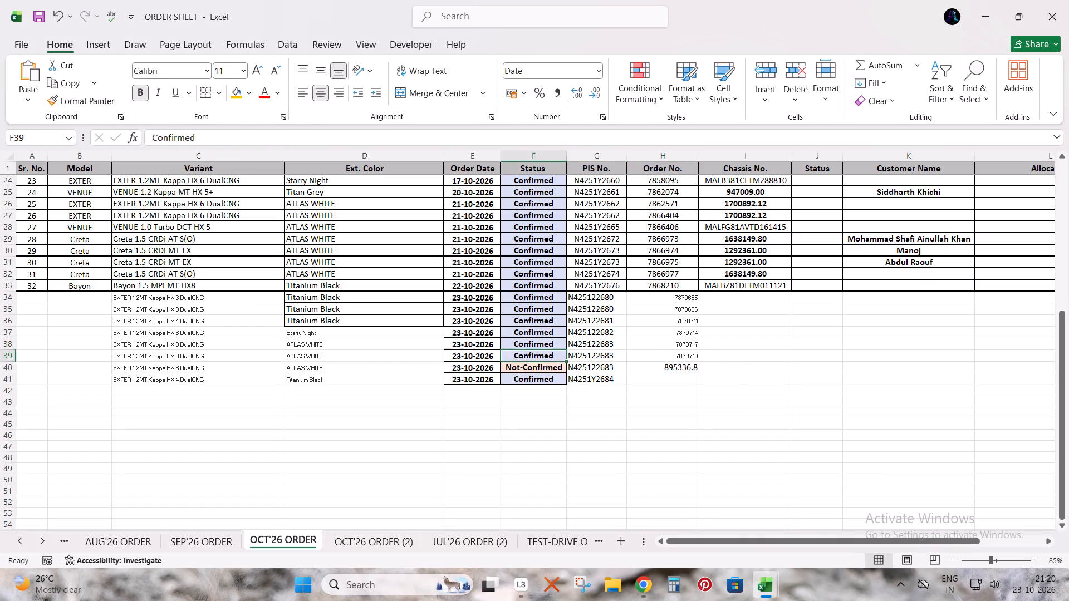
{"action": "key", "text": "Escape"}
{"action": "key", "text": "Right"}
{"action": "key", "text": "Down"}
{"action": "key", "text": "Down"}
{"action": "key", "text": "ctrl+c"}
{"action": "key", "text": "alt+Tab"}
{"action": "key", "text": "ctrl+f"}
{"action": "key", "text": "ctrl+v"}
{"action": "key", "text": "Return"}
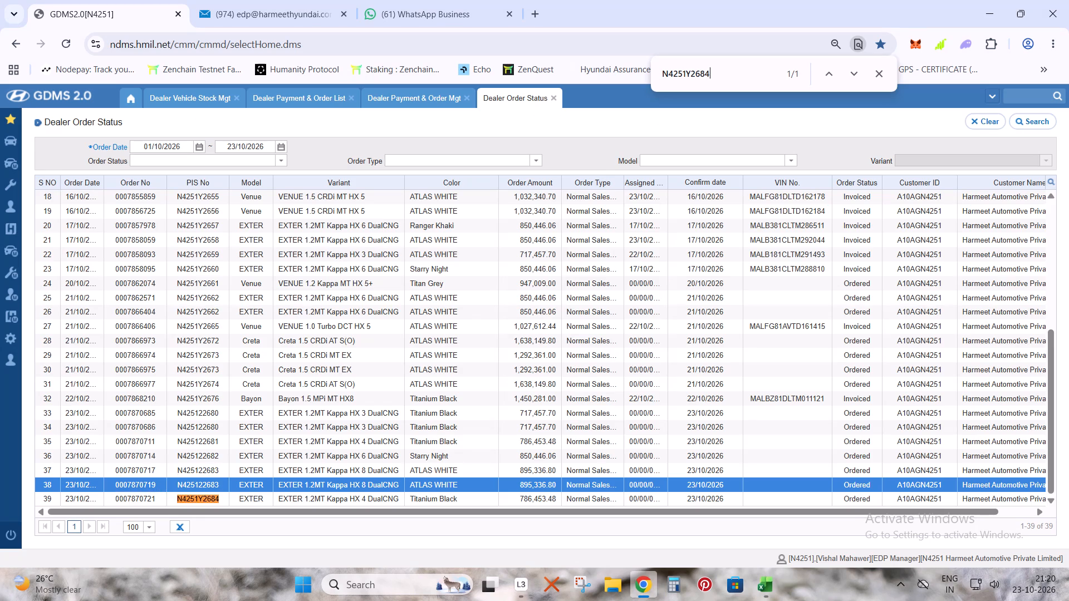
{"action": "key", "text": "Return"}
{"action": "key", "text": "Return"}
{"action": "key", "text": "Return"}
{"action": "scroll", "coordinate": [168, 484], "scroll_direction": "down", "scroll_amount": 2}
{"action": "scroll", "coordinate": [168, 484], "scroll_direction": "up", "scroll_amount": 1}
{"action": "scroll", "coordinate": [168, 484], "scroll_direction": "down", "scroll_amount": 5}
{"action": "left_click_drag", "start_coordinate": [114, 497], "coordinate": [158, 497]}
{"action": "key", "text": "ctrl+c"}
{"action": "key", "text": "alt+Tab"}
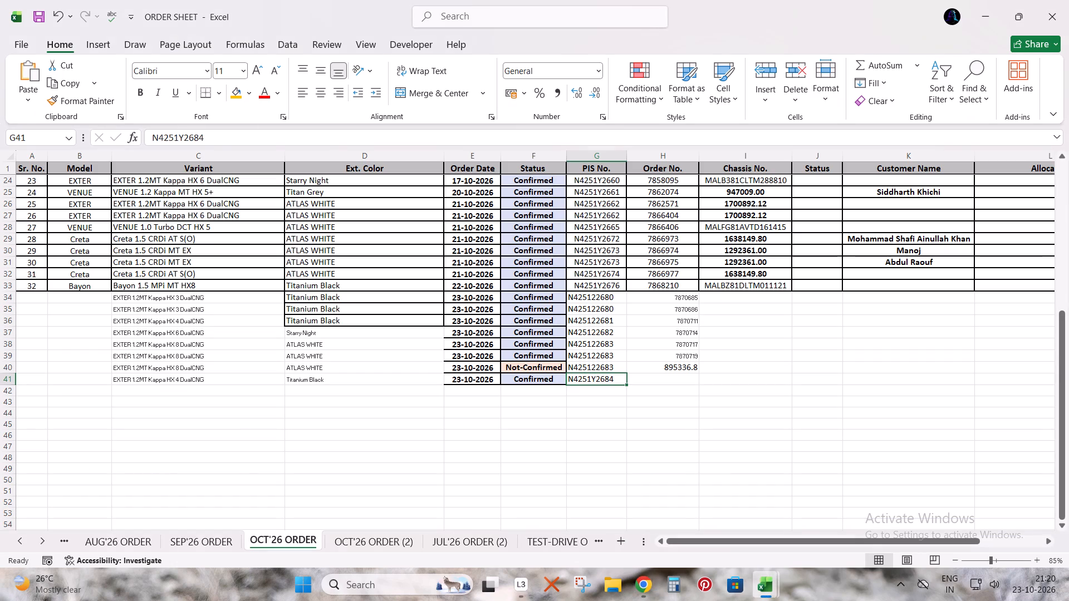
{"action": "key", "text": "Right"}
{"action": "key", "text": "ctrl+v"}
{"action": "key", "text": "Escape"}
Save the ORDER SHEET workbook.
{"action": "key", "text": "ctrl+s"}
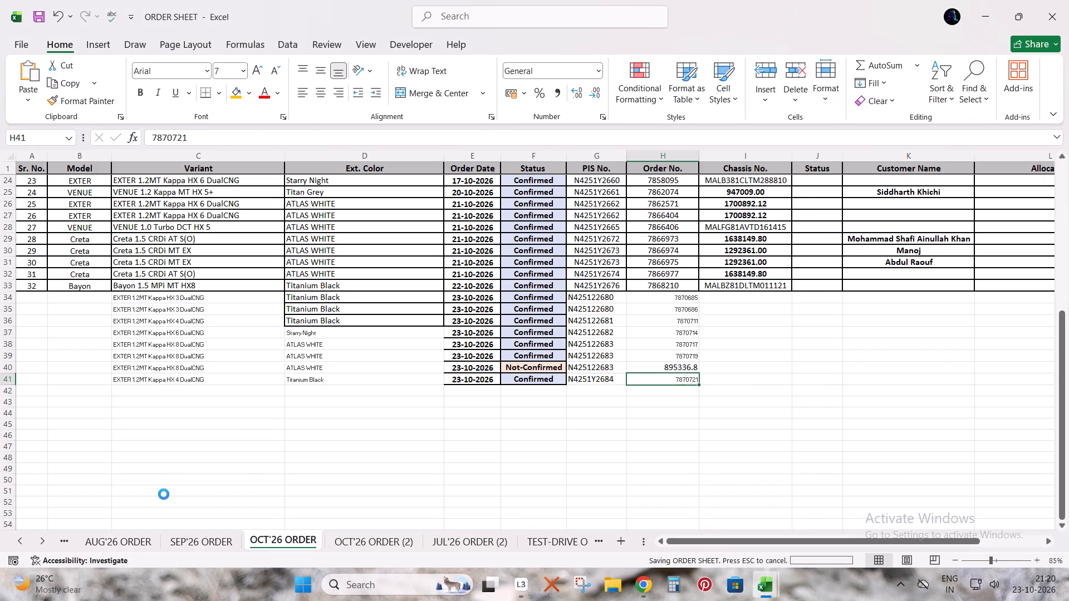
Apply row 33's formatting to the 23 October order rows 34 to 41 with Format Painter.
{"action": "left_click", "coordinate": [535, 285]}
{"action": "key", "text": "shift+space"}
{"action": "left_click", "coordinate": [83, 98]}
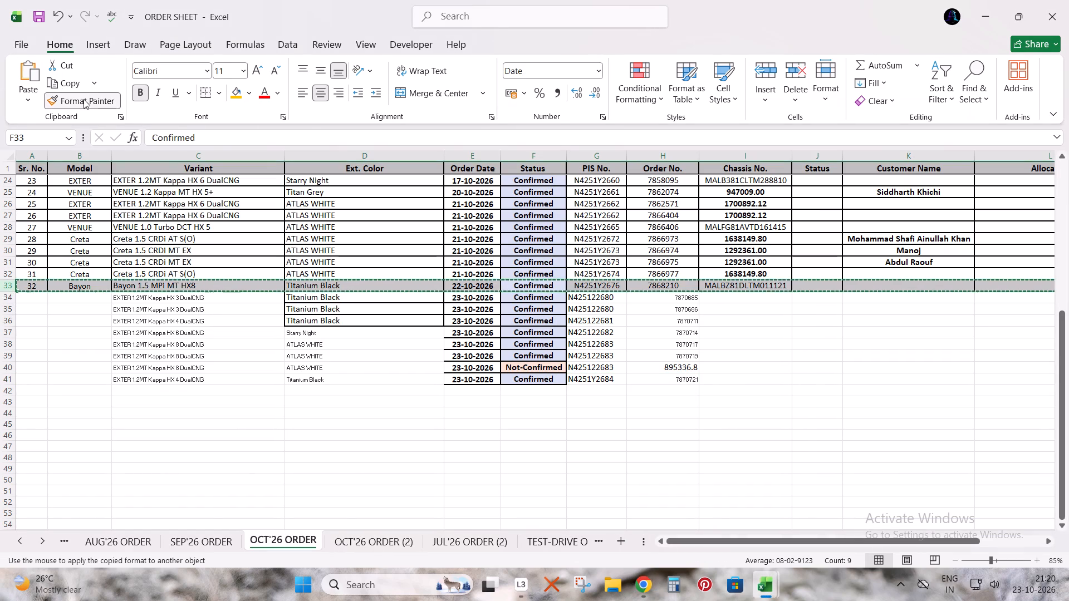
{"action": "key", "text": "ctrl+shift+Down"}
Copy the formatting of Not-Confirmed row 38 on OCT'26 ORDER (2) to row 40 of OCT'26 ORDER with Format Painter, and save.
{"action": "left_click", "coordinate": [381, 534]}
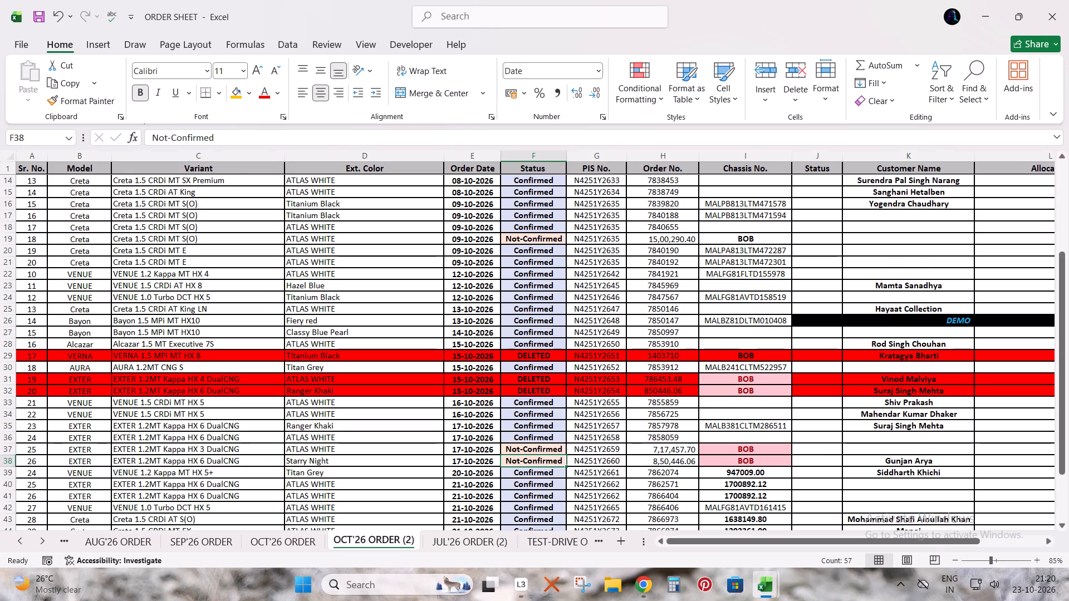
{"action": "key", "text": "shift+space"}
{"action": "left_click", "coordinate": [86, 104]}
{"action": "left_click", "coordinate": [303, 539]}
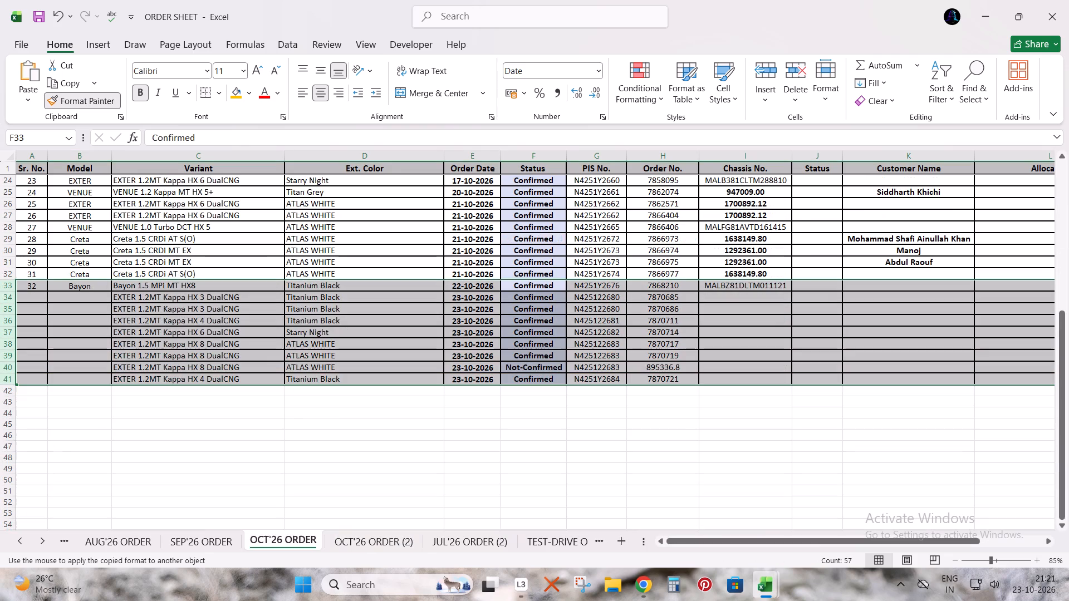
{"action": "left_click", "coordinate": [4, 368]}
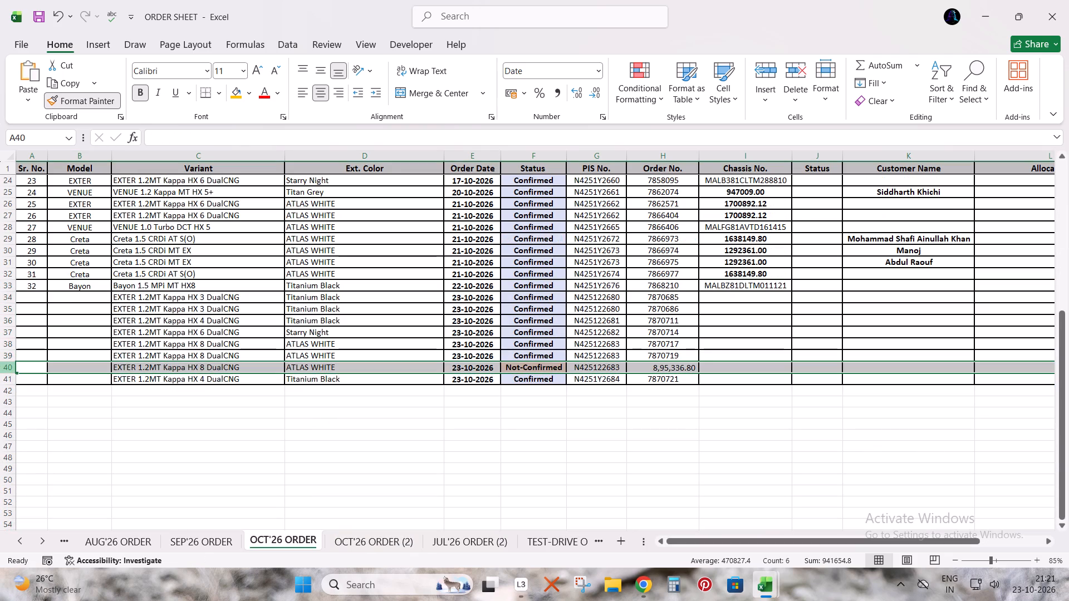
{"action": "key", "text": "ctrl+s"}
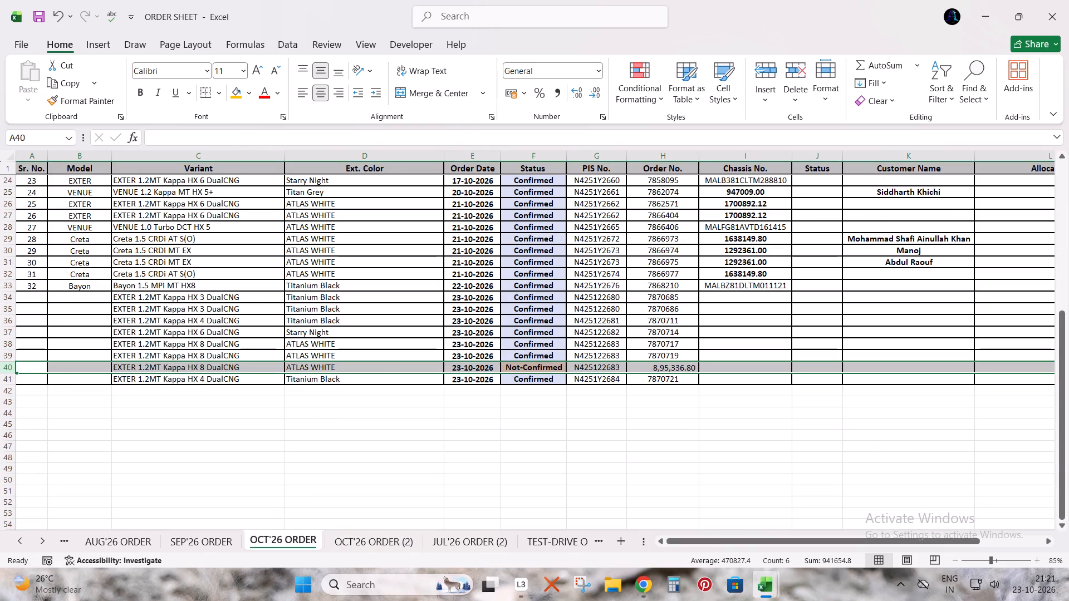
Compare row 40's Order No. formatting with the Not-Confirmed order amounts on the OCT'26 ORDER (2) sheet.
{"action": "left_click", "coordinate": [665, 369]}
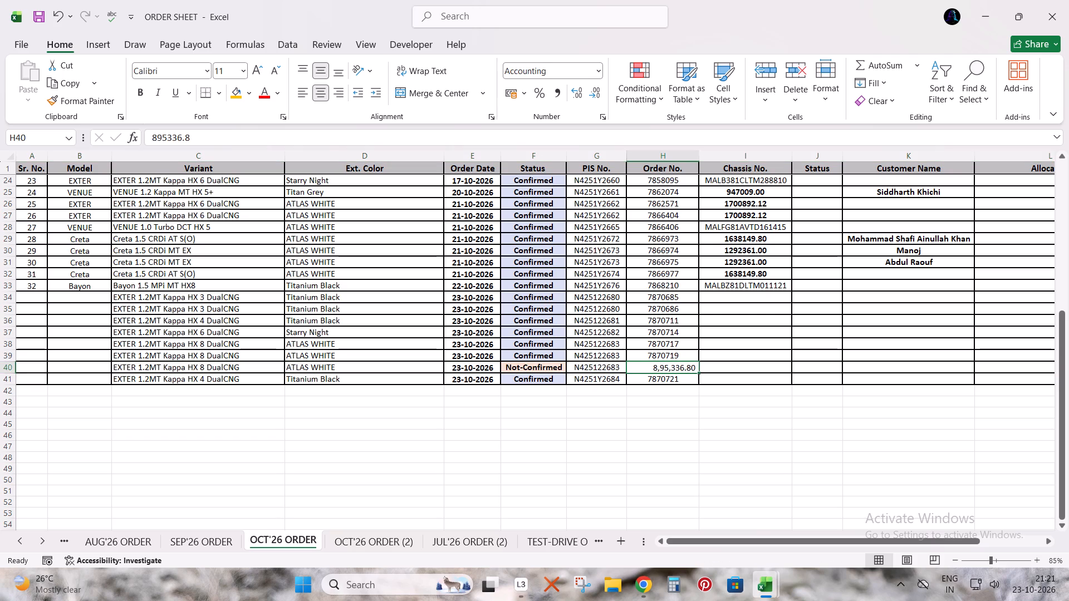
{"action": "left_click", "coordinate": [381, 540]}
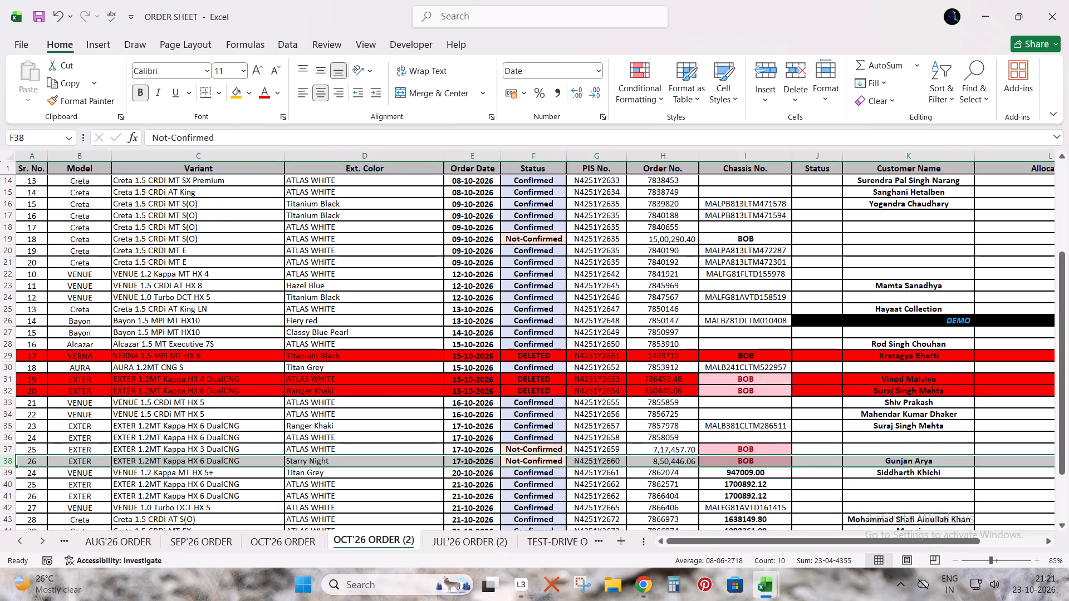
{"action": "scroll", "coordinate": [670, 475], "scroll_direction": "down", "scroll_amount": 3}
{"action": "left_click", "coordinate": [482, 549]}
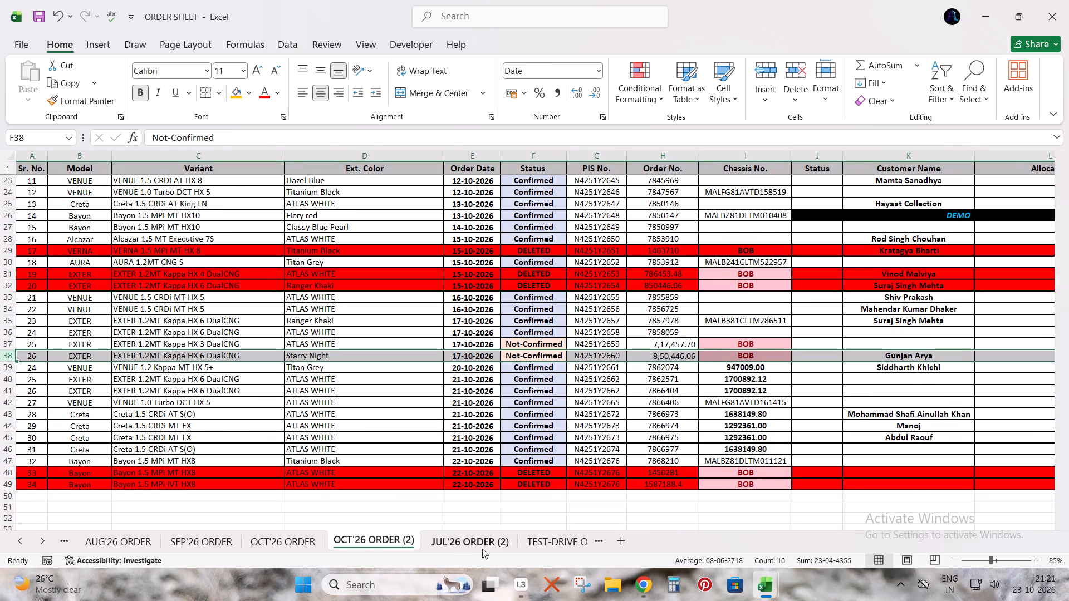
{"action": "scroll", "coordinate": [594, 460], "scroll_direction": "up", "scroll_amount": 3}
{"action": "scroll", "coordinate": [594, 460], "scroll_direction": "down", "scroll_amount": 1}
{"action": "left_click", "coordinate": [385, 543]}
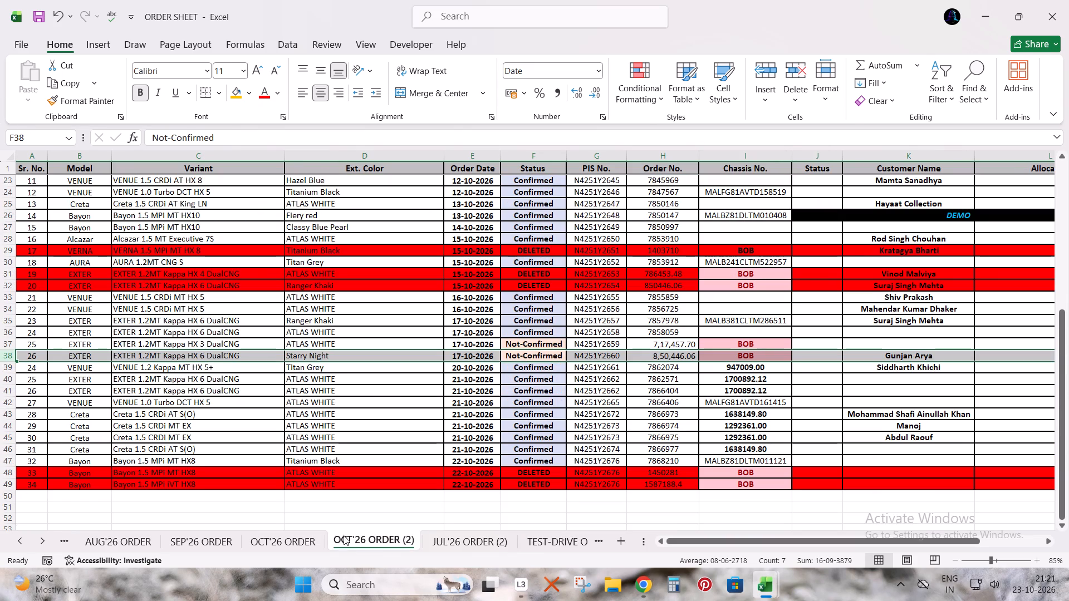
{"action": "left_click", "coordinate": [307, 540]}
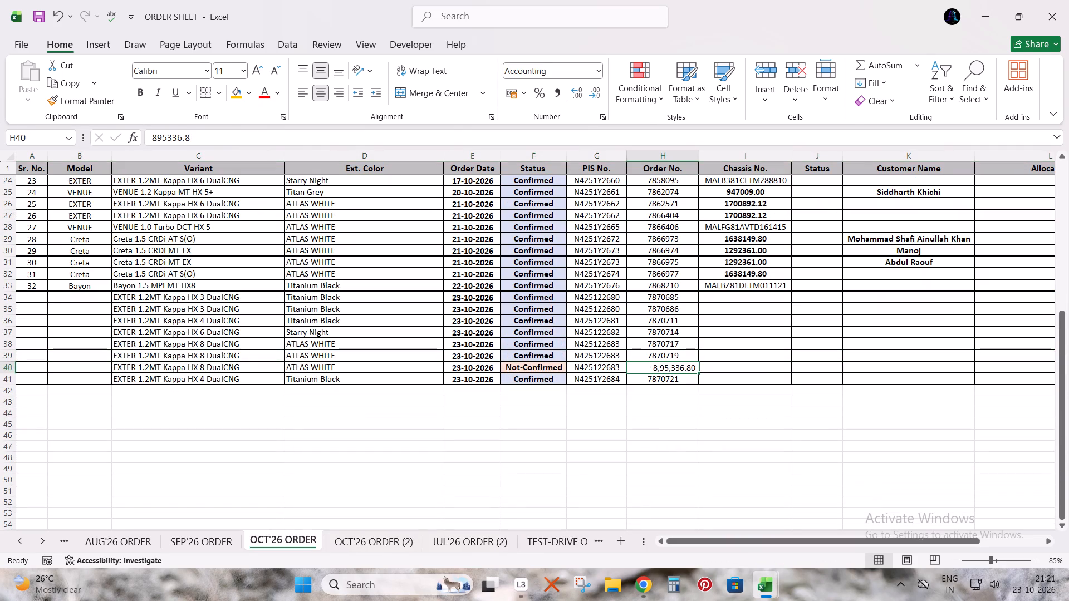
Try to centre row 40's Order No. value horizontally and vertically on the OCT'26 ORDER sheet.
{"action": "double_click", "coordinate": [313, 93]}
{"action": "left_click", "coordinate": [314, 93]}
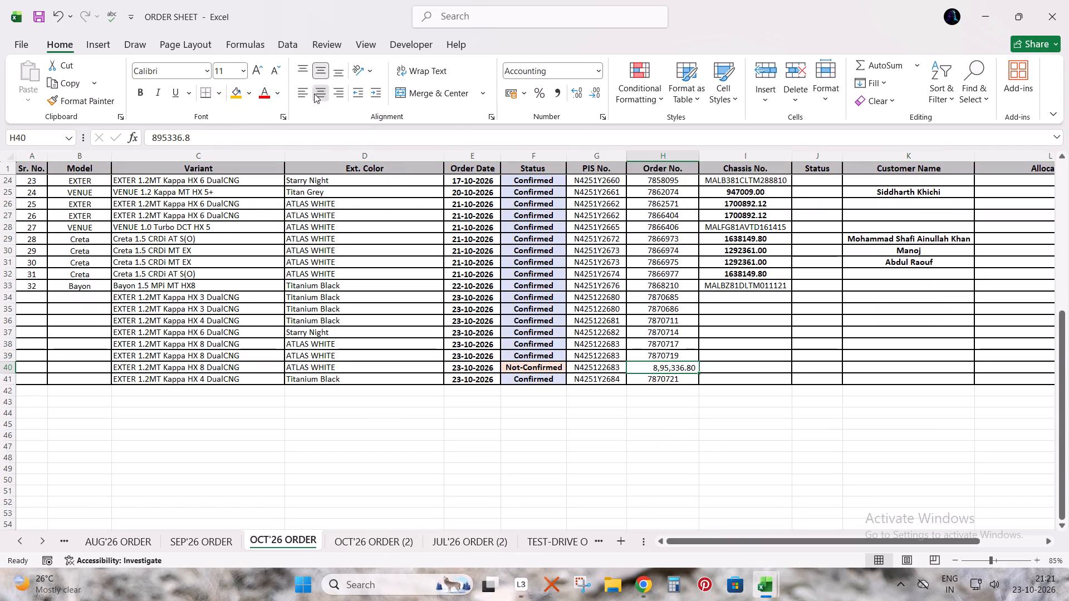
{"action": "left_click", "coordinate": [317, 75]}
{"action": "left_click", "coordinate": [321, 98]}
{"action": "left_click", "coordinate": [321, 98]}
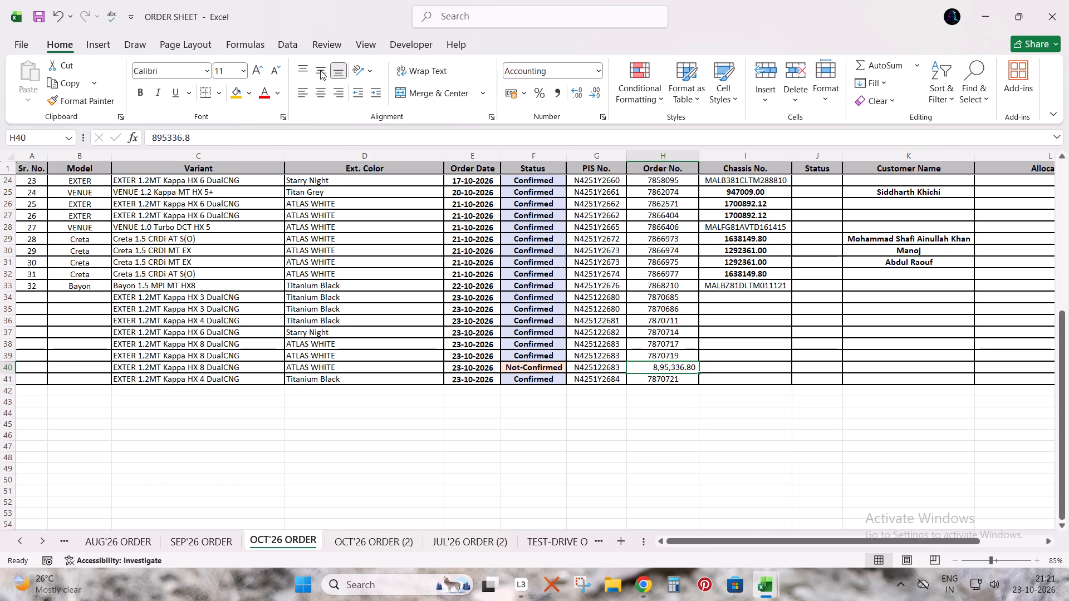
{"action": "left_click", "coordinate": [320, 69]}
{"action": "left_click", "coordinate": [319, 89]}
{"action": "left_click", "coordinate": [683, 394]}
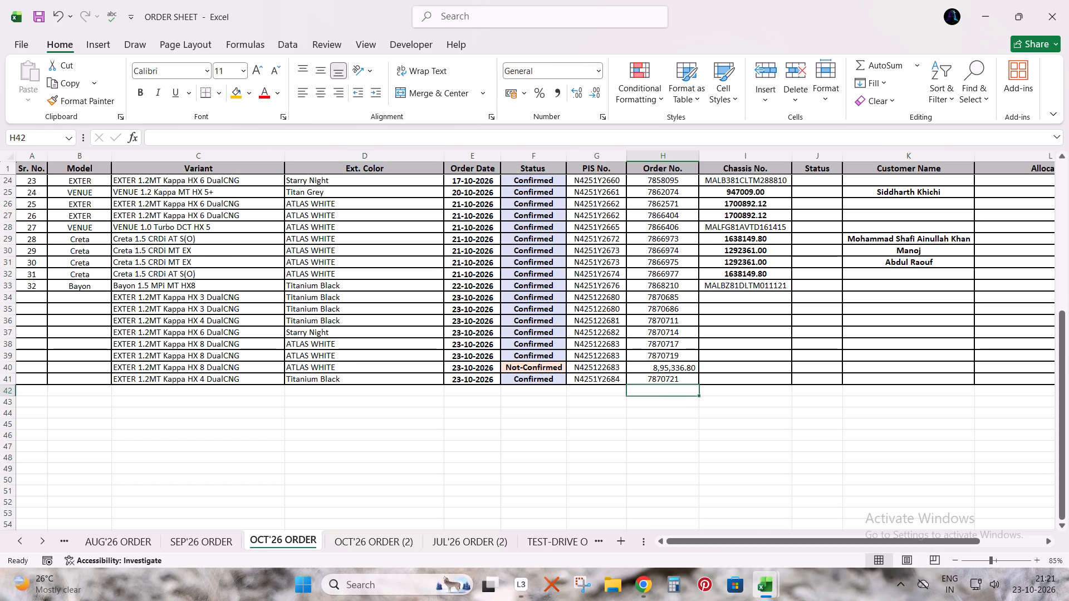
Format row 40's Order No. on OCT'26 ORDER as a bold Number and save the ORDER SHEET workbook.
{"action": "scroll", "coordinate": [663, 439], "scroll_direction": "up", "scroll_amount": 9}
{"action": "scroll", "coordinate": [660, 411], "scroll_direction": "down", "scroll_amount": 6}
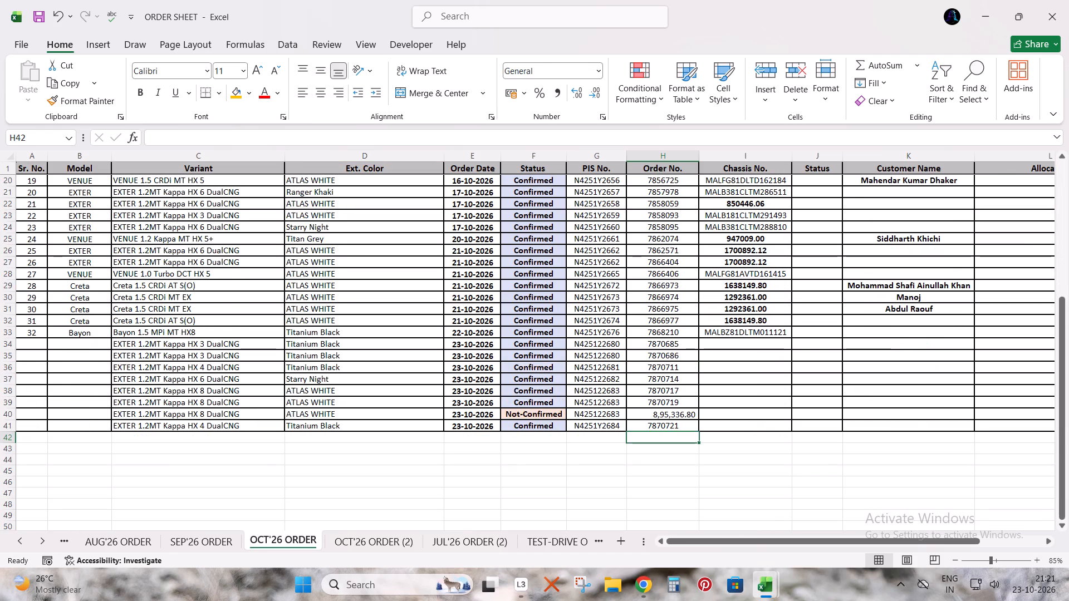
{"action": "left_click", "coordinate": [667, 418]}
{"action": "left_click", "coordinate": [599, 73]}
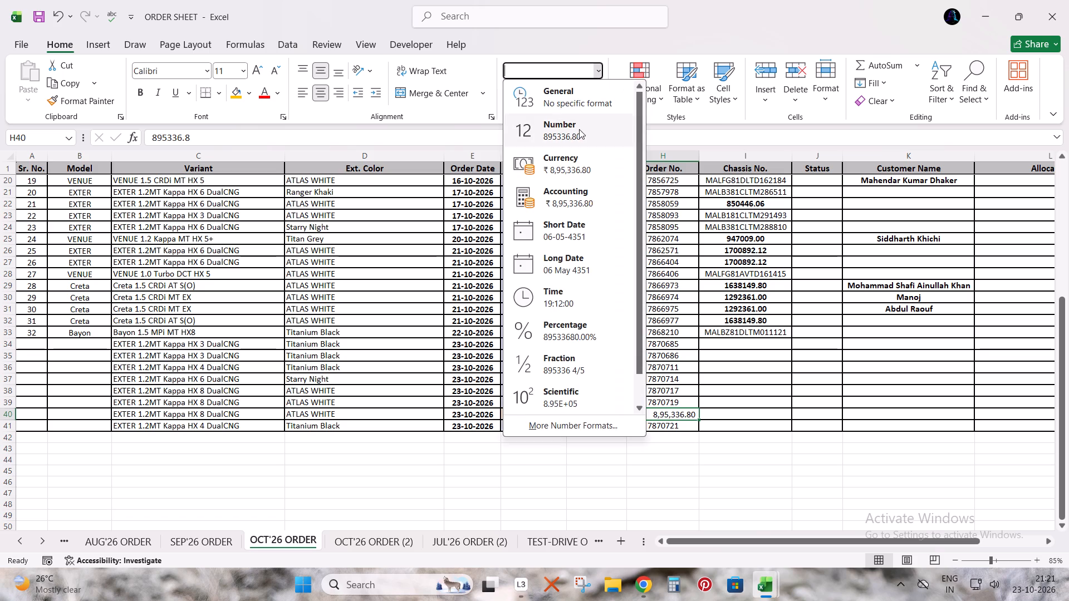
{"action": "left_click", "coordinate": [579, 129]}
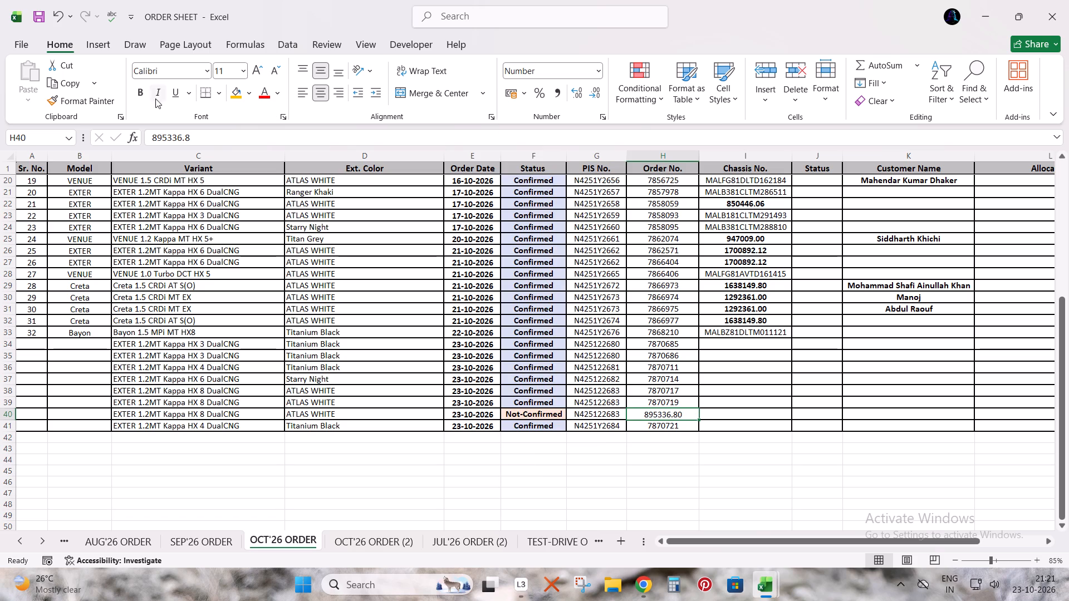
{"action": "left_click", "coordinate": [138, 92]}
{"action": "left_click", "coordinate": [632, 334]}
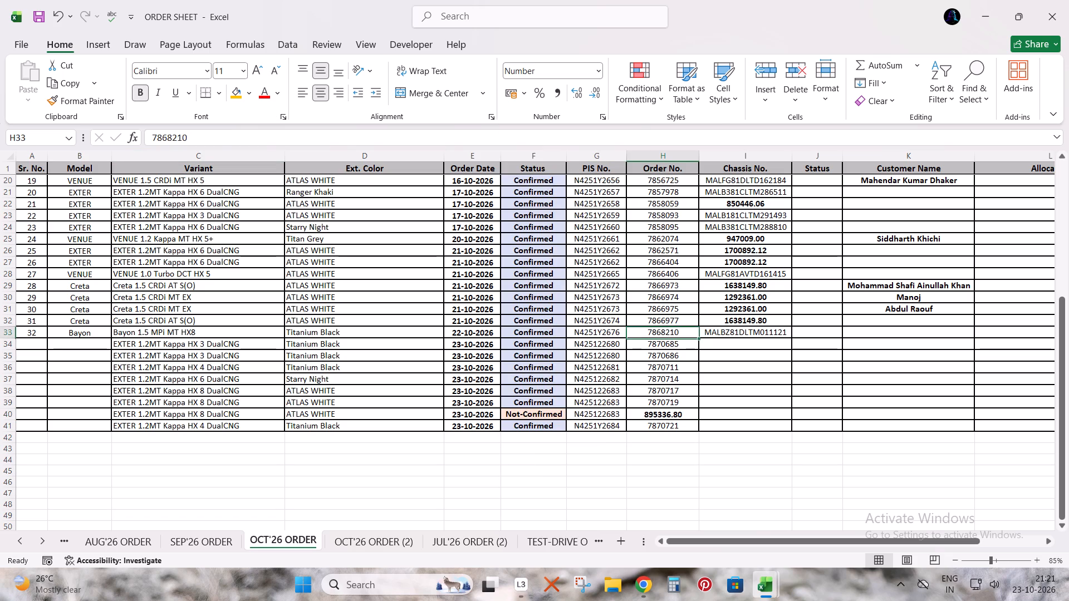
{"action": "left_click", "coordinate": [43, 15]}
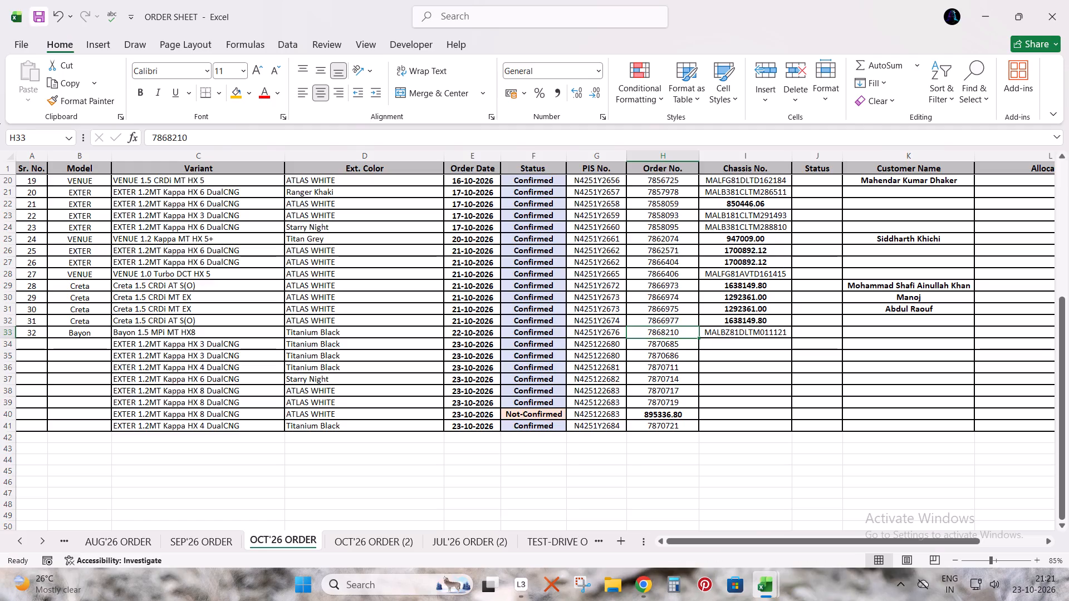
{"action": "left_click", "coordinate": [348, 373]}
{"action": "key", "text": "ctrl+s"}
Switch to the BOOKING LIST workbook and select the 23-10-2026 Exter HX4 CNG Dual booking in row 2812.
{"action": "left_click", "coordinate": [766, 580]}
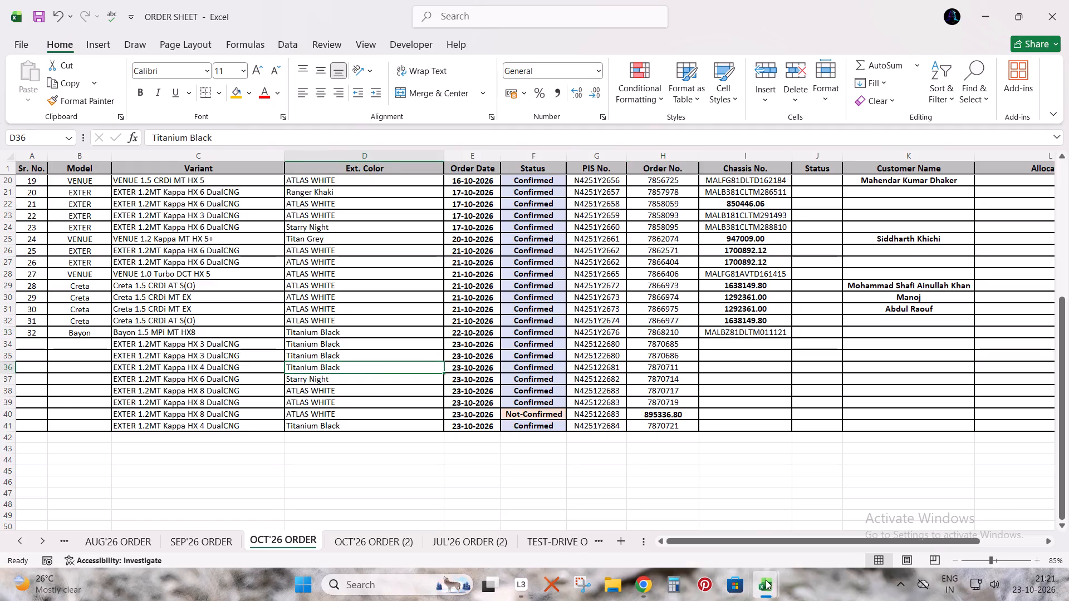
{"action": "left_click", "coordinate": [753, 516]}
{"action": "scroll", "coordinate": [332, 519], "scroll_direction": "down", "scroll_amount": 3}
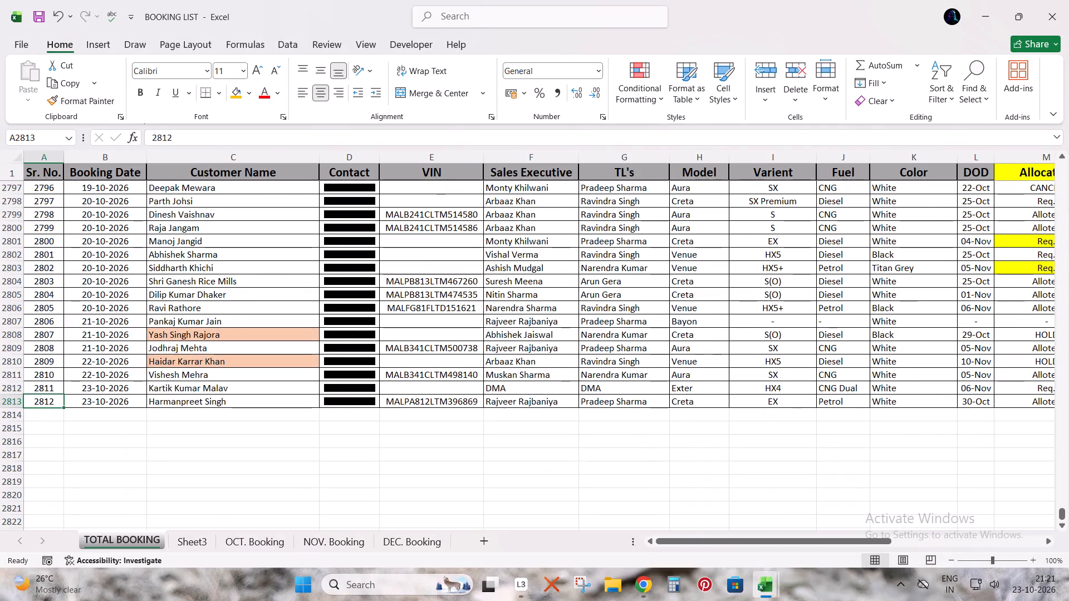
{"action": "left_click", "coordinate": [787, 388]}
{"action": "key", "text": "shift+space"}
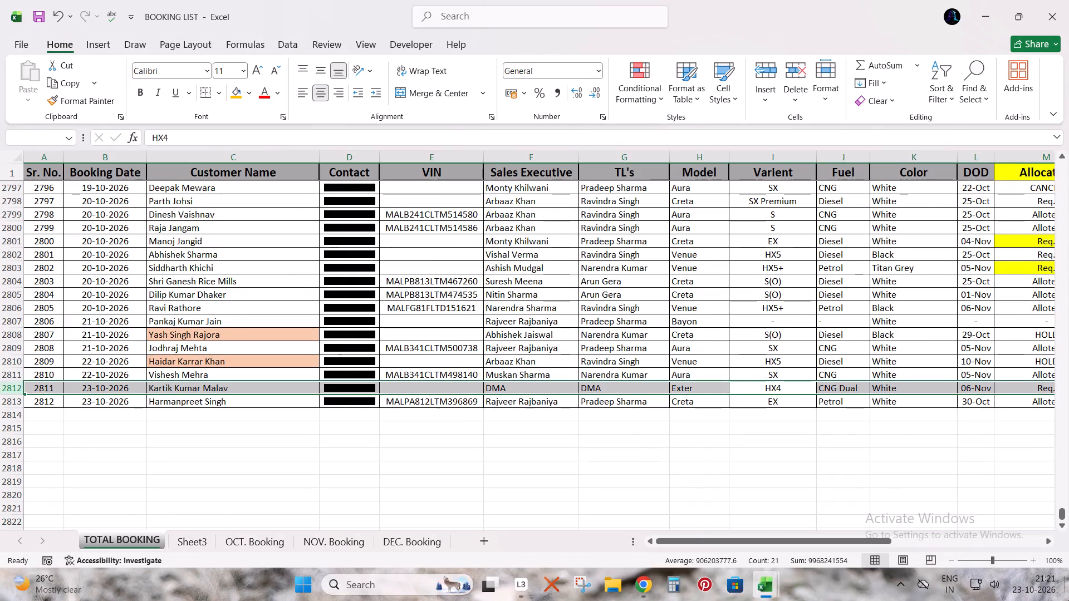
Switch to the Book - Copy - Copy workbook and filter Sheet4's required bookings by Model with the search text EXT.
{"action": "left_click", "coordinate": [1068, 600]}
{"action": "double_click", "coordinate": [238, 286]}
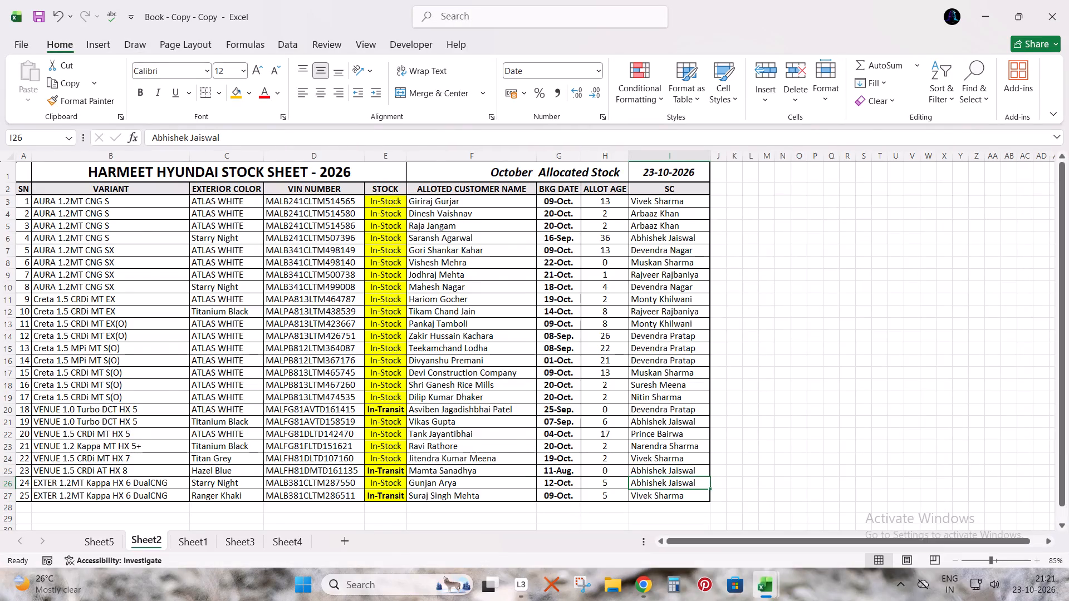
{"action": "left_click", "coordinate": [283, 535]}
{"action": "left_click", "coordinate": [482, 187]}
{"action": "key", "text": "ctrl+shift+l"}
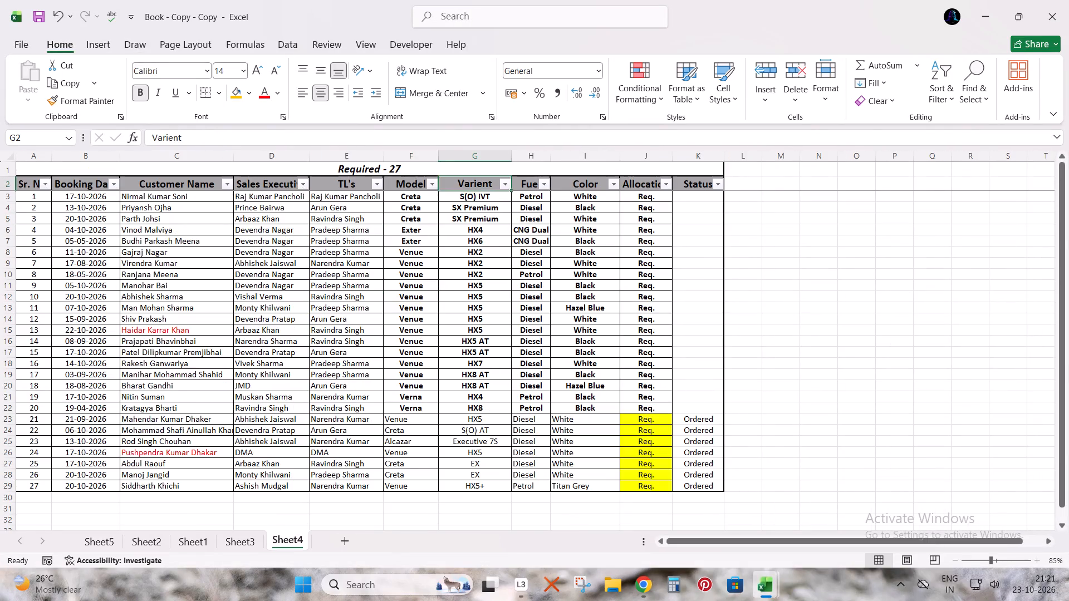
{"action": "key", "text": "Left"}
{"action": "key", "text": "alt+Down"}
{"action": "key", "text": "Down"}
{"action": "key", "text": "Down"}
{"action": "key", "text": "Down"}
{"action": "key", "text": "Down"}
{"action": "key", "text": "Down"}
{"action": "key", "text": "Down"}
{"action": "key", "text": "Down"}
{"action": "key", "text": "Down"}
{"action": "key", "text": "Down"}
{"action": "key", "text": "Up"}
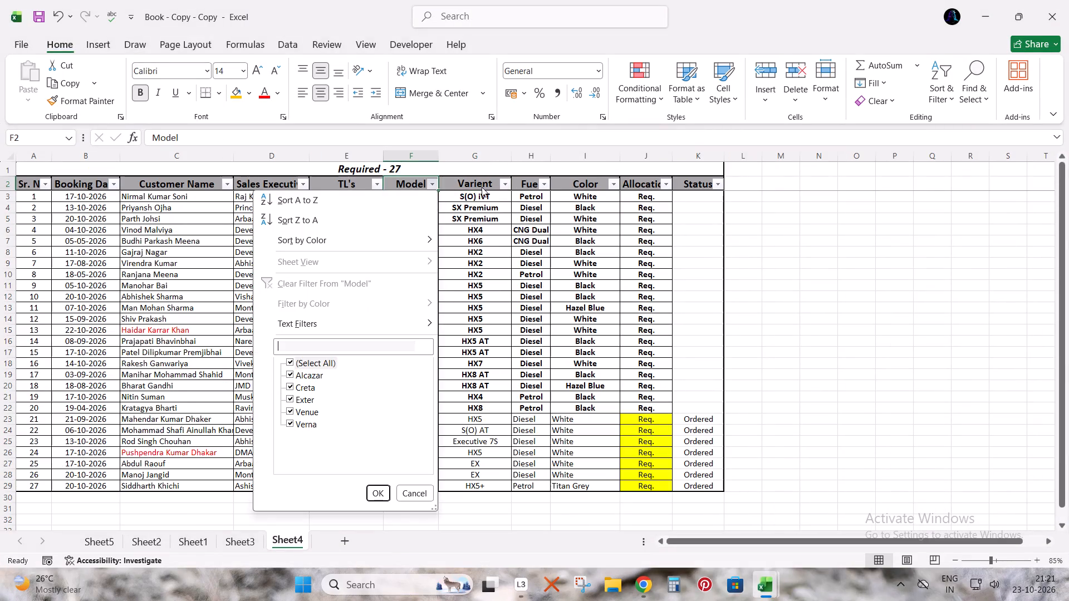
{"action": "type", "text": "EXT"}
{"action": "key", "text": "Return"}
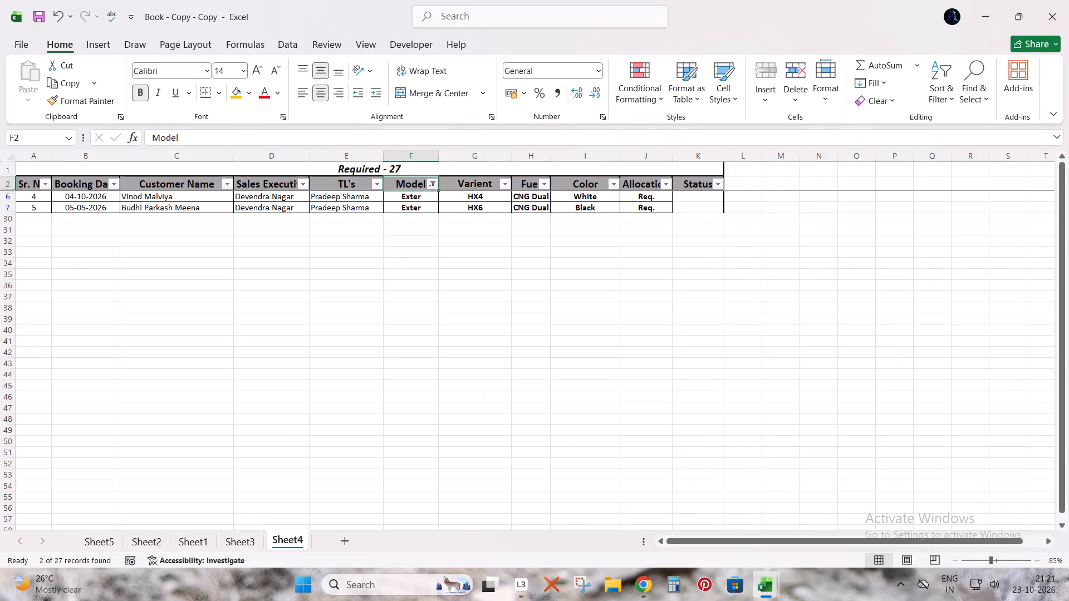
Examine the variant, fuel and colour of the filtered Exter bookings on Sheet4.
{"action": "key", "text": "Right"}
{"action": "key", "text": "Down"}
{"action": "key", "text": "Left"}
{"action": "key", "text": "Right"}
{"action": "key", "text": "Down"}
{"action": "key", "text": "Left"}
{"action": "key", "text": "Right"}
{"action": "key", "text": "Up"}
{"action": "key", "text": "Right"}
{"action": "key", "text": "Up"}
{"action": "key", "text": "Down"}
{"action": "key", "text": "Left"}
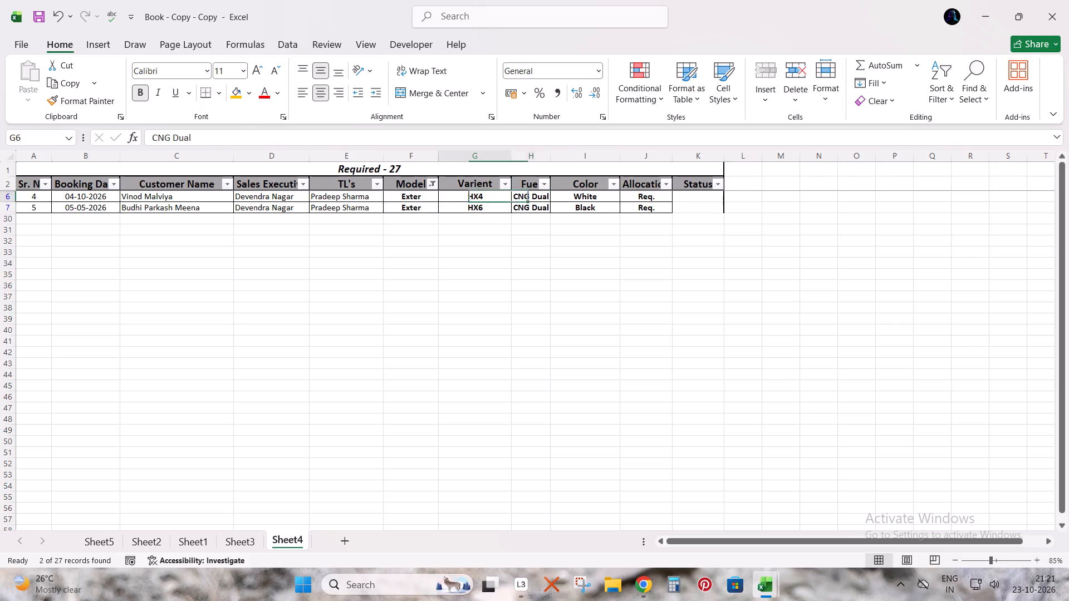
{"action": "key", "text": "Up"}
{"action": "key", "text": "Down"}
Return to the BOOKING LIST workbook and review the Exter HX4 CNG Dual booking in row 2812.
{"action": "key", "text": "alt+Tab"}
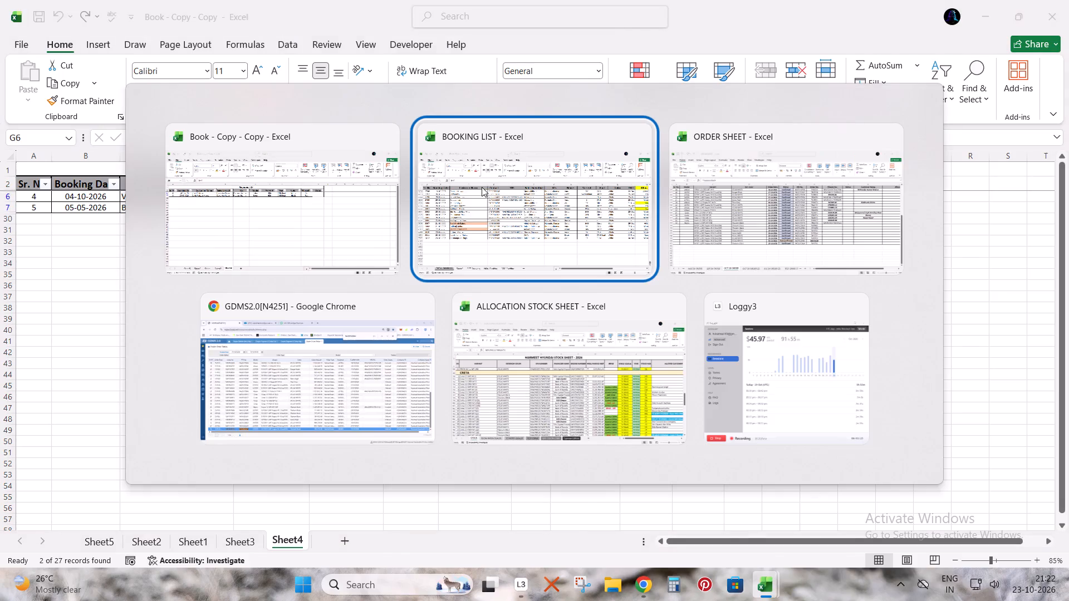
{"action": "key", "text": "Right"}
{"action": "key", "text": "Down"}
{"action": "key", "text": "Left"}
{"action": "key", "text": "Up"}
{"action": "key", "text": "Left"}
{"action": "key", "text": "shift+space"}
Switch to ORDER SHEET and select the EXTER HX 4 DualCNG order rows 36 and 41 to check them against the required Exter bookings.
{"action": "key", "text": "alt+Tab"}
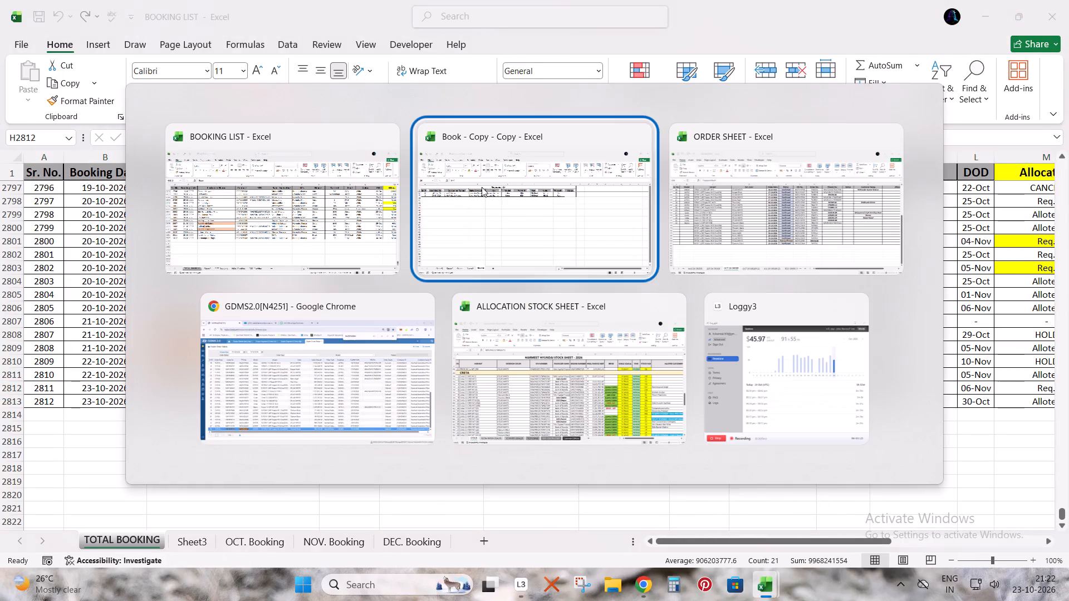
{"action": "key", "text": "alt+Tab"}
{"action": "key", "text": "Right"}
{"action": "key", "text": "Down"}
{"action": "key", "text": "Left"}
{"action": "key", "text": "Up"}
{"action": "key", "text": "Left"}
{"action": "key", "text": "Left"}
{"action": "key", "text": "Up"}
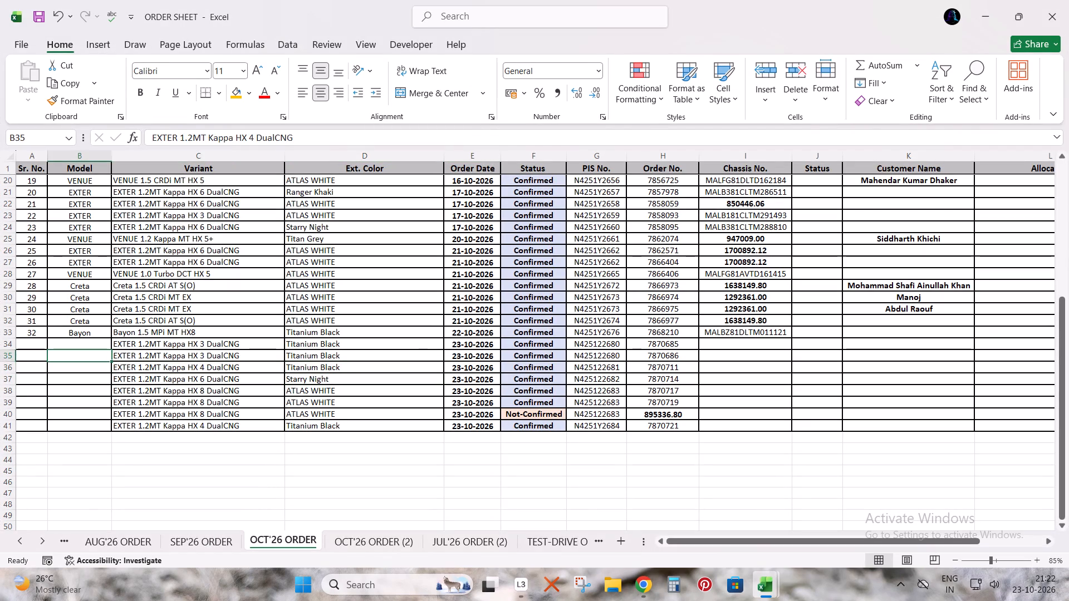
{"action": "key", "text": "Right"}
{"action": "key", "text": "Up"}
{"action": "key", "text": "Down"}
{"action": "key", "text": "Down"}
{"action": "key", "text": "shift+space"}
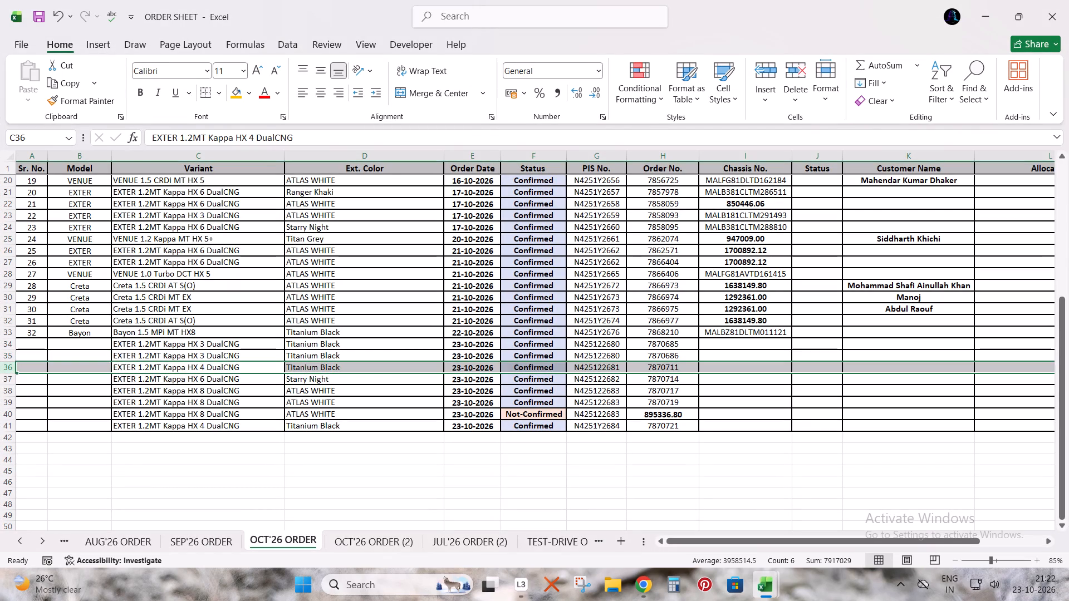
{"action": "left_click", "coordinate": [223, 426], "text": "ctrl"}
{"action": "key", "text": "shift+space"}
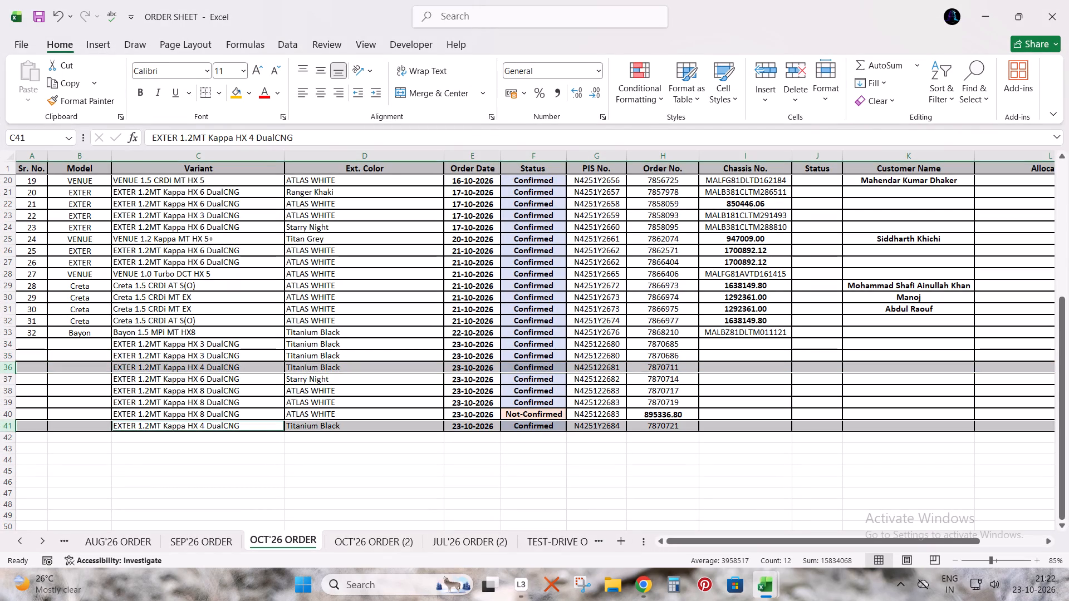
Switch back to the BOOKING LIST workbook to compare its Exter HX4 booking with the HX 4 orders.
{"action": "key", "text": "alt+Tab"}
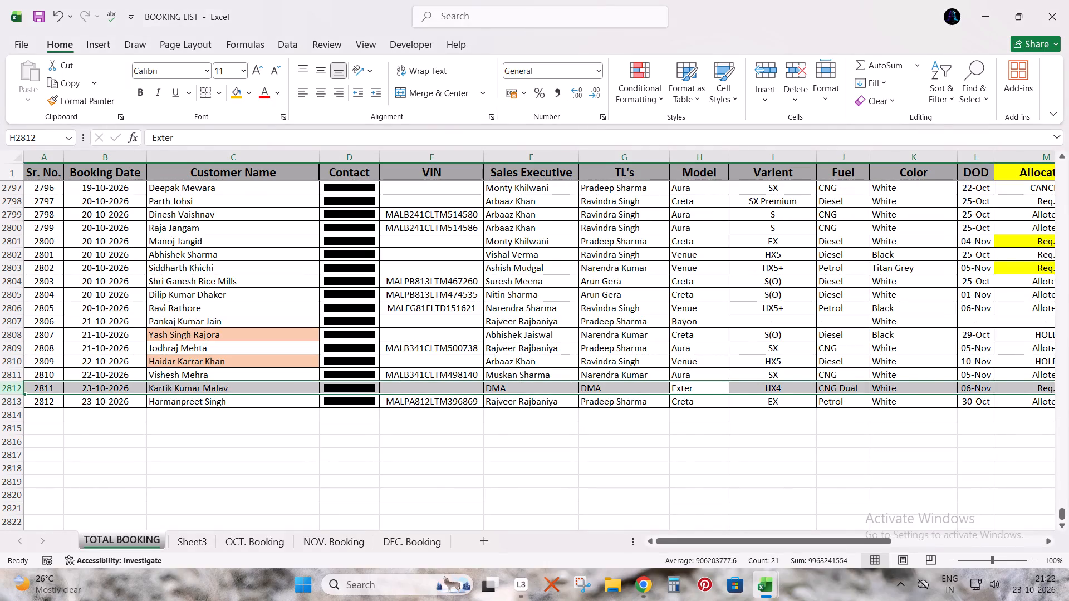
Select the required Exter HX4 CNG Dual row on Sheet4 of Book - Copy - Copy and compare it with row 2812 in BOOKING LIST.
{"action": "key", "text": "alt+Tab"}
{"action": "key", "text": "alt+Tab"}
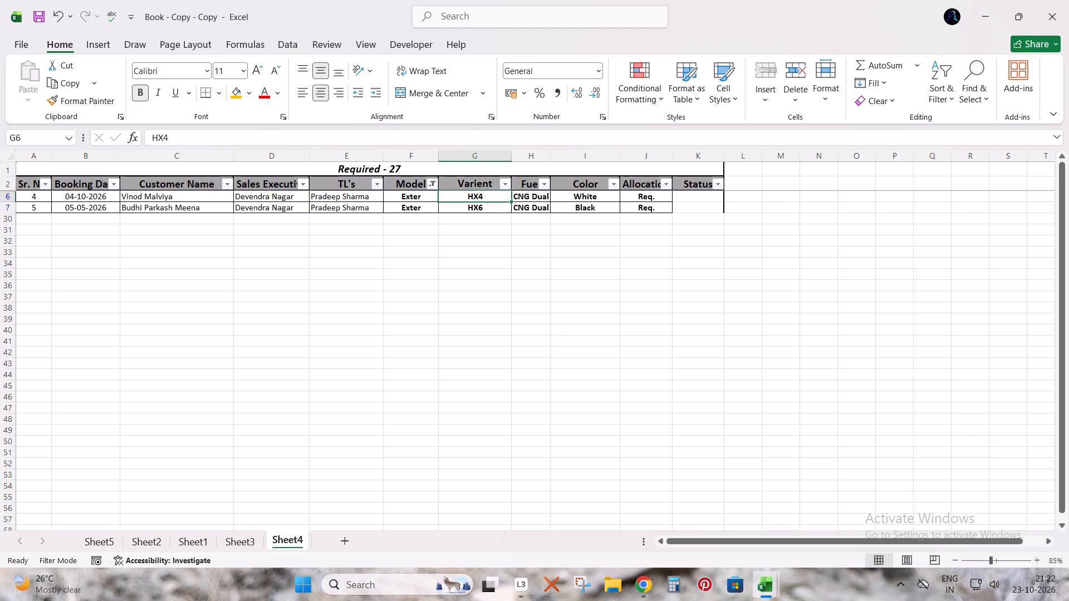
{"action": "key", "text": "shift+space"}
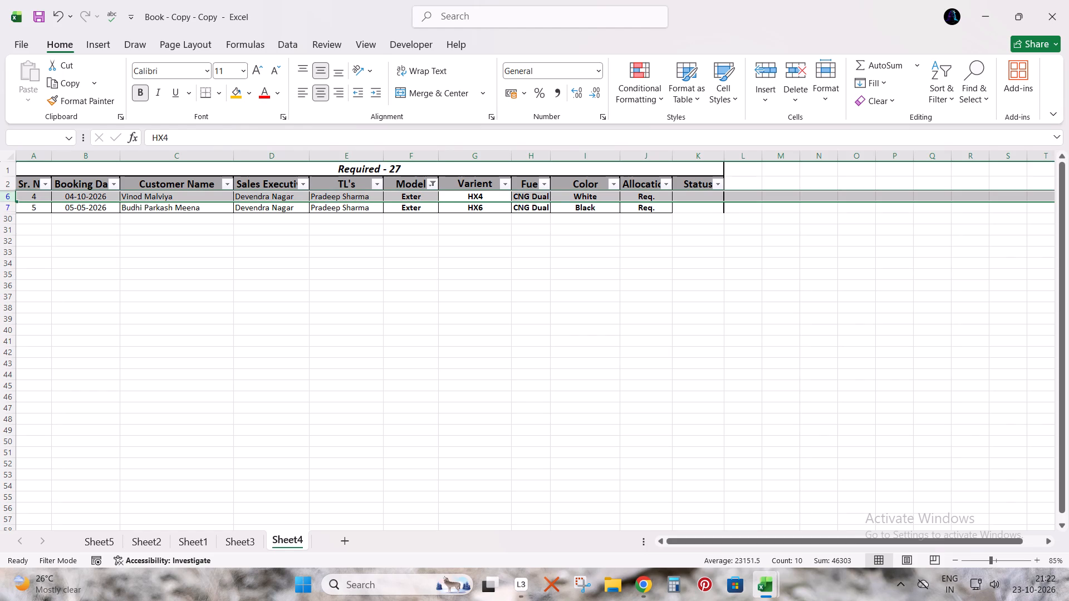
{"action": "key", "text": "alt+Tab"}
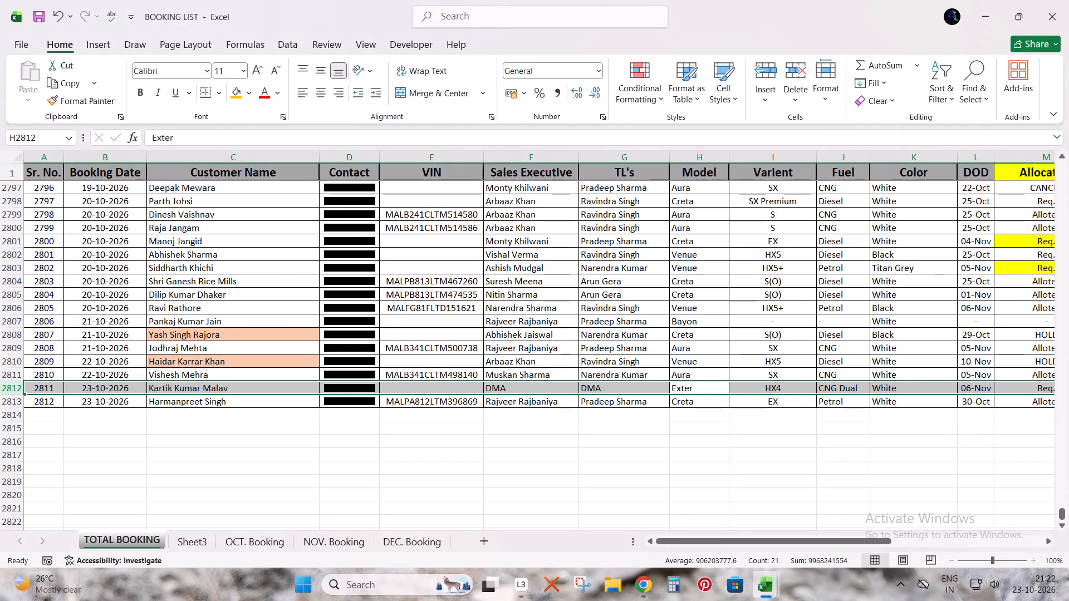
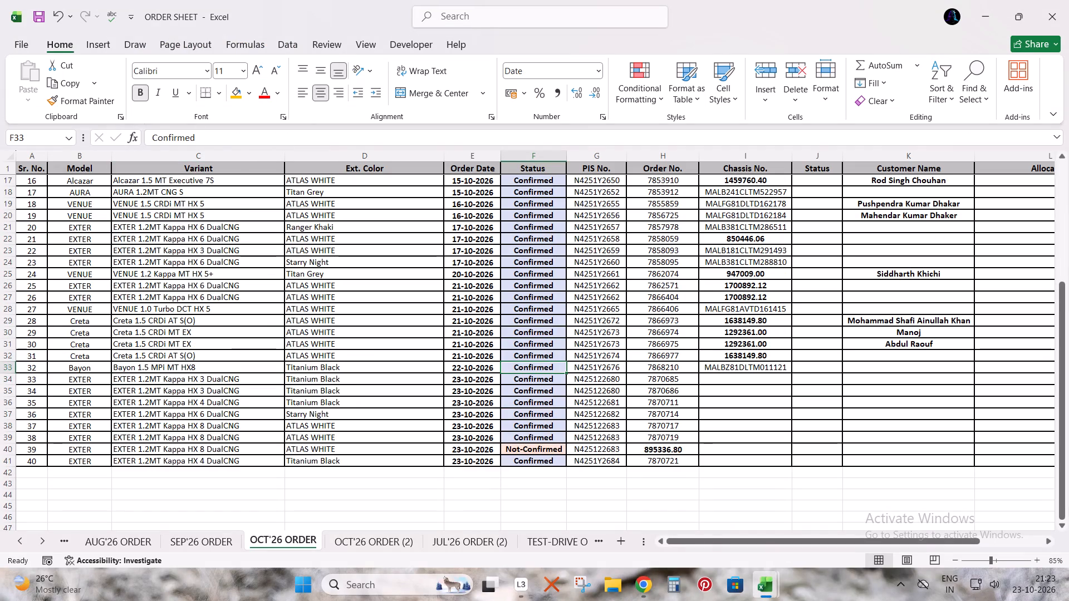
Save the ORDER SHEET workbook.
{"action": "left_click", "coordinate": [45, 16]}
Review the OCT'26 ORDER entries and switch to the GDMS Dealer Order Status list in Chrome to cross-check them.
{"action": "scroll", "coordinate": [739, 374], "scroll_direction": "up", "scroll_amount": 2}
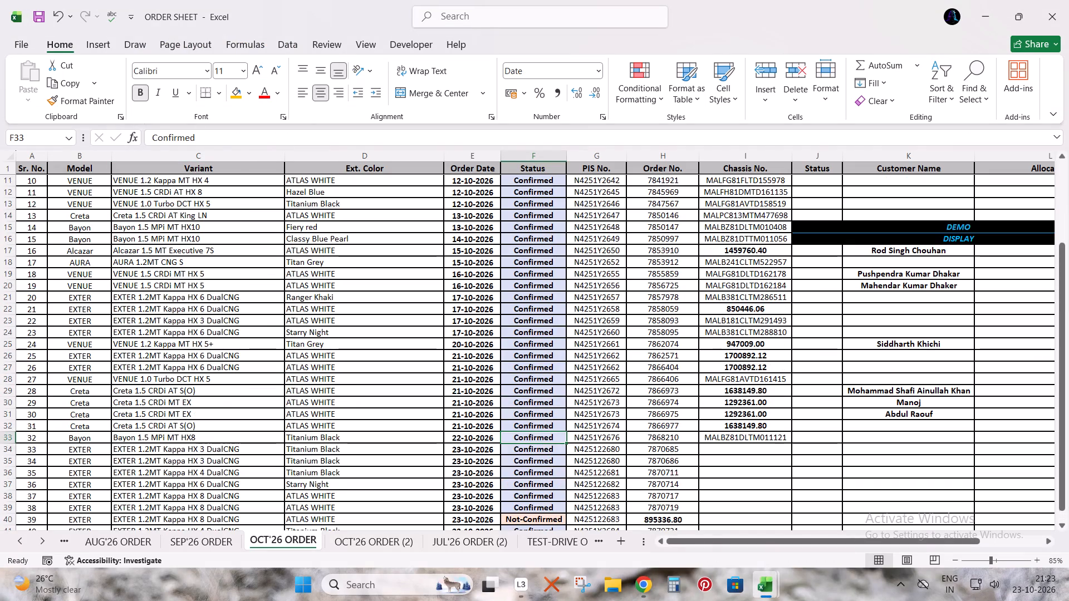
{"action": "scroll", "coordinate": [739, 374], "scroll_direction": "up", "scroll_amount": 3}
{"action": "scroll", "coordinate": [737, 373], "scroll_direction": "down", "scroll_amount": 4}
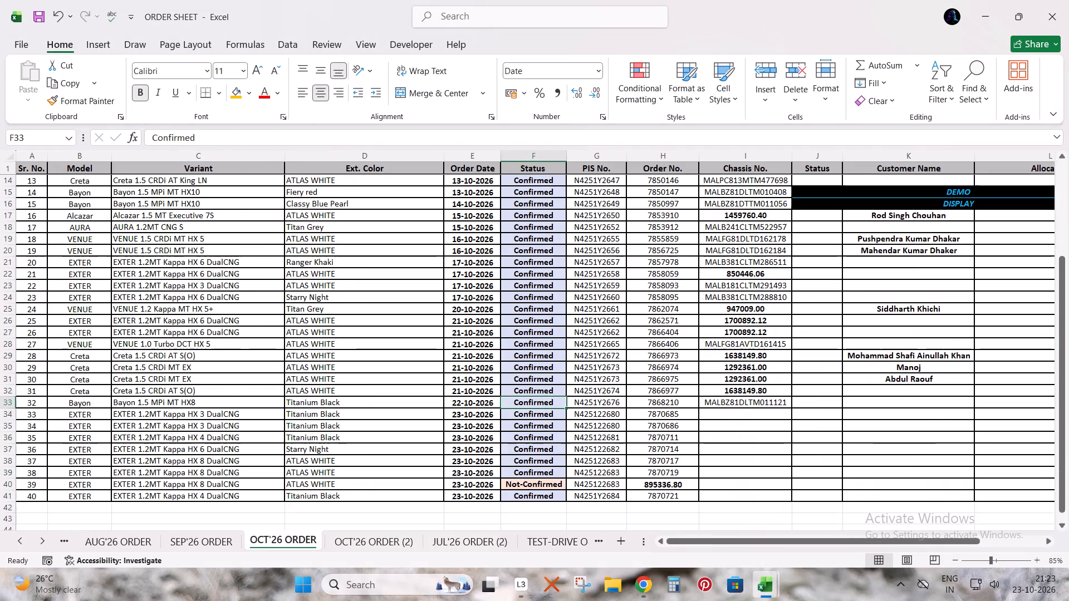
{"action": "left_click", "coordinate": [645, 588]}
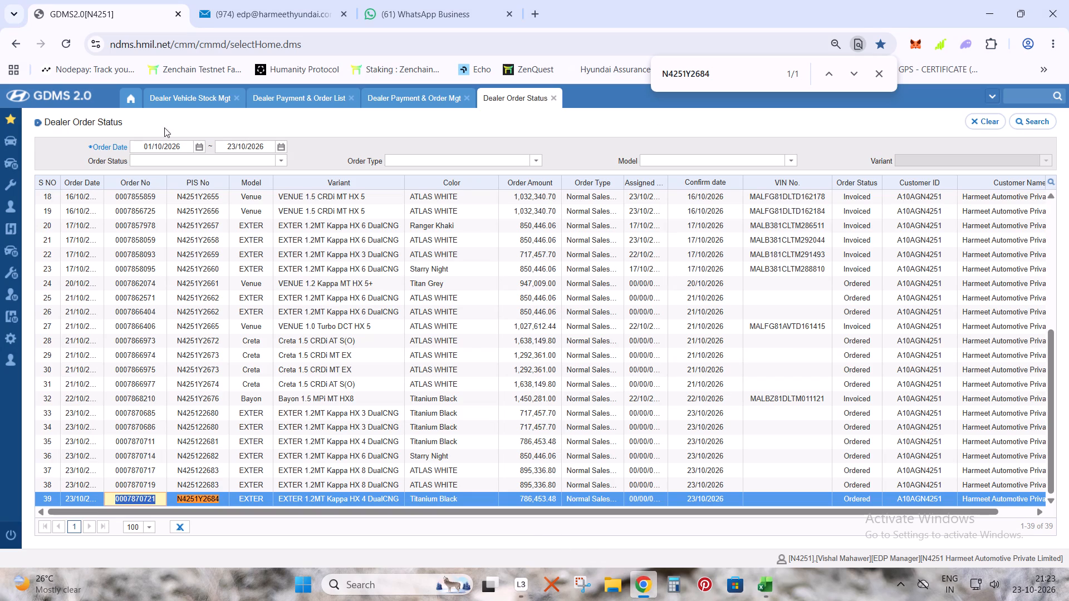
In GDMS Dealer Vehicle Stock Mgt, search the stock with Physical / Transit set to In Transit, showing 300 rows per page.
{"action": "left_click", "coordinate": [176, 104]}
{"action": "left_click", "coordinate": [171, 140]}
{"action": "left_click", "coordinate": [160, 168]}
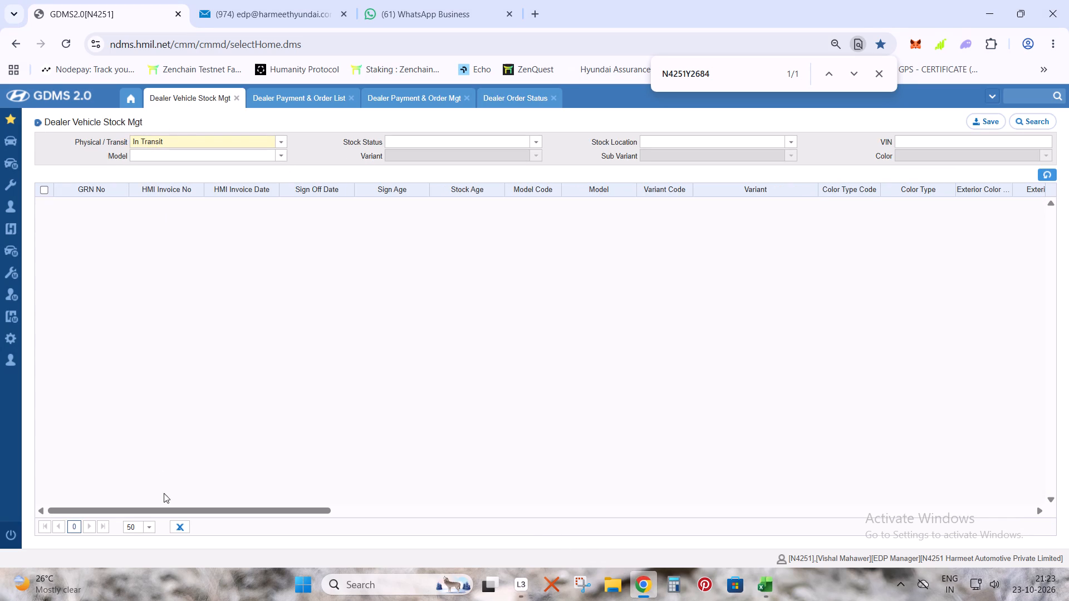
{"action": "left_click", "coordinate": [150, 526]}
{"action": "left_click", "coordinate": [141, 508]}
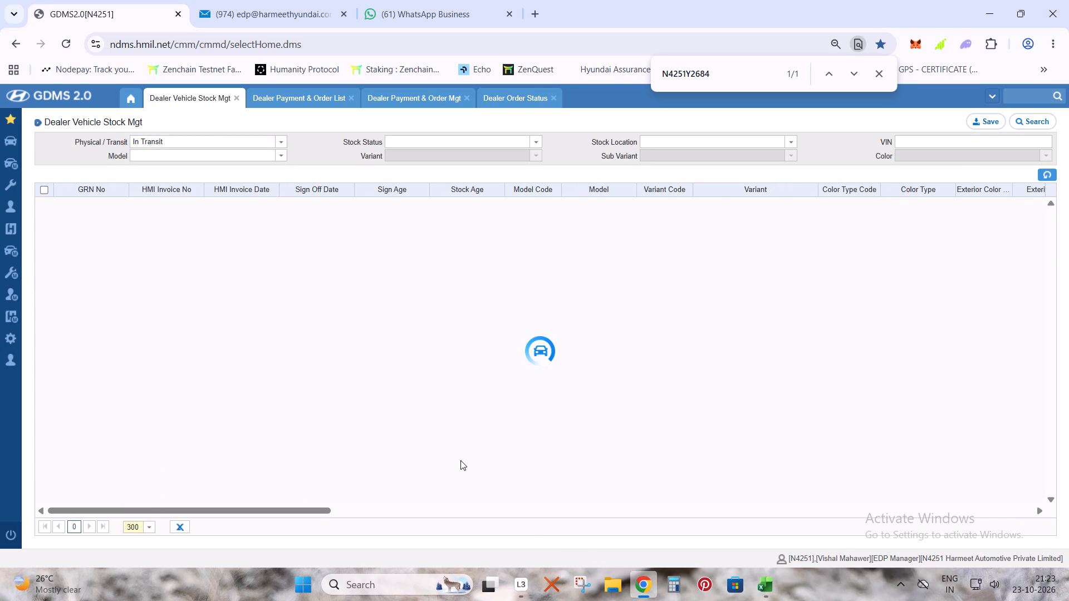
{"action": "left_click_drag", "start_coordinate": [269, 517], "coordinate": [339, 507]}
{"action": "left_click_drag", "start_coordinate": [322, 514], "coordinate": [619, 513]}
{"action": "scroll", "coordinate": [1021, 119], "scroll_direction": "down", "scroll_amount": 3}
{"action": "left_click", "coordinate": [1027, 123]}
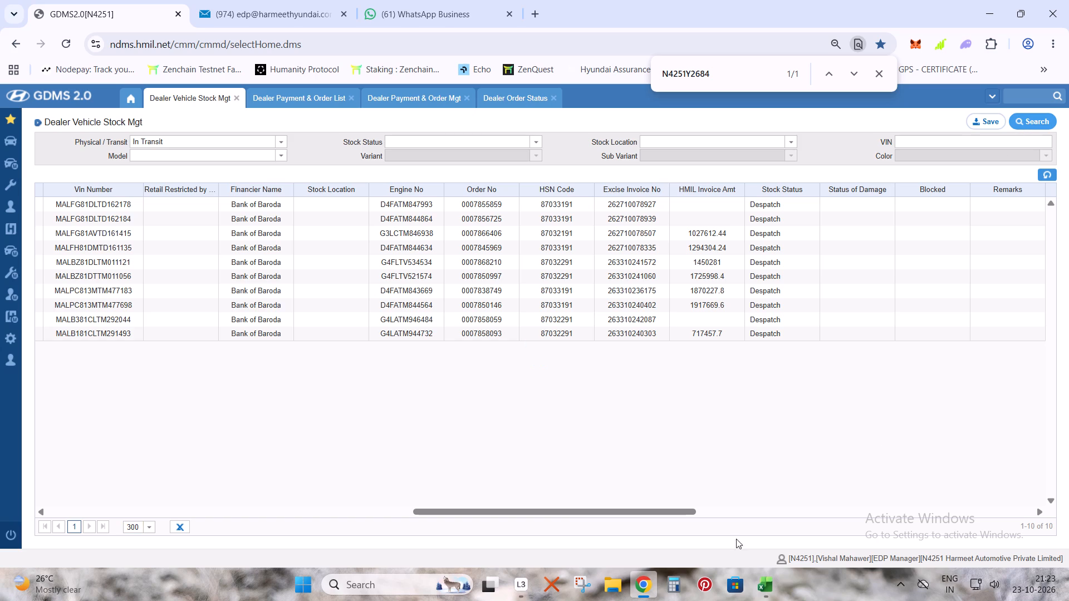
Export the in-transit vehicle list to Excel and open the downloaded file.
{"action": "left_click", "coordinate": [178, 526]}
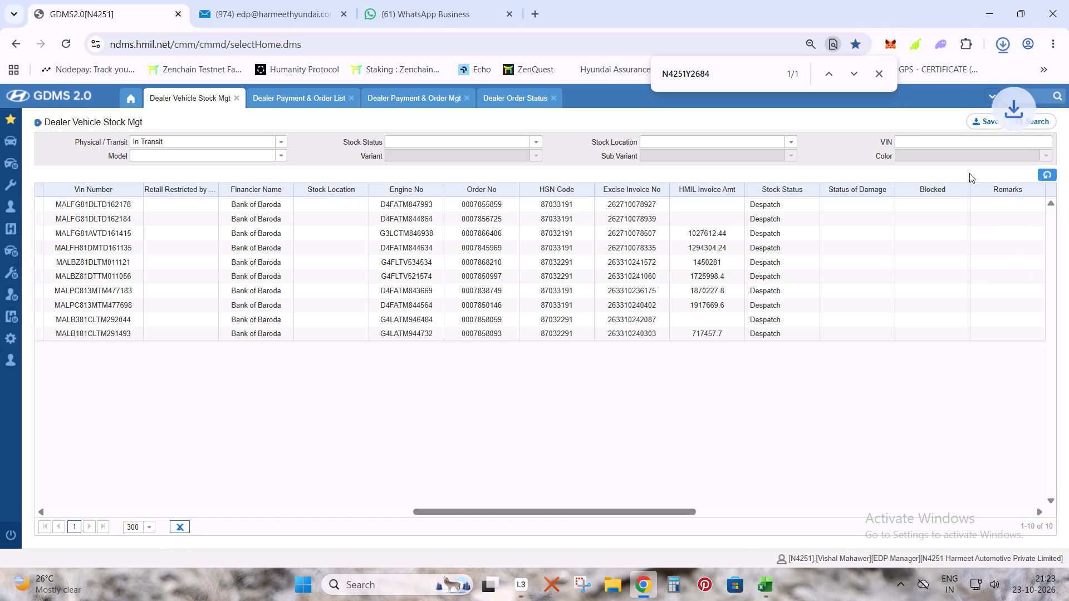
{"action": "left_click", "coordinate": [902, 83]}
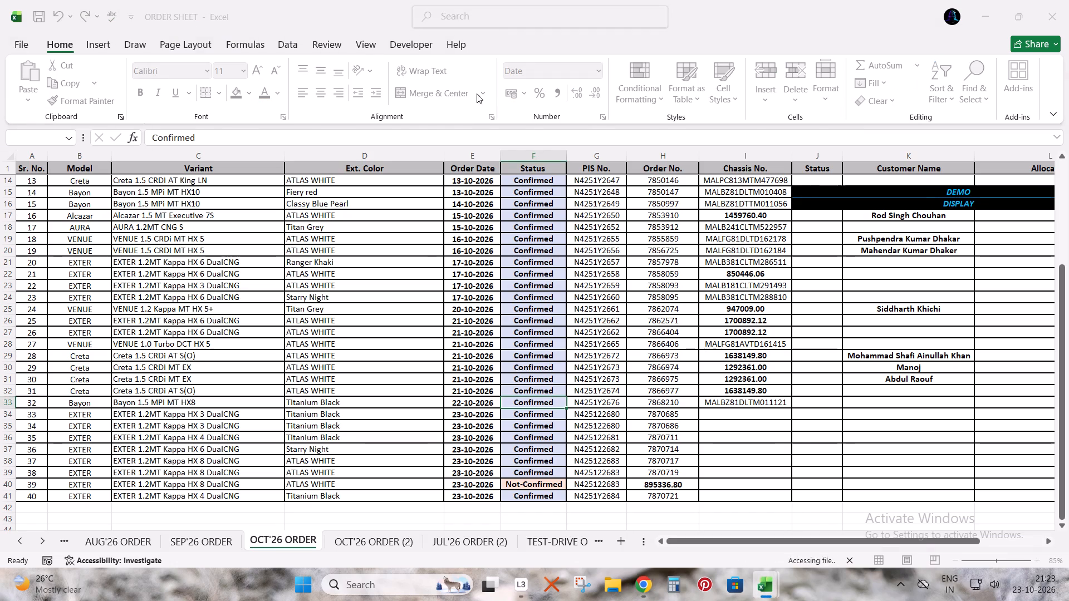
In the export, remove the header filters and delete GRN No, HMI Invoice No, and every column from Sign Off Date through Variant Code.
{"action": "left_click", "coordinate": [538, 63]}
{"action": "key", "text": "ctrl+shift+l"}
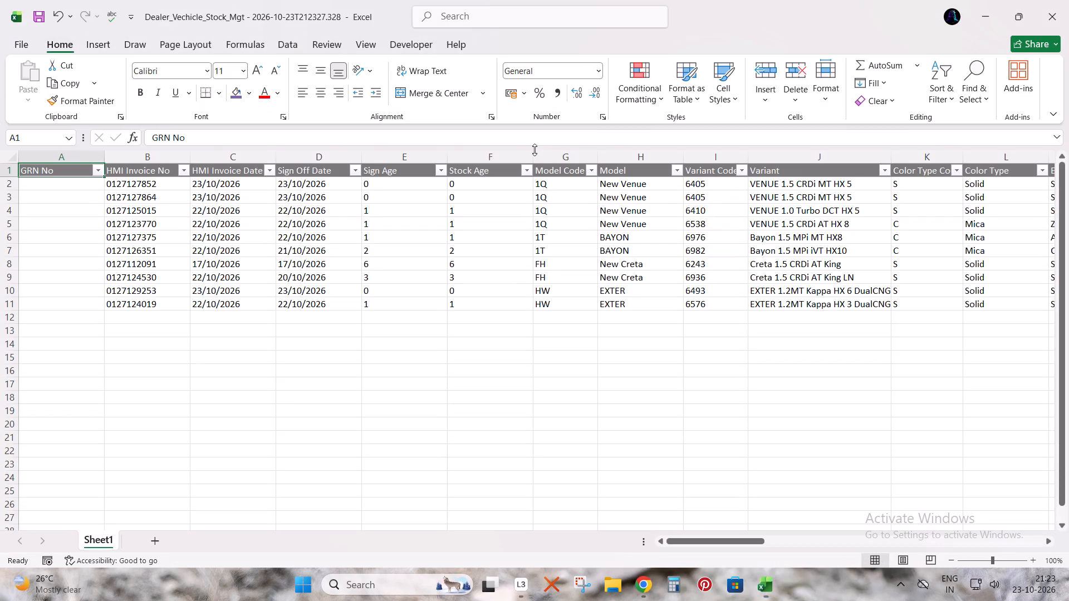
{"action": "key", "text": "ctrl+space"}
{"action": "key", "text": "ctrl+minus"}
{"action": "key", "text": "ctrl+minus"}
{"action": "key", "text": "Right"}
{"action": "key", "text": "ctrl+space"}
{"action": "key", "text": "ctrl+minus"}
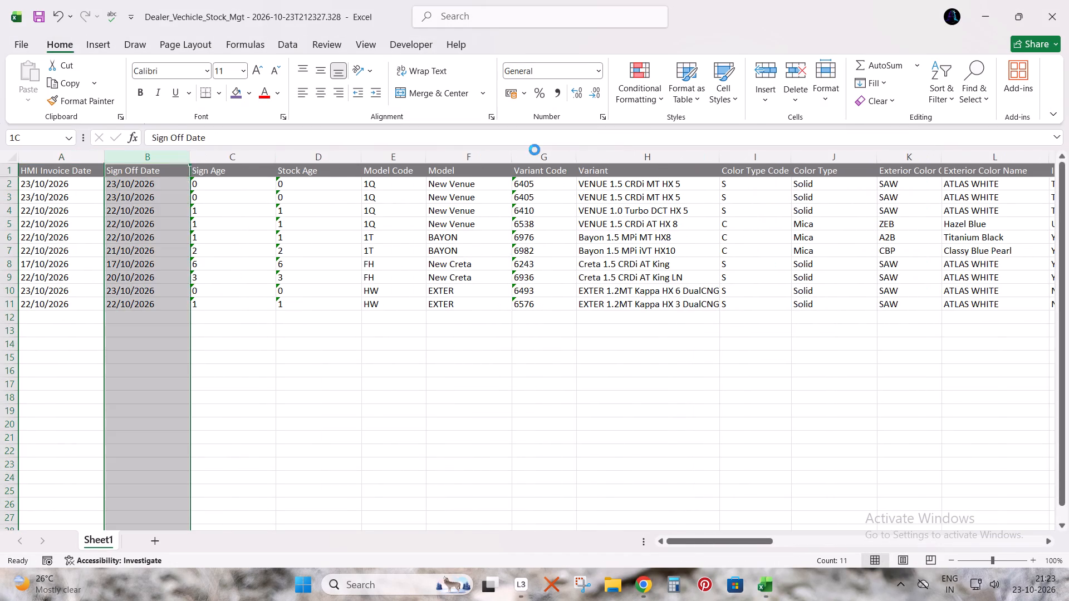
{"action": "key", "text": "ctrl+minus"}
{"action": "key", "text": "ctrl+minus"}
{"action": "key", "text": "ctrl+minus"}
{"action": "key", "text": "ctrl+minus"}
{"action": "key", "text": "ctrl+minus"}
Delete the Color Type Code, Color Type, Exterior Color Code, Interior Color Code and Interior Color Desc columns.
{"action": "key", "text": "Right"}
{"action": "key", "text": "ctrl+space"}
{"action": "key", "text": "ctrl+minus"}
{"action": "key", "text": "ctrl+minus"}
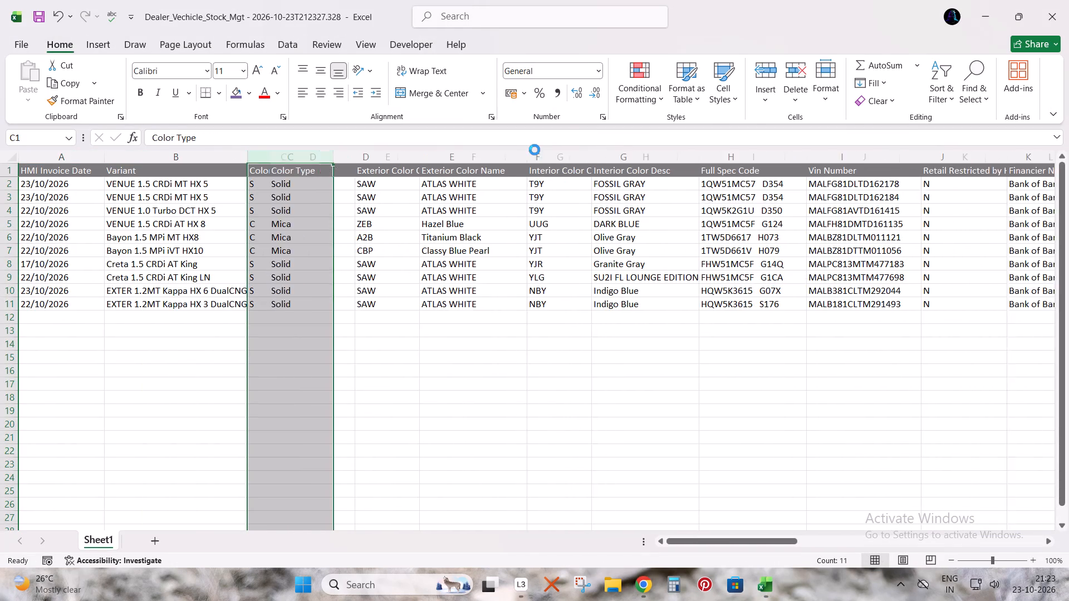
{"action": "key", "text": "ctrl+minus"}
{"action": "key", "text": "Right"}
{"action": "key", "text": "ctrl+space"}
{"action": "key", "text": "ctrl+minus"}
{"action": "key", "text": "ctrl+minus"}
Delete Retail Restricted, Stock Location, Order No, HSN Code, Excise Invoice No, and all columns after HMIL Invoice Amt.
{"action": "key", "text": "Right"}
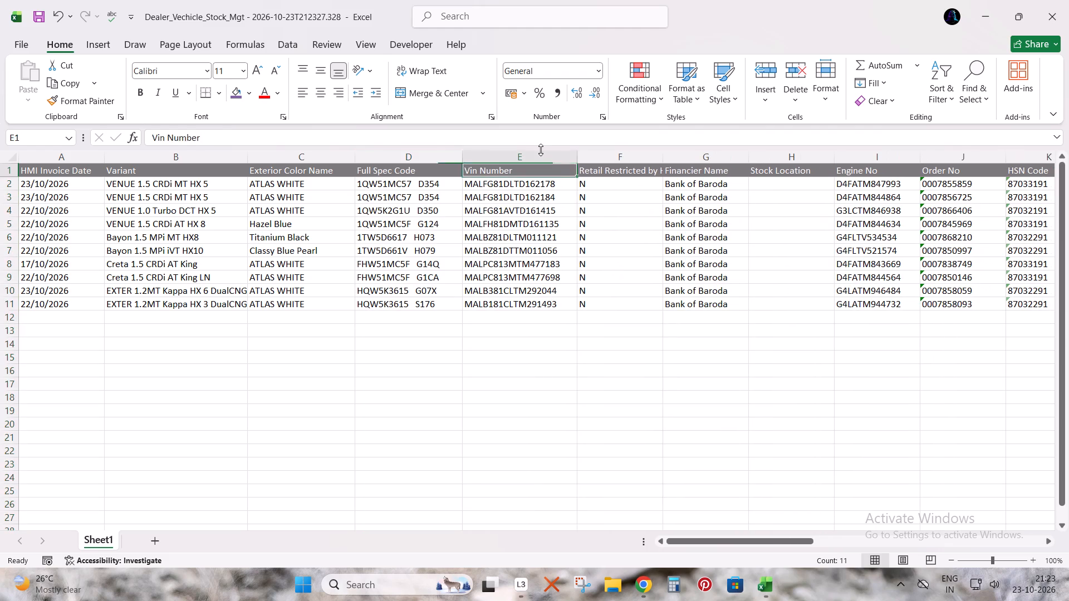
{"action": "key", "text": "Right"}
{"action": "key", "text": "ctrl+space"}
{"action": "key", "text": "ctrl+minus"}
{"action": "key", "text": "Right"}
{"action": "key", "text": "ctrl+space"}
{"action": "key", "text": "ctrl+minus"}
{"action": "key", "text": "Right"}
{"action": "key", "text": "ctrl+space"}
{"action": "key", "text": "ctrl+minus"}
{"action": "key", "text": "ctrl+minus"}
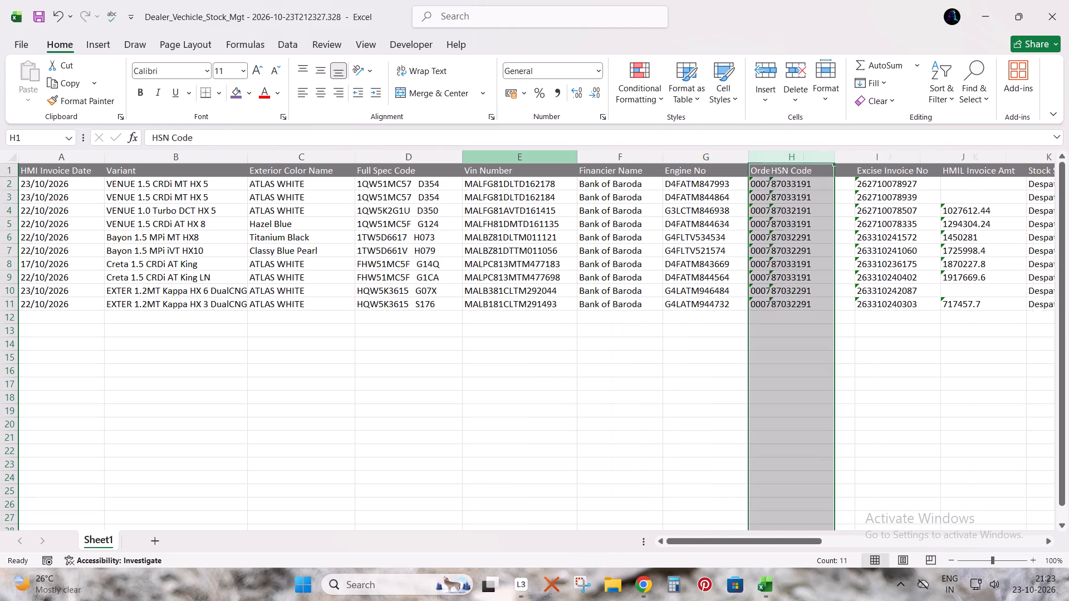
{"action": "key", "text": "ctrl+minus"}
{"action": "key", "text": "Right"}
{"action": "key", "text": "ctrl+space"}
{"action": "key", "text": "ctrl+shift+Right"}
{"action": "key", "text": "ctrl+minus"}
Convert the text-stored amounts in the HMIL Invoice Amt column to numbers.
{"action": "key", "text": "Up"}
{"action": "key", "text": "Left"}
{"action": "key", "text": "Down"}
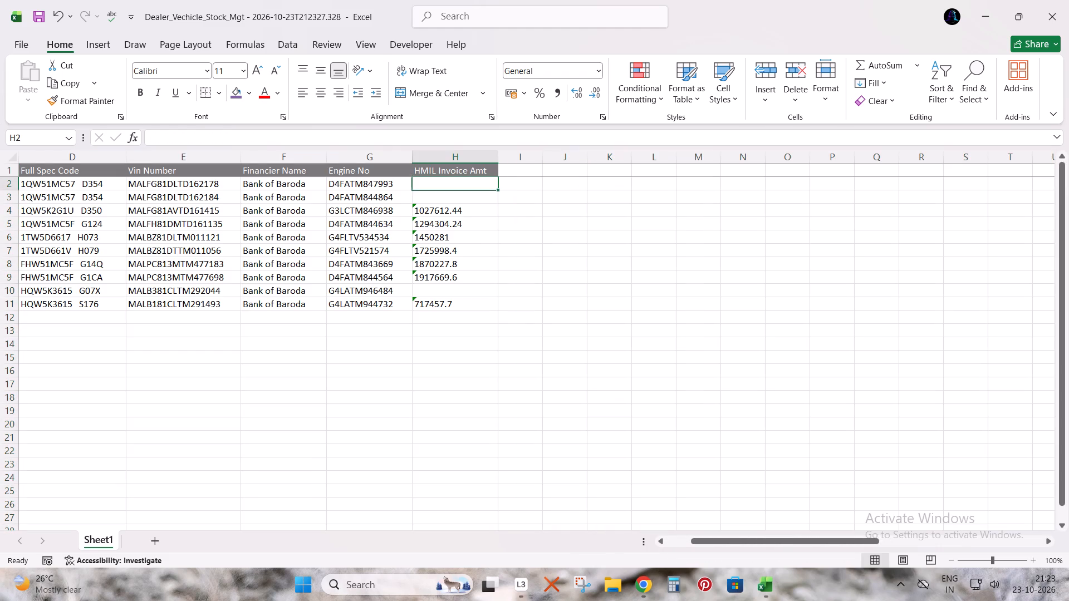
{"action": "key", "text": "ctrl+Down"}
{"action": "key", "text": "ctrl+shift+Down"}
{"action": "key", "text": "ctrl+shift+Down"}
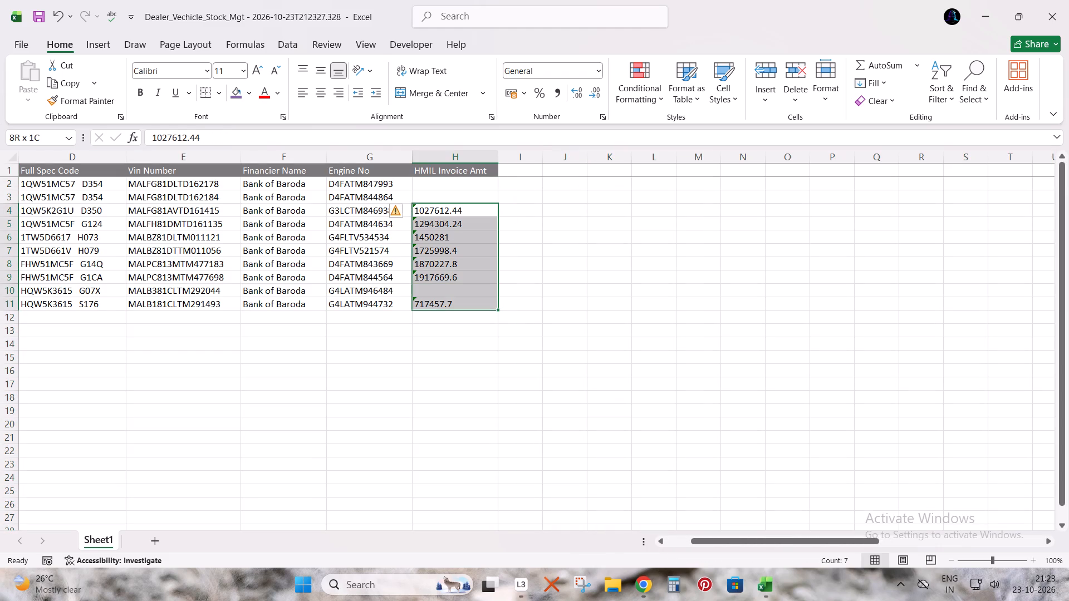
{"action": "left_click", "coordinate": [395, 211]}
{"action": "left_click", "coordinate": [415, 236]}
{"action": "left_click", "coordinate": [421, 250]}
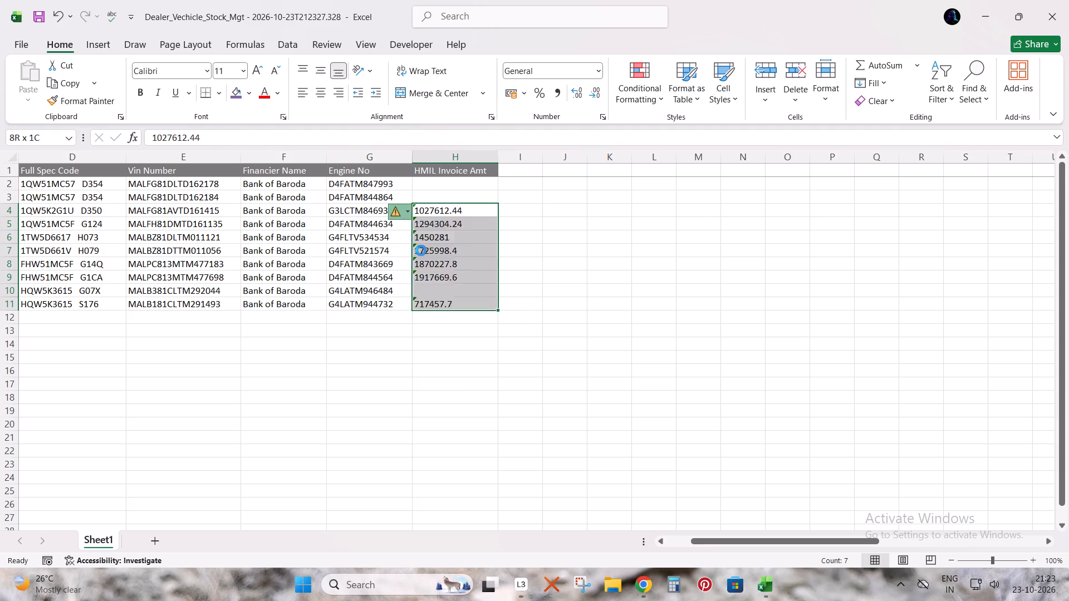
{"action": "key", "text": "ctrl+Up"}
{"action": "key", "text": "ctrl+Left"}
{"action": "key", "text": "ctrl+Up"}
{"action": "key", "text": "Down"}
Switch to the ALLOCATION STOCK SHEET workbook and filter the STOCK sheet's STOCK STATUS column to show only In-Transit vehicles.
{"action": "key", "text": "alt+Tab"}
{"action": "key", "text": "alt+Tab"}
{"action": "key", "text": "alt+Tab"}
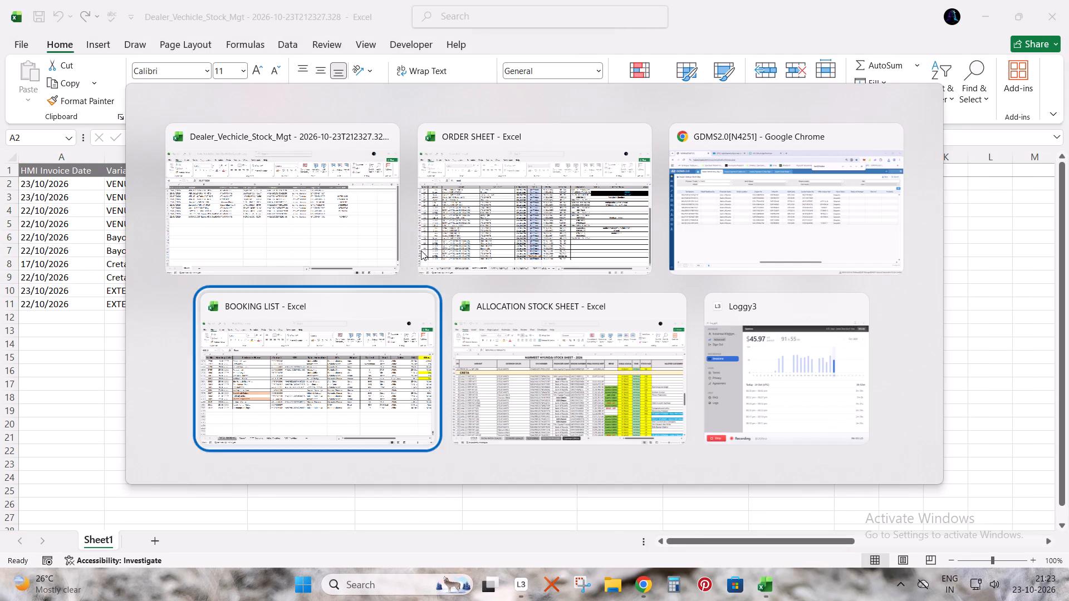
{"action": "key", "text": "alt+Tab"}
{"action": "left_click", "coordinate": [758, 201]}
{"action": "key", "text": "shift+space"}
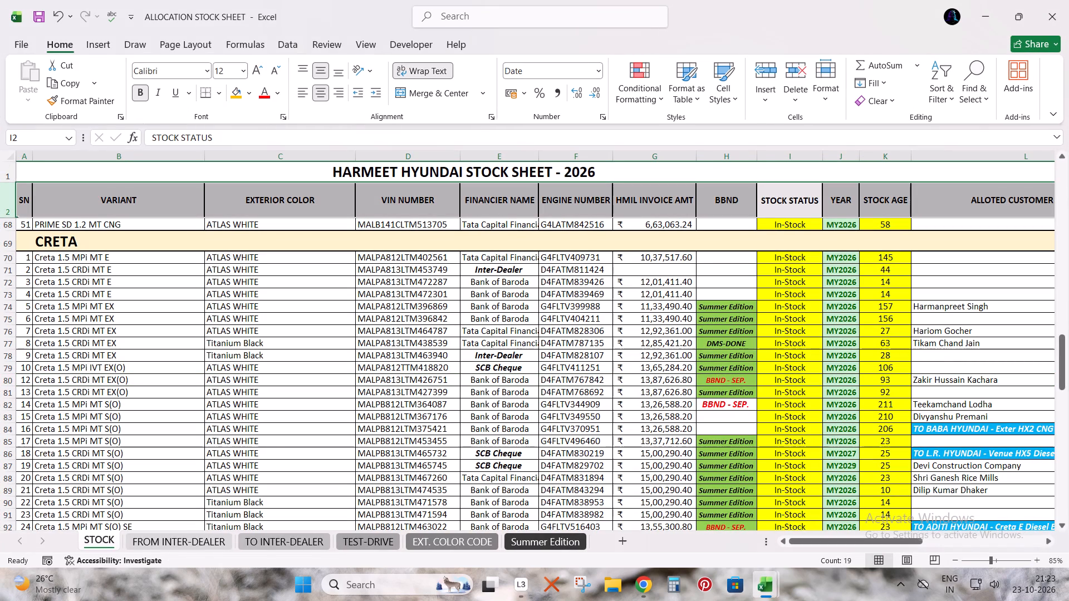
{"action": "key", "text": "ctrl+shift+l"}
{"action": "key", "text": "alt+Down"}
{"action": "key", "text": "Down"}
{"action": "key", "text": "Down"}
{"action": "key", "text": "Down"}
{"action": "key", "text": "Down"}
{"action": "key", "text": "Down"}
{"action": "key", "text": "Down"}
{"action": "key", "text": "Down"}
{"action": "key", "text": "Down"}
{"action": "key", "text": "Down"}
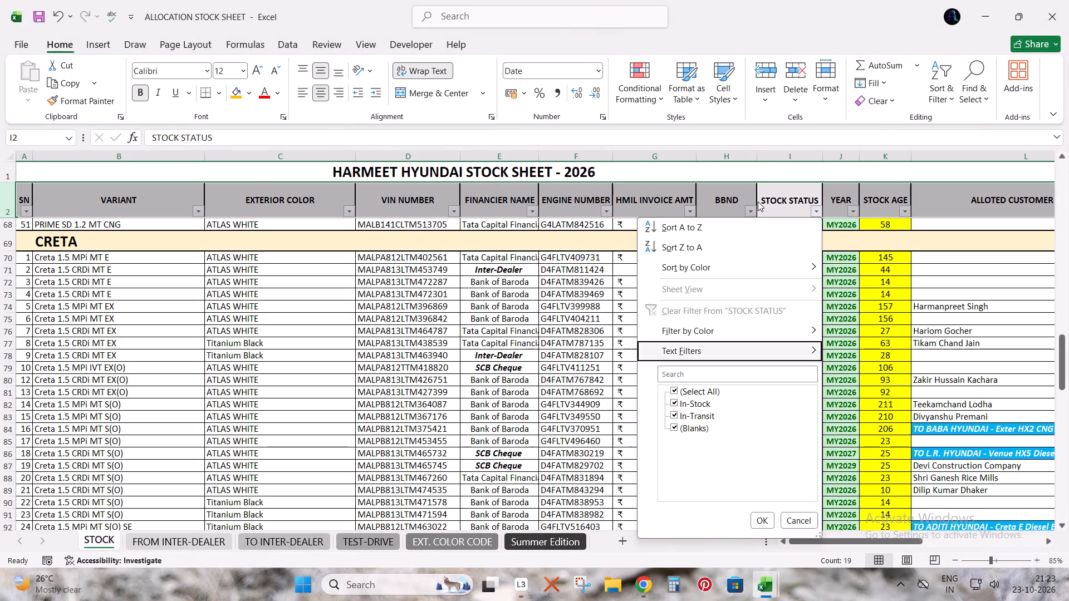
{"action": "key", "text": "space"}
{"action": "key", "text": "Down"}
{"action": "key", "text": "Down"}
{"action": "key", "text": "space"}
{"action": "key", "text": "Return"}
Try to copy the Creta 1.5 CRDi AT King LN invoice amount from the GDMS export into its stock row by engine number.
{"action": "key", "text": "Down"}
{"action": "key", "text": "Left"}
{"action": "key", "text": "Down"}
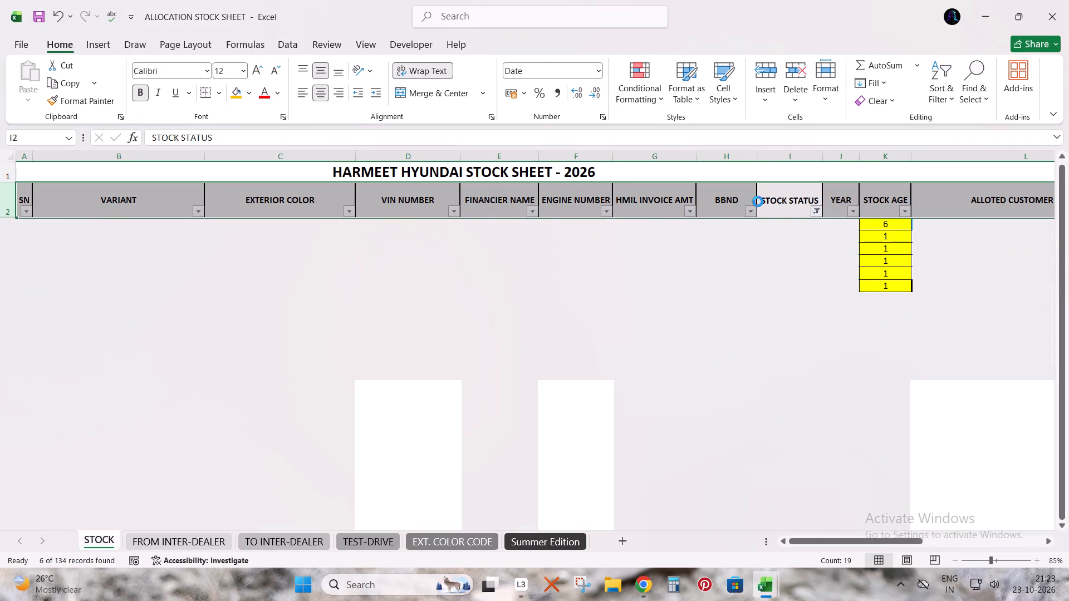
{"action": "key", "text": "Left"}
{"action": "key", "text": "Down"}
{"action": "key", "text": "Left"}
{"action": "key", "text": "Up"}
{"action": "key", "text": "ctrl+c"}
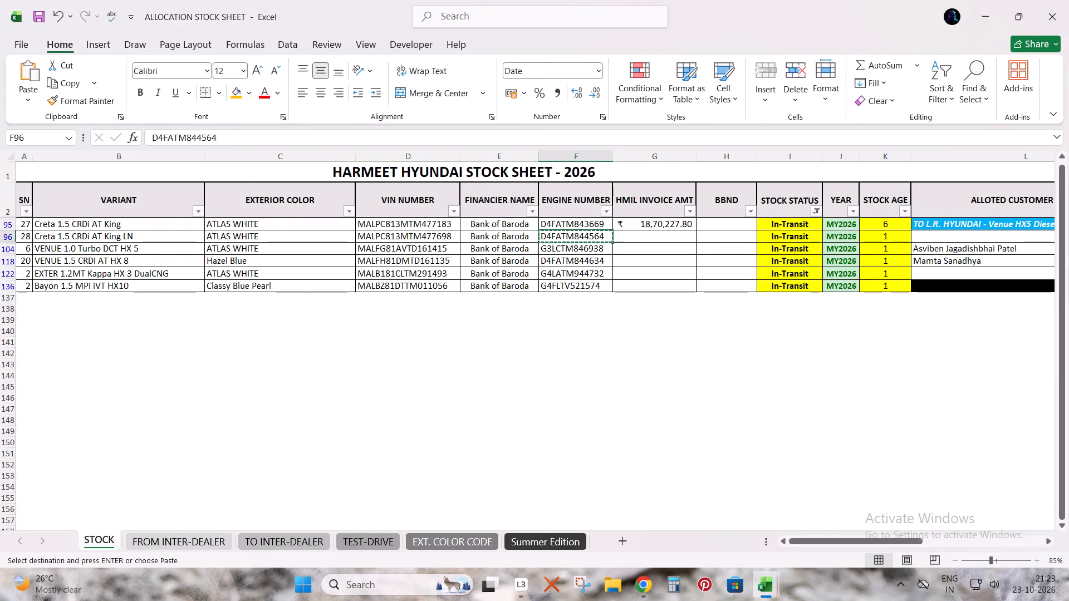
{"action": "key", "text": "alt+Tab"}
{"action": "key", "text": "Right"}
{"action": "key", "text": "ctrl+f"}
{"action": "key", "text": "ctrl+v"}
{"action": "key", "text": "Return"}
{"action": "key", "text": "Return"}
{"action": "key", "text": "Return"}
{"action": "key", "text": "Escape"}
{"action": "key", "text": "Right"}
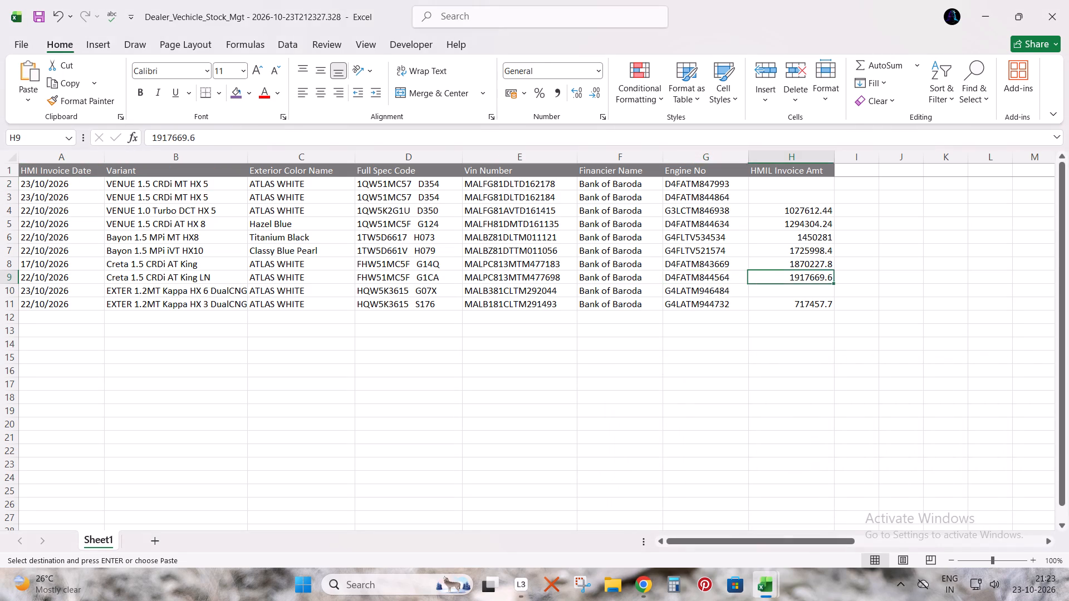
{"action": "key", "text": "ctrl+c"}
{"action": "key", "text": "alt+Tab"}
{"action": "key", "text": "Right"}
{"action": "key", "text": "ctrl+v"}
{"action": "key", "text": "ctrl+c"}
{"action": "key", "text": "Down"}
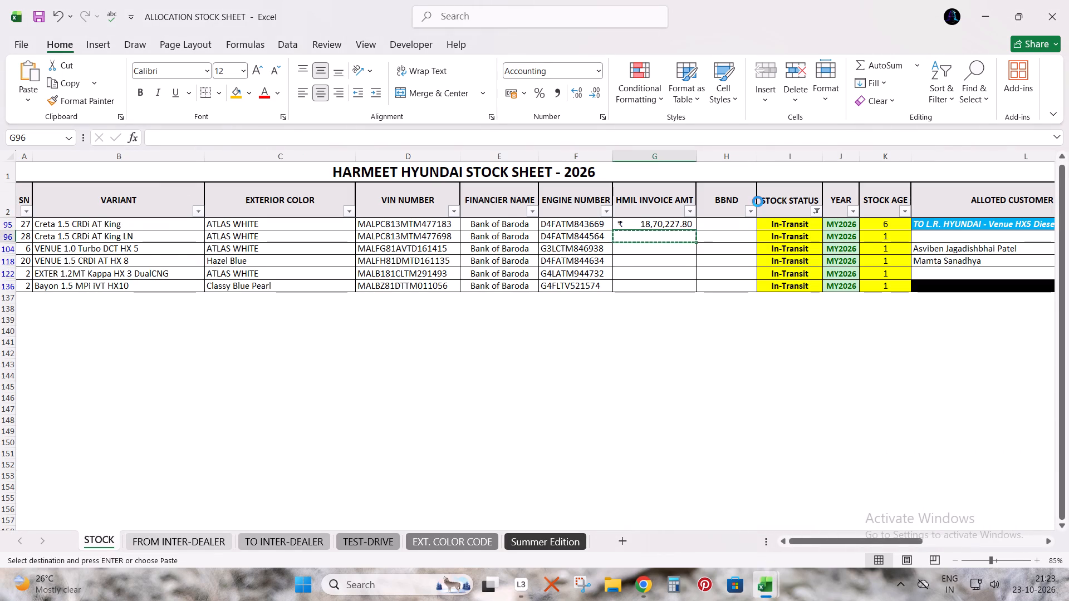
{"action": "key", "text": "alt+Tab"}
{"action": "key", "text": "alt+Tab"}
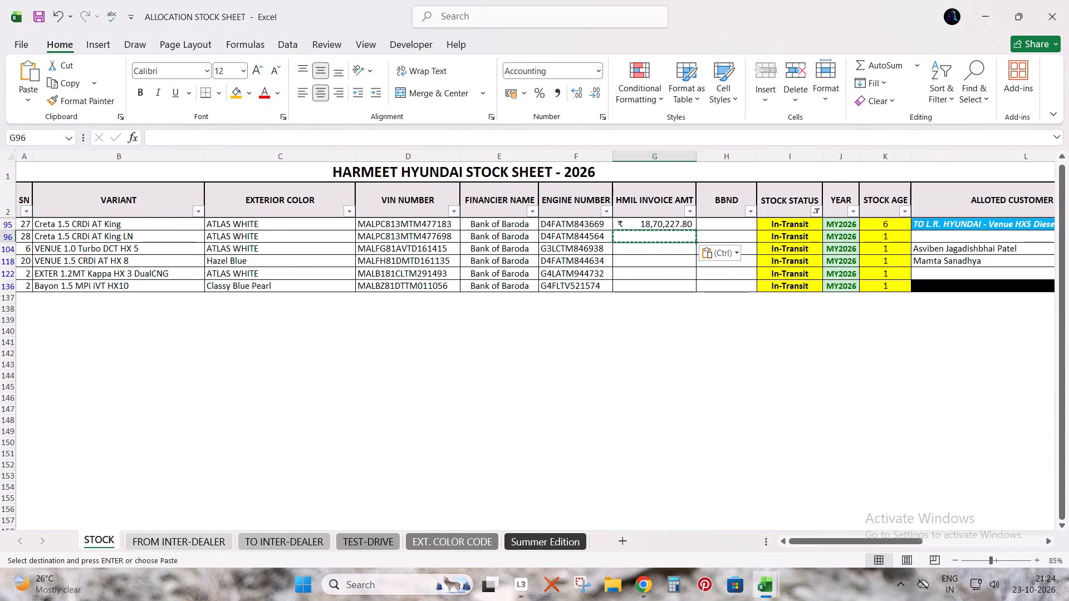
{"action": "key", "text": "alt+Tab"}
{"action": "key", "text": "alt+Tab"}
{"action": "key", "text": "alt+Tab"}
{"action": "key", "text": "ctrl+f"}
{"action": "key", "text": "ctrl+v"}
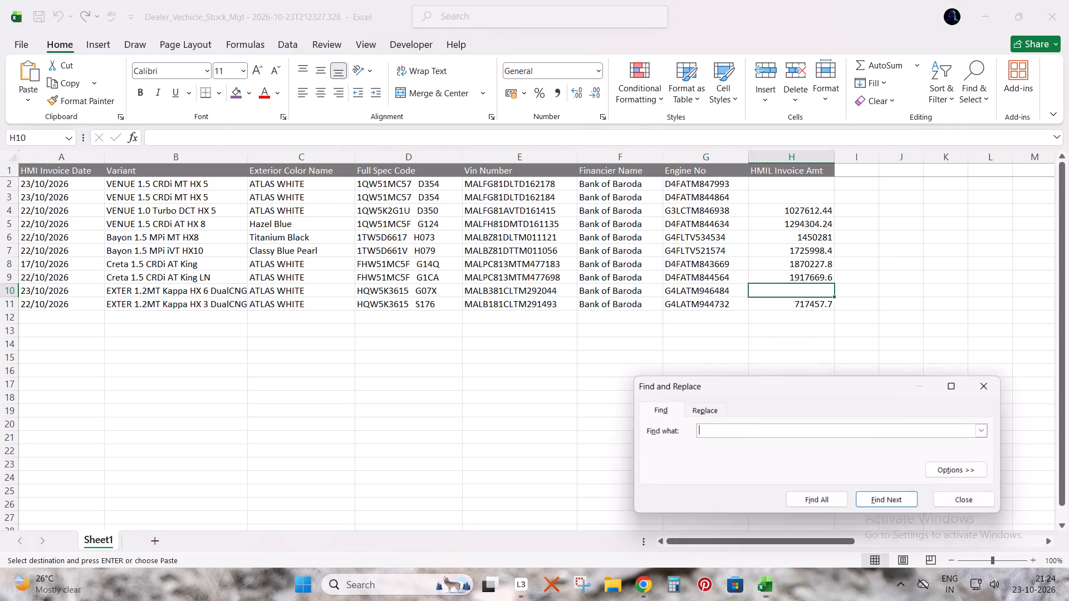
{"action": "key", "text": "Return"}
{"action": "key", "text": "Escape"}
Look up the Creta AT King LN's engine number in the export and copy its amount, 1917669.6, into HMIL INVOICE AMT in row 96.
{"action": "key", "text": "alt+Tab"}
{"action": "key", "text": "Left"}
{"action": "key", "text": "ctrl+c"}
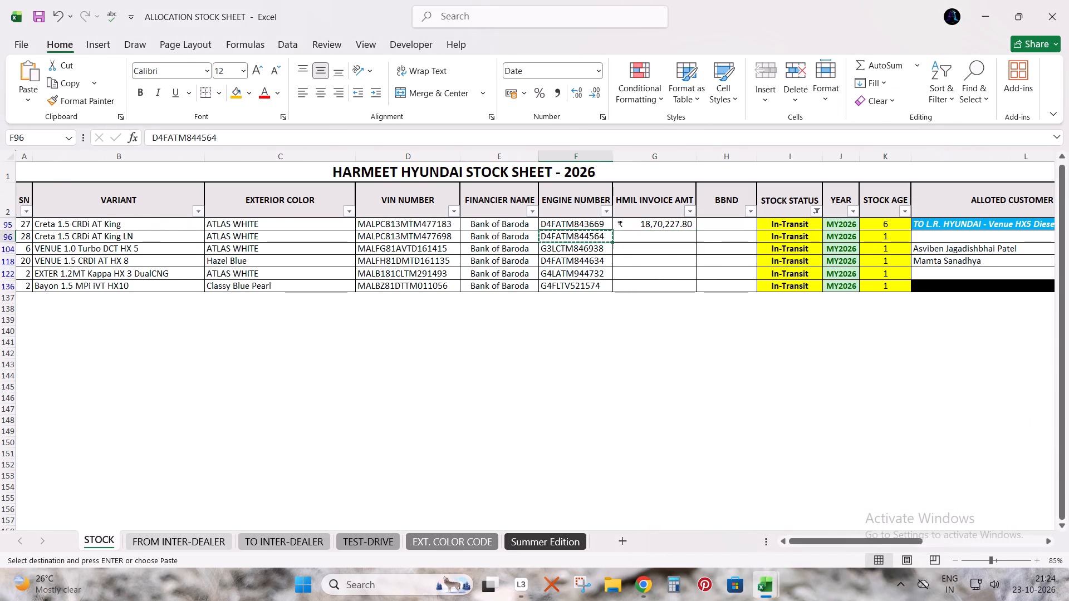
{"action": "key", "text": "alt+Tab"}
{"action": "key", "text": "ctrl+f"}
{"action": "key", "text": "ctrl+v"}
{"action": "key", "text": "Return"}
{"action": "key", "text": "Return"}
{"action": "key", "text": "Return"}
{"action": "key", "text": "Escape"}
{"action": "key", "text": "Right"}
{"action": "key", "text": "ctrl+c"}
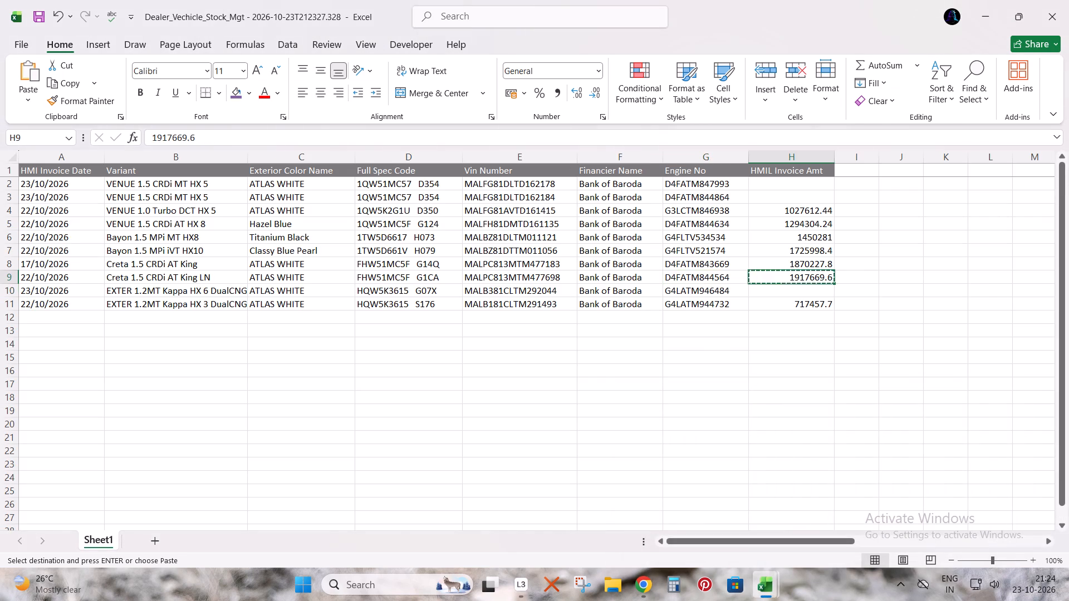
{"action": "key", "text": "alt+Tab"}
{"action": "key", "text": "Right"}
{"action": "key", "text": "ctrl+v"}
Look up the VENUE 1.0 Turbo DCT HX 5's engine number in the export and copy its 1027612.44 invoice amount into row 104.
{"action": "key", "text": "Down"}
{"action": "key", "text": "Left"}
{"action": "key", "text": "ctrl+c"}
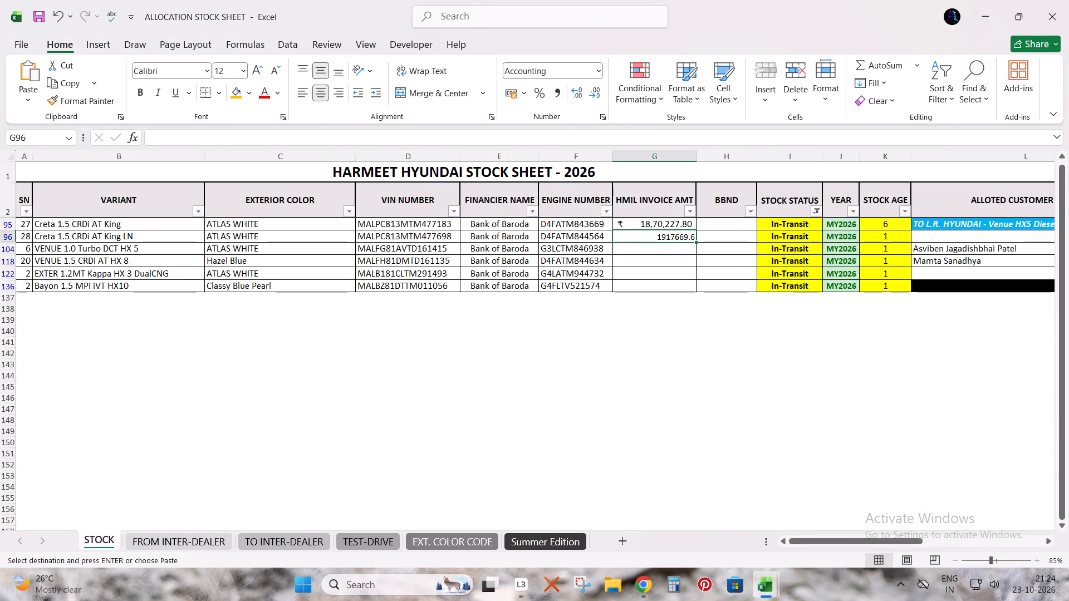
{"action": "key", "text": "alt+Tab"}
{"action": "key", "text": "ctrl+f"}
{"action": "key", "text": "ctrl+v"}
{"action": "key", "text": "Return"}
{"action": "key", "text": "Escape"}
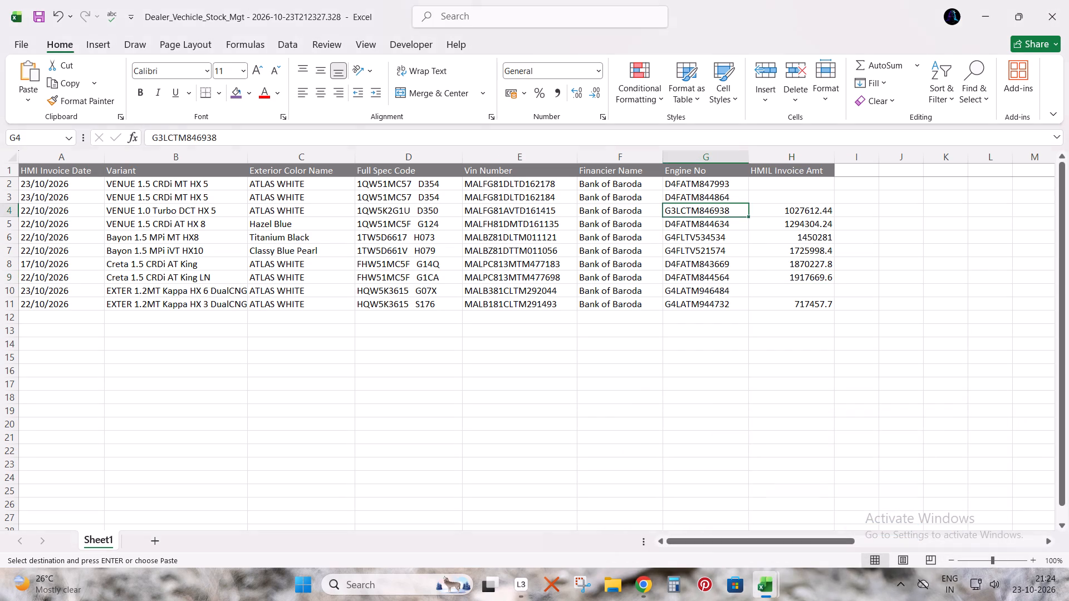
{"action": "key", "text": "Right"}
{"action": "key", "text": "ctrl+c"}
{"action": "key", "text": "alt+Tab"}
{"action": "key", "text": "Right"}
{"action": "key", "text": "ctrl+v"}
Look up the VENUE 1.5 CRDi AT HX 8's engine number in the export and copy its 1294304.24 invoice amount into row 118.
{"action": "key", "text": "Down"}
{"action": "key", "text": "Left"}
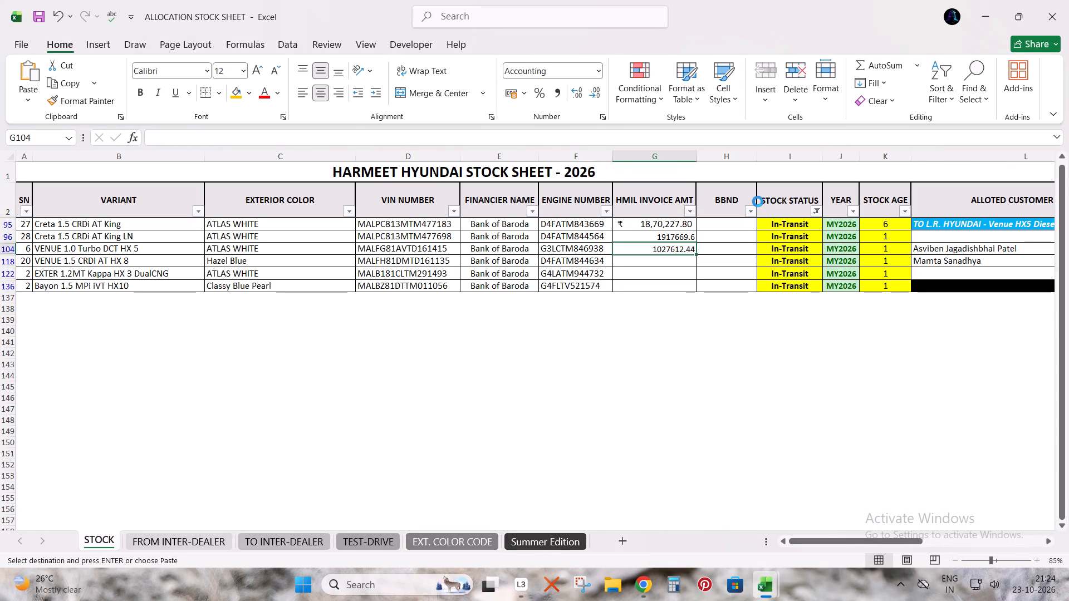
{"action": "key", "text": "ctrl+c"}
{"action": "key", "text": "alt+Tab"}
{"action": "key", "text": "Right"}
{"action": "key", "text": "ctrl+f"}
{"action": "key", "text": "ctrl+v"}
{"action": "key", "text": "Return"}
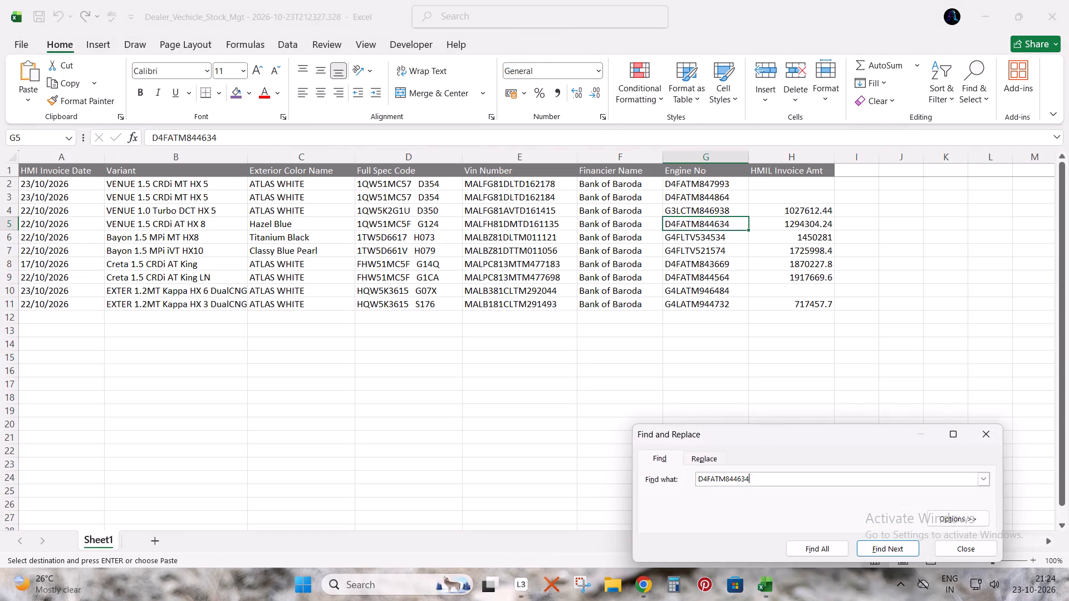
{"action": "key", "text": "Escape"}
{"action": "key", "text": "Right"}
{"action": "key", "text": "ctrl+c"}
{"action": "key", "text": "alt+Tab"}
{"action": "key", "text": "Right"}
{"action": "key", "text": "ctrl+v"}
{"action": "key", "text": "Down"}
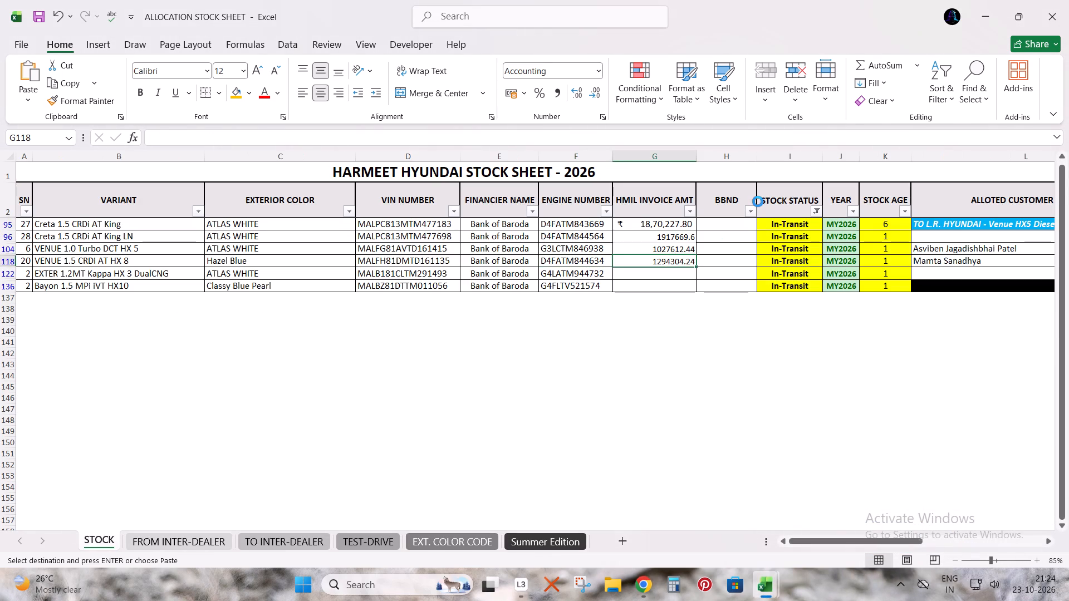
Look up the EXTER 1.2MT Kappa HX 3 DualCNG's engine number in the export and copy its 717457.7 invoice amount into row 122.
{"action": "key", "text": "Left"}
{"action": "key", "text": "ctrl+c"}
{"action": "key", "text": "alt+Tab"}
{"action": "key", "text": "ctrl+f"}
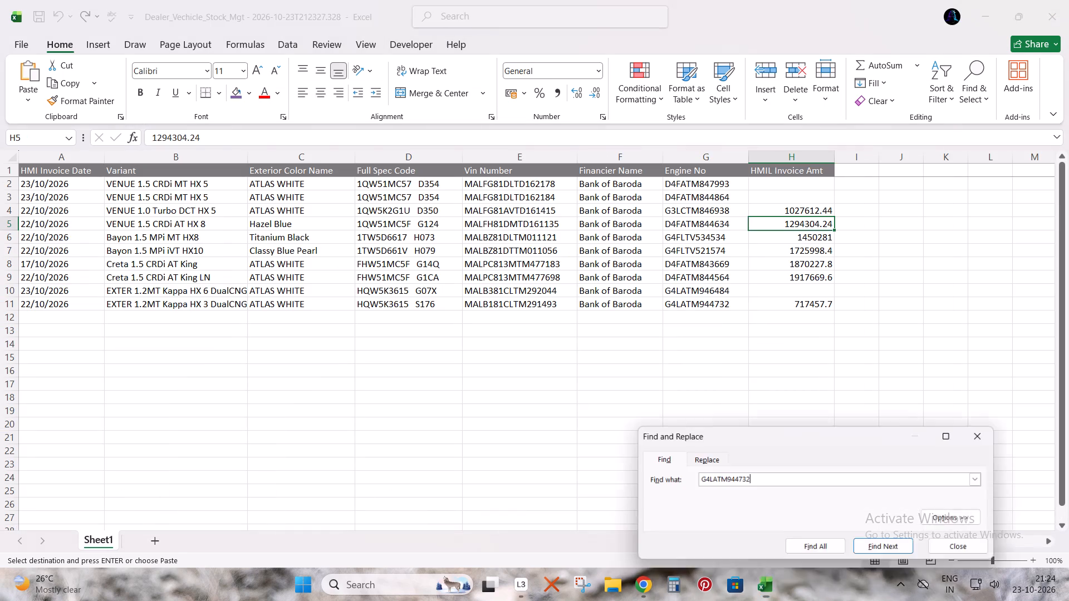
{"action": "key", "text": "ctrl+v"}
{"action": "key", "text": "Return"}
{"action": "key", "text": "Escape"}
{"action": "key", "text": "Right"}
{"action": "key", "text": "ctrl+c"}
{"action": "key", "text": "alt+Tab"}
{"action": "key", "text": "Right"}
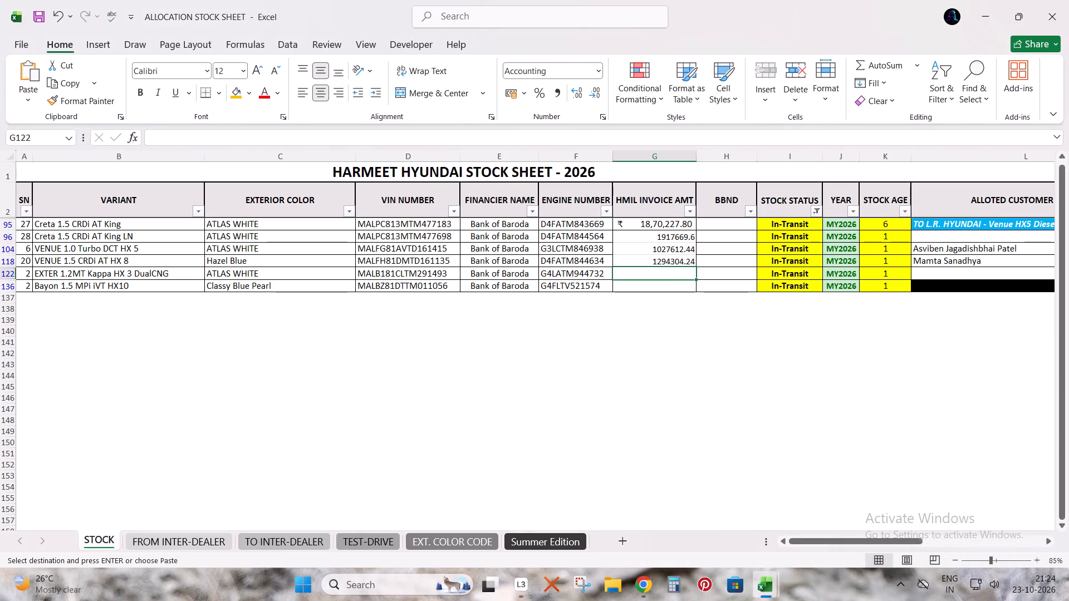
{"action": "key", "text": "ctrl+v"}
Look up the Bayon 1.5 MPi iVT HX10's engine number in the export and copy its 1725998.4 invoice amount into row 136.
{"action": "key", "text": "Down"}
{"action": "key", "text": "Left"}
{"action": "key", "text": "ctrl+c"}
{"action": "key", "text": "alt+Tab"}
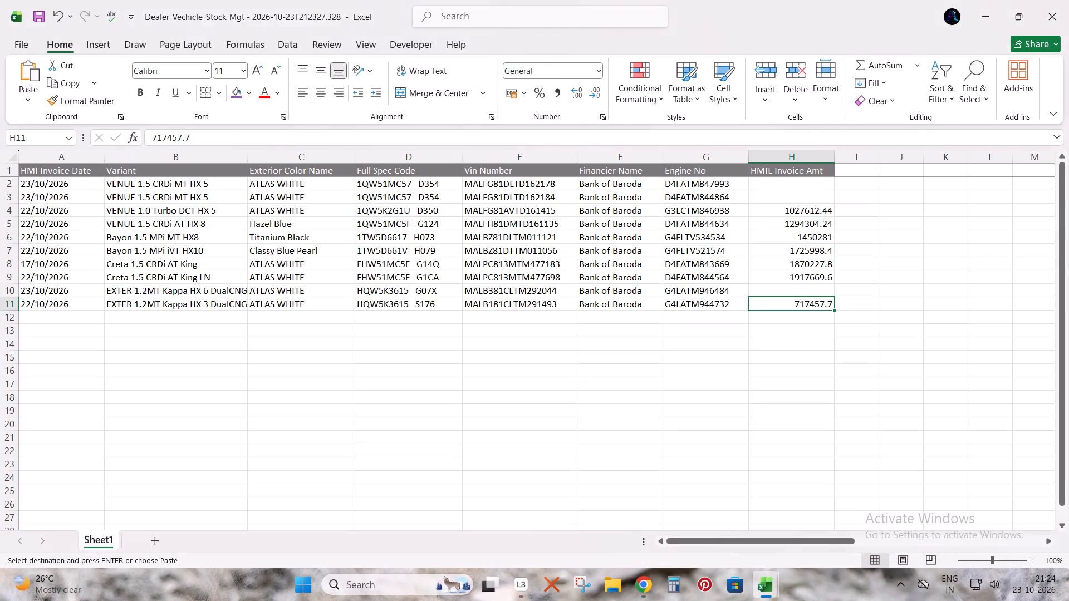
{"action": "key", "text": "ctrl+f"}
{"action": "key", "text": "ctrl+v"}
{"action": "key", "text": "Return"}
{"action": "key", "text": "Return"}
{"action": "key", "text": "Return"}
{"action": "key", "text": "Return"}
{"action": "key", "text": "Escape"}
{"action": "key", "text": "Right"}
{"action": "key", "text": "ctrl+c"}
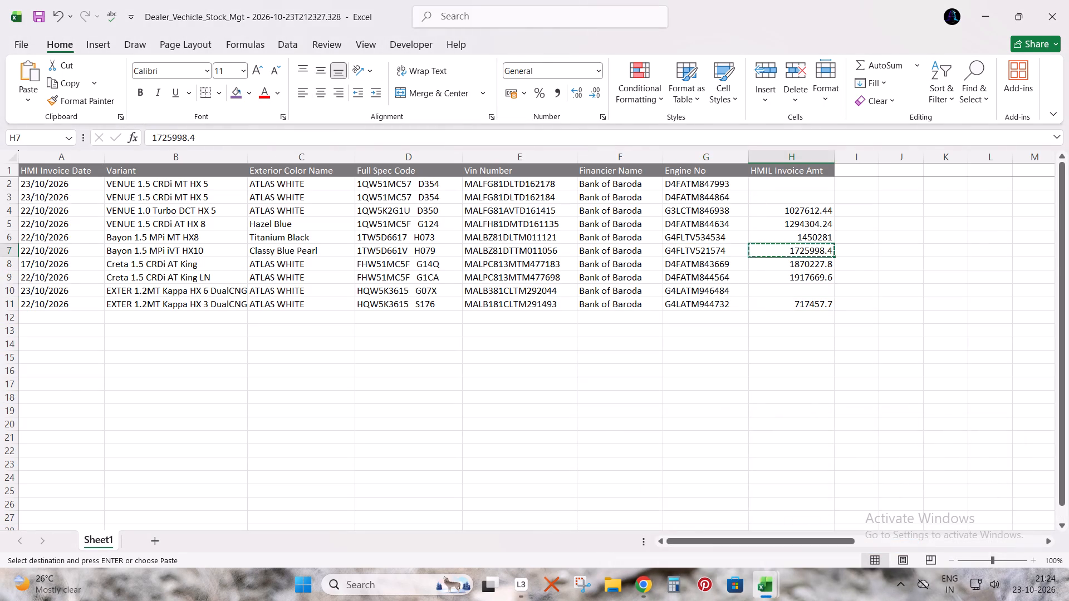
{"action": "key", "text": "alt+Tab"}
{"action": "key", "text": "Right"}
{"action": "key", "text": "ctrl+v"}
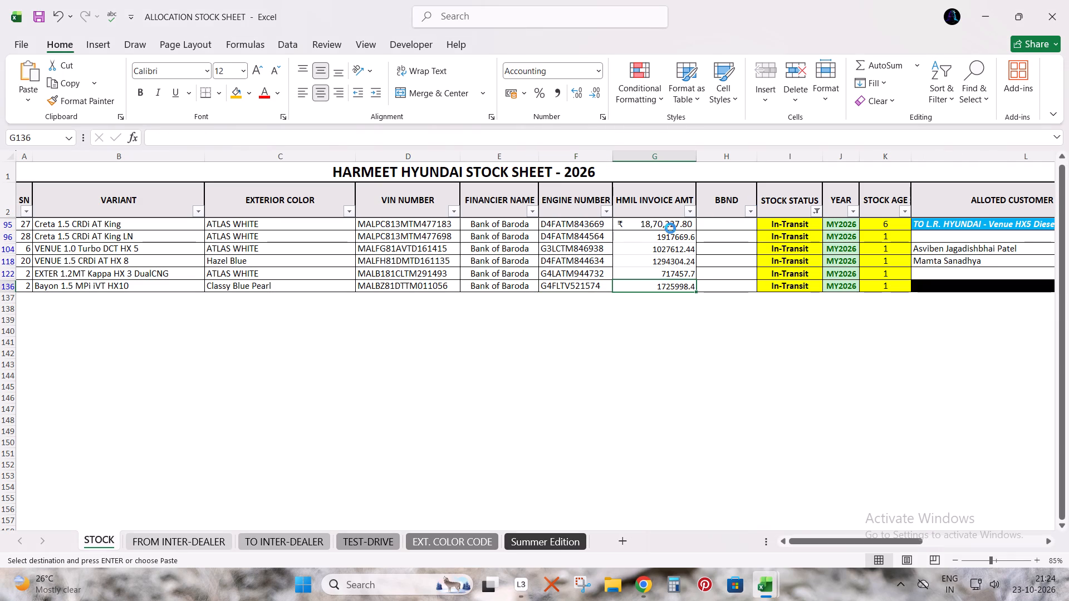
Copy the rupee accounting format from the row 95 invoice amount to the five amounts below it, and save the workbook.
{"action": "left_click", "coordinate": [644, 223]}
{"action": "double_click", "coordinate": [102, 103]}
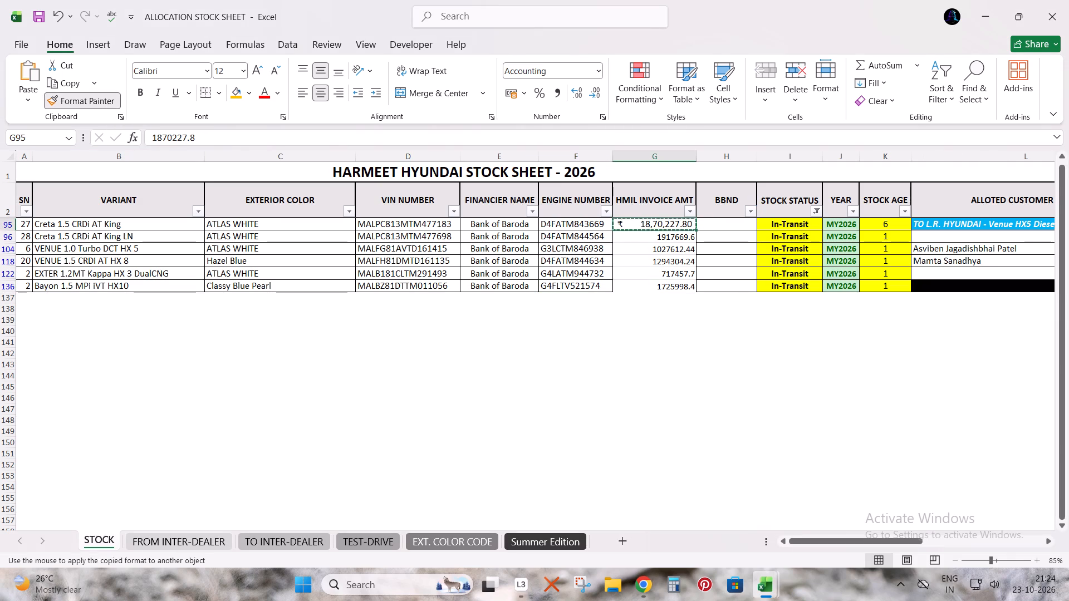
{"action": "left_click", "coordinate": [669, 238]}
{"action": "left_click", "coordinate": [674, 251]}
{"action": "left_click", "coordinate": [676, 263]}
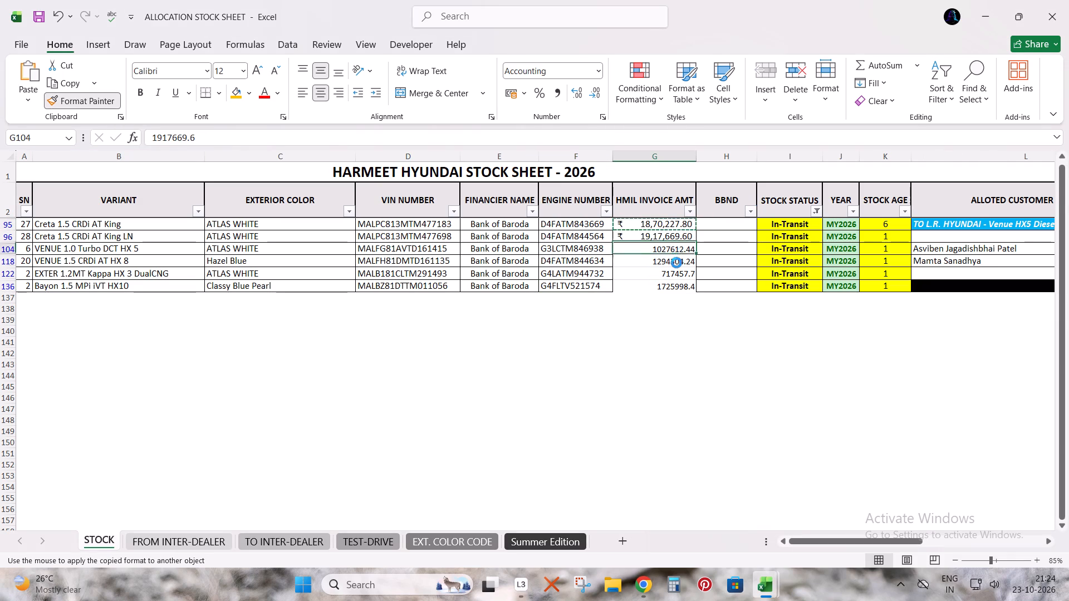
{"action": "left_click", "coordinate": [678, 274]}
{"action": "left_click", "coordinate": [678, 283]}
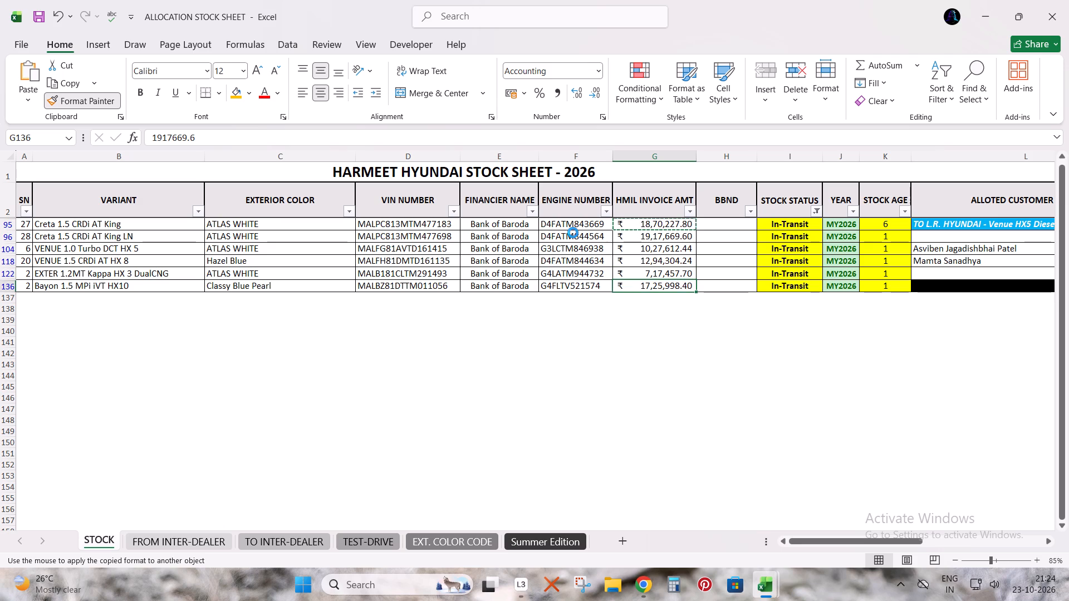
{"action": "key", "text": "Escape"}
{"action": "key", "text": "Escape"}
{"action": "key", "text": "ctrl+s"}
Copy the filtered in-transit VIN numbers from the STOCK sheet into the export's Vin Number column, starting at E14.
{"action": "left_click", "coordinate": [468, 204]}
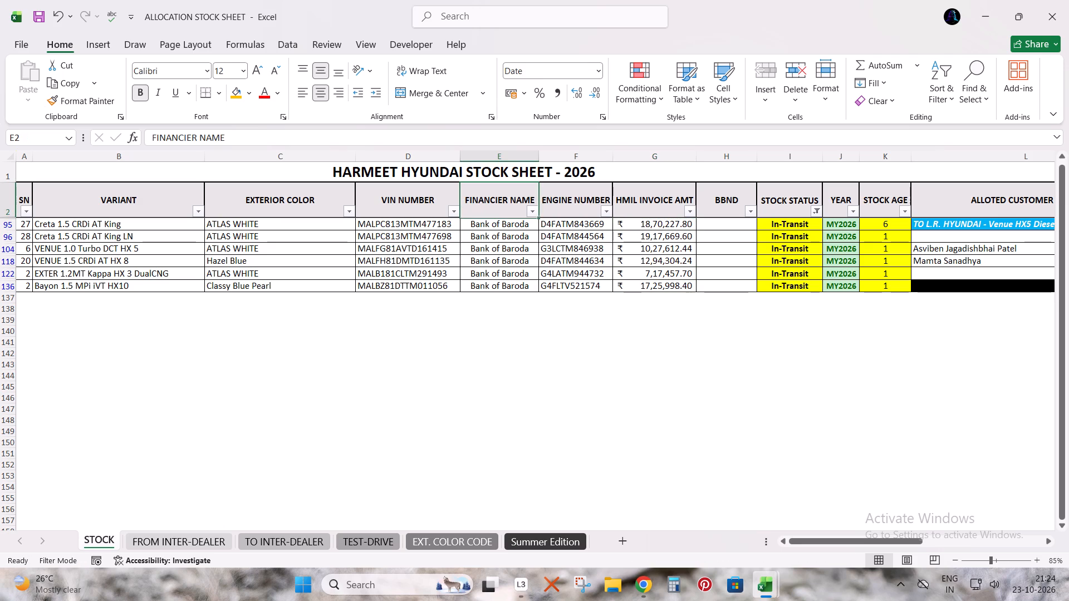
{"action": "key", "text": "Left"}
{"action": "key", "text": "Down"}
{"action": "key", "text": "ctrl+shift+Down"}
{"action": "key", "text": "ctrl+c"}
{"action": "key", "text": "alt+Tab"}
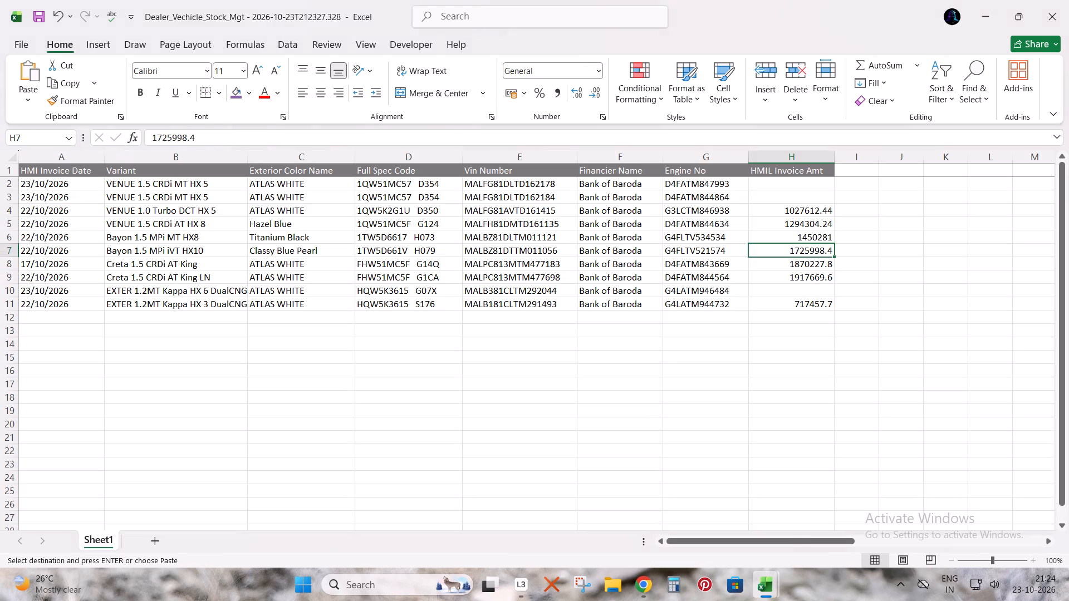
{"action": "key", "text": "ctrl+Down"}
{"action": "key", "text": "Left"}
{"action": "key", "text": "Down"}
{"action": "key", "text": "Left"}
{"action": "key", "text": "Down"}
{"action": "key", "text": "Left"}
{"action": "key", "text": "Down"}
{"action": "key", "text": "Down"}
{"action": "key", "text": "Down"}
{"action": "key", "text": "ctrl+v"}
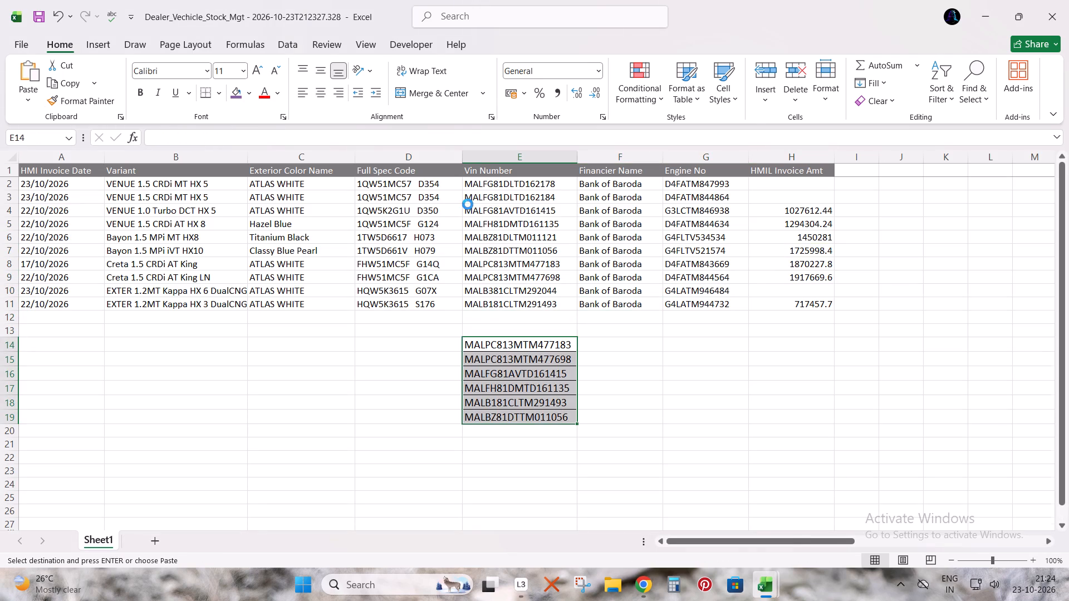
Highlight duplicate values in the export's whole Vin Number column with the default conditional formatting.
{"action": "key", "text": "ctrl+space"}
{"action": "left_click", "coordinate": [635, 102]}
{"action": "left_click_drag", "start_coordinate": [655, 117], "coordinate": [662, 120]}
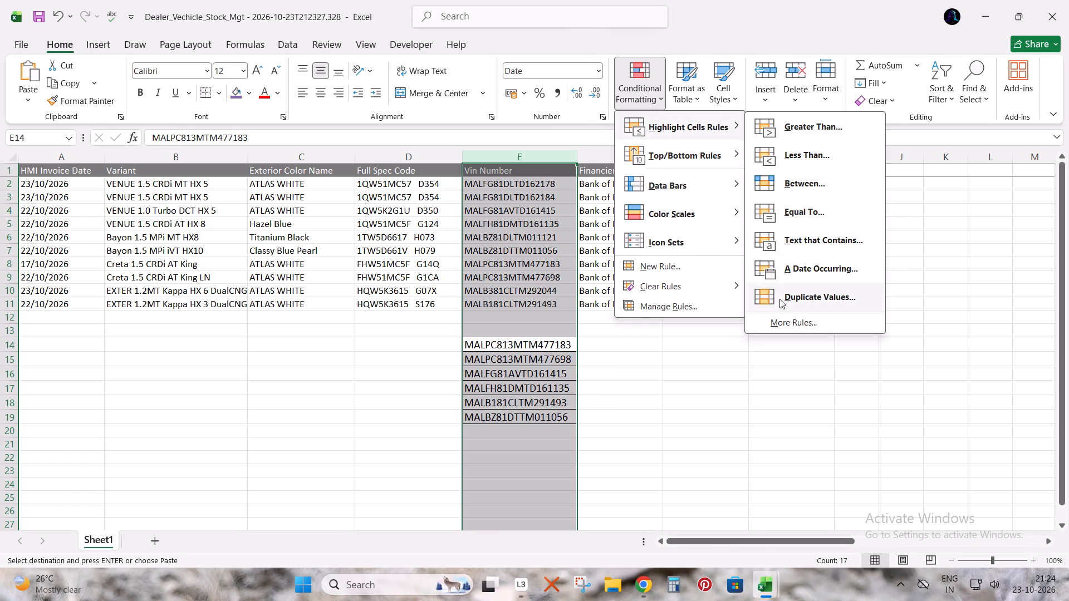
{"action": "left_click", "coordinate": [779, 299]}
{"action": "key", "text": "Return"}
Add filters to the export's header row and filter Vin Number by colour to the rows without duplicate highlighting.
{"action": "key", "text": "ctrl+Up"}
{"action": "key", "text": "ctrl+Up"}
{"action": "key", "text": "shift+space"}
{"action": "key", "text": "ctrl+shift+l"}
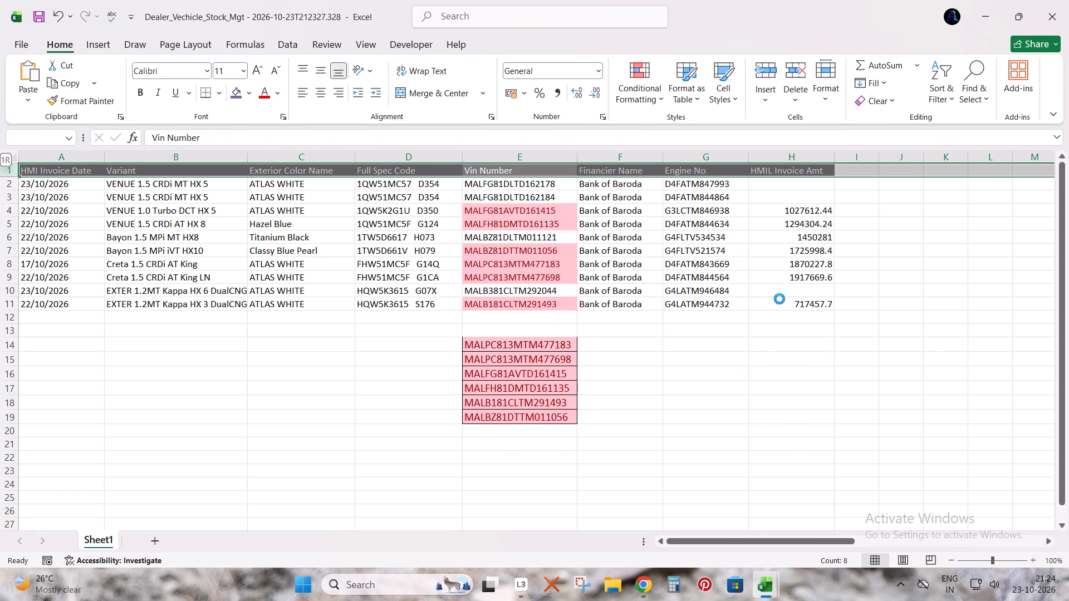
{"action": "key", "text": "alt+Down"}
{"action": "key", "text": "Down"}
{"action": "key", "text": "Down"}
{"action": "key", "text": "Down"}
{"action": "key", "text": "Down"}
{"action": "key", "text": "Down"}
{"action": "key", "text": "Down"}
{"action": "key", "text": "Down"}
{"action": "key", "text": "Right"}
{"action": "key", "text": "Left"}
{"action": "key", "text": "Up"}
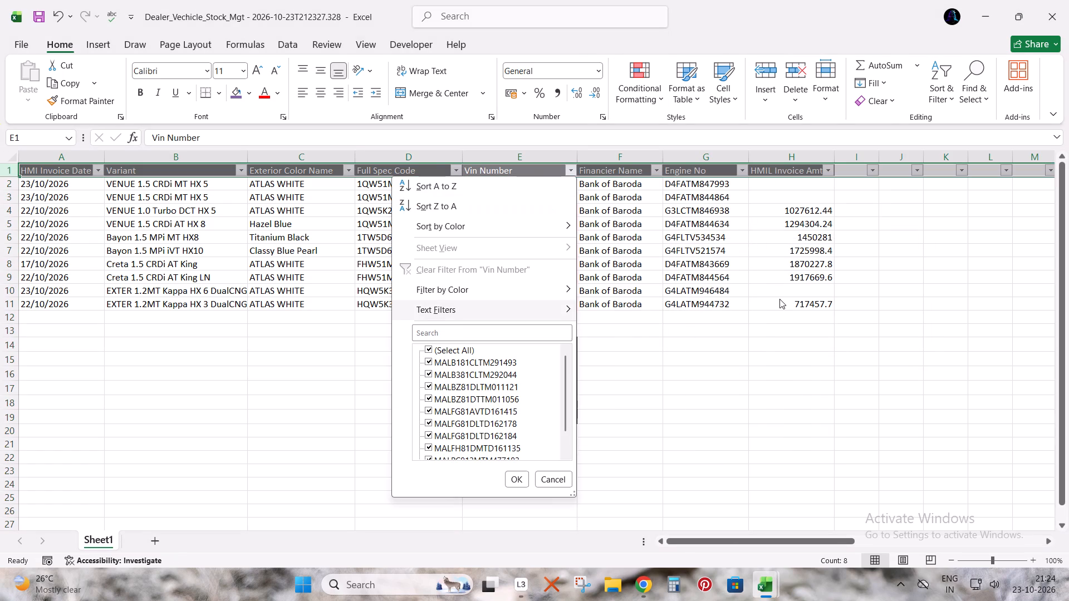
{"action": "key", "text": "Right"}
{"action": "key", "text": "Right"}
{"action": "key", "text": "Down"}
{"action": "key", "text": "Return"}
Search the stock workbook's Summer Edition sheet for 1QW51MC57 D354, the spec code of the first filtered VENUE 1.5 CRDi MT HX 5.
{"action": "key", "text": "Down"}
{"action": "key", "text": "Left"}
{"action": "key", "text": "Down"}
{"action": "key", "text": "Up"}
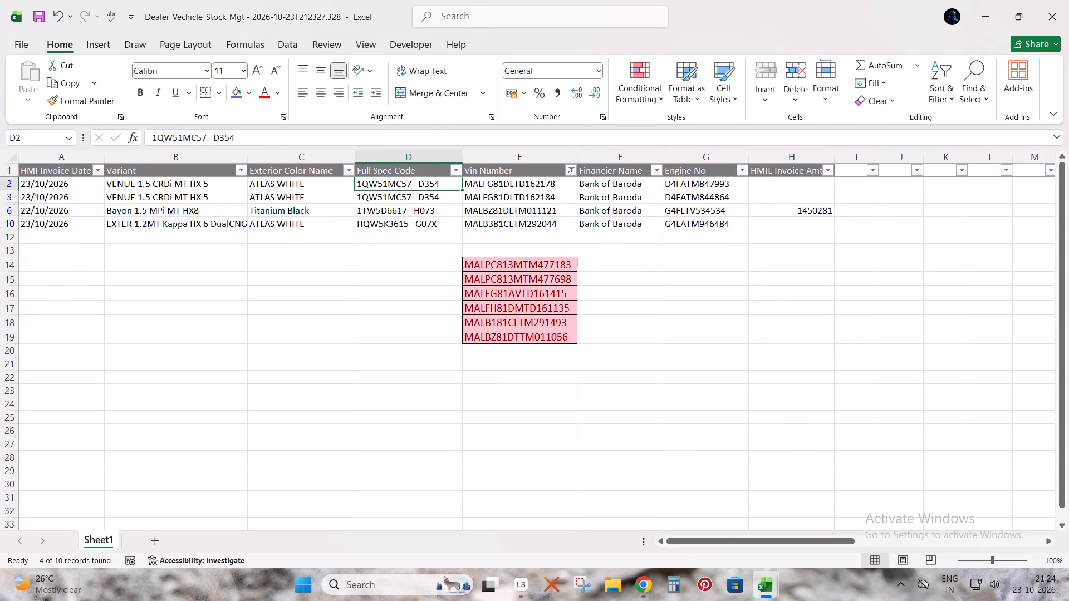
{"action": "key", "text": "ctrl+c"}
{"action": "key", "text": "alt+Tab"}
{"action": "key", "text": "ctrl+Page_Down"}
{"action": "key", "text": "ctrl+Page_Down"}
{"action": "key", "text": "ctrl+Page_Down"}
{"action": "key", "text": "ctrl+Page_Down"}
{"action": "key", "text": "ctrl+Page_Down"}
{"action": "key", "text": "ctrl+Page_Down"}
{"action": "key", "text": "ctrl+Page_Down"}
{"action": "key", "text": "ctrl+Page_Down"}
{"action": "key", "text": "ctrl+Page_Down"}
{"action": "key", "text": "ctrl+Page_Down"}
{"action": "key", "text": "ctrl+Page_Down"}
{"action": "key", "text": "ctrl+Page_Down"}
{"action": "key", "text": "ctrl+Page_Down"}
{"action": "key", "text": "ctrl+Page_Down"}
{"action": "key", "text": "ctrl+Page_Down"}
{"action": "key", "text": "ctrl+Page_Down"}
{"action": "key", "text": "ctrl+Page_Down"}
{"action": "key", "text": "ctrl+Page_Down"}
{"action": "key", "text": "ctrl+Page_Down"}
{"action": "key", "text": "ctrl+Page_Down"}
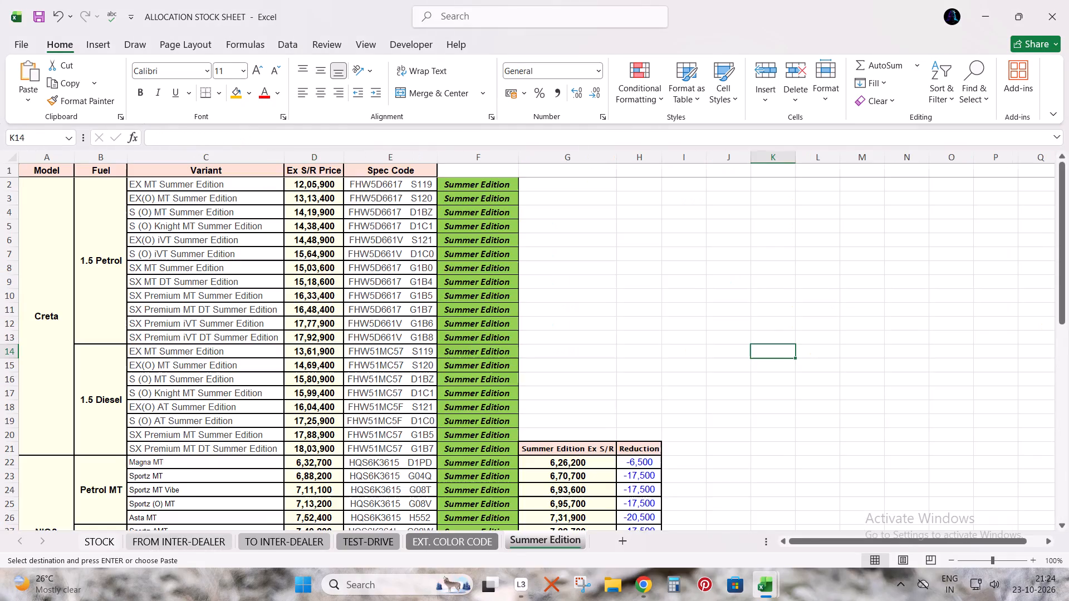
{"action": "key", "text": "Right"}
{"action": "key", "text": "ctrl+f"}
{"action": "key", "text": "ctrl+v"}
{"action": "key", "text": "Return"}
{"action": "key", "text": "Return"}
{"action": "key", "text": "Return"}
{"action": "key", "text": "Return"}
{"action": "key", "text": "Escape"}
{"action": "key", "text": "Escape"}
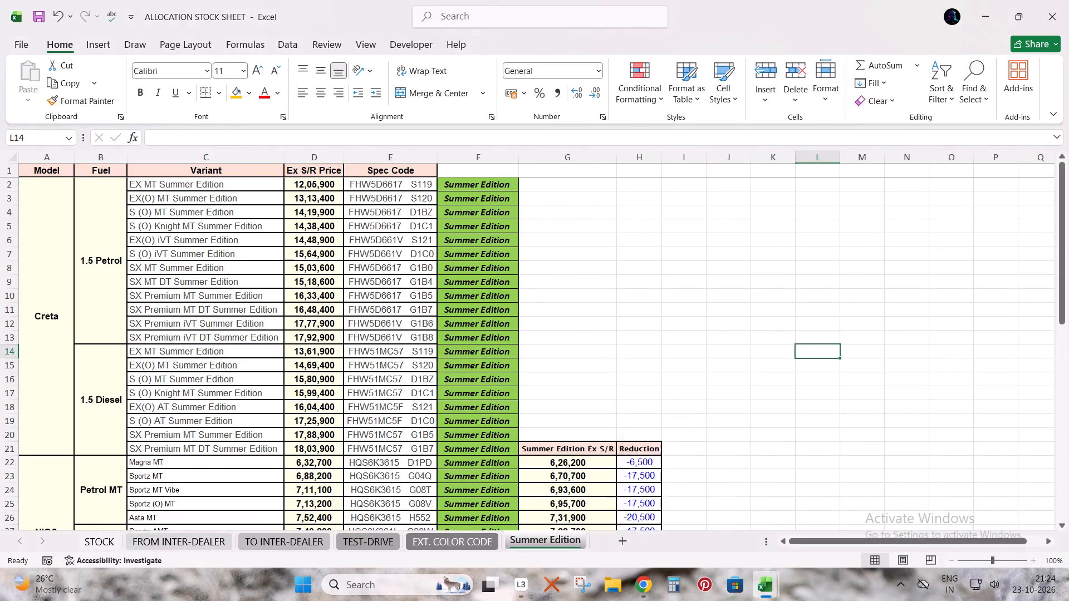
Search the Summer Edition sheet for the second filtered VENUE 1.5 CRDi MT HX 5's spec code, 1QW51MC57 D354.
{"action": "key", "text": "alt+Tab"}
{"action": "key", "text": "Down"}
{"action": "key", "text": "ctrl+c"}
{"action": "key", "text": "alt+Tab"}
{"action": "key", "text": "Right"}
{"action": "key", "text": "ctrl+f"}
{"action": "key", "text": "ctrl+v"}
{"action": "key", "text": "Return"}
{"action": "key", "text": "Return"}
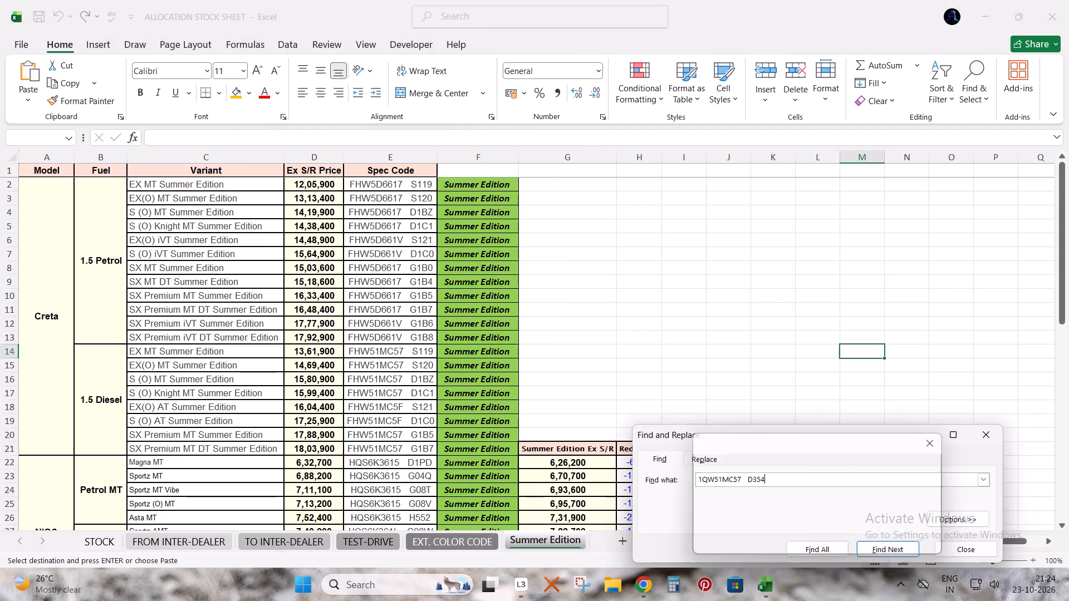
{"action": "key", "text": "Return"}
{"action": "key", "text": "Return"}
{"action": "key", "text": "Escape"}
{"action": "key", "text": "Escape"}
Search the Summer Edition sheet for the Bayon 1.5 MPi MT HX8's spec code, 1TW5D6617 H073.
{"action": "key", "text": "alt+Tab"}
{"action": "key", "text": "Down"}
{"action": "key", "text": "ctrl+c"}
{"action": "key", "text": "alt+Tab"}
{"action": "key", "text": "Right"}
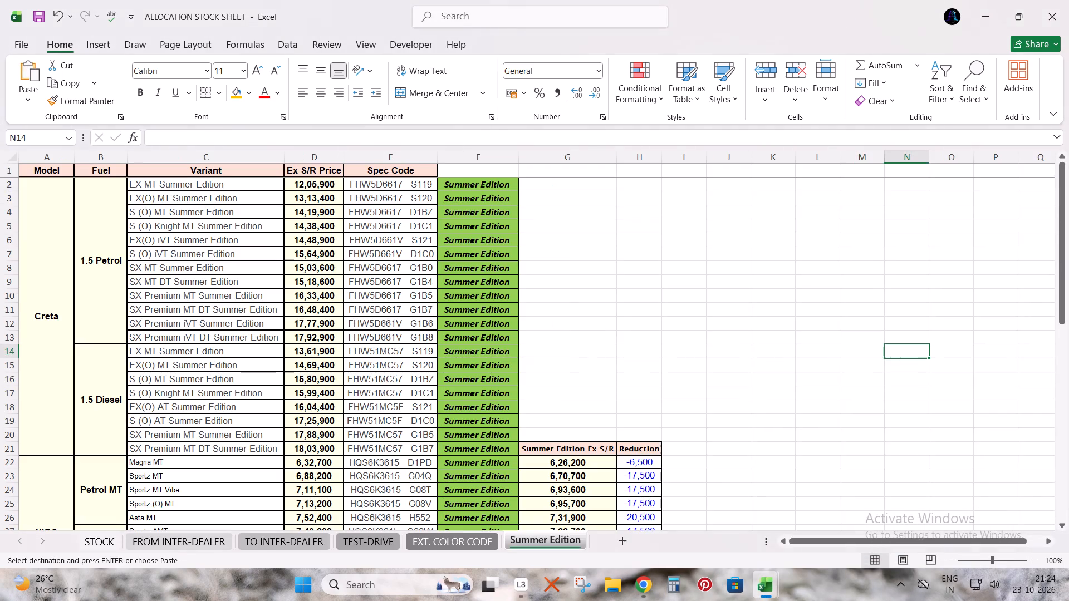
{"action": "key", "text": "ctrl+f"}
{"action": "key", "text": "ctrl+v"}
{"action": "key", "text": "Return"}
{"action": "key", "text": "Return"}
{"action": "key", "text": "Return"}
{"action": "key", "text": "Escape"}
{"action": "key", "text": "Escape"}
Search the Summer Edition sheet for the EXTER 1.2MT Kappa HX 6 DualCNG's spec code, HQW5K3615 G07X.
{"action": "key", "text": "alt+Tab"}
{"action": "key", "text": "Down"}
{"action": "key", "text": "ctrl+c"}
{"action": "key", "text": "alt+Tab"}
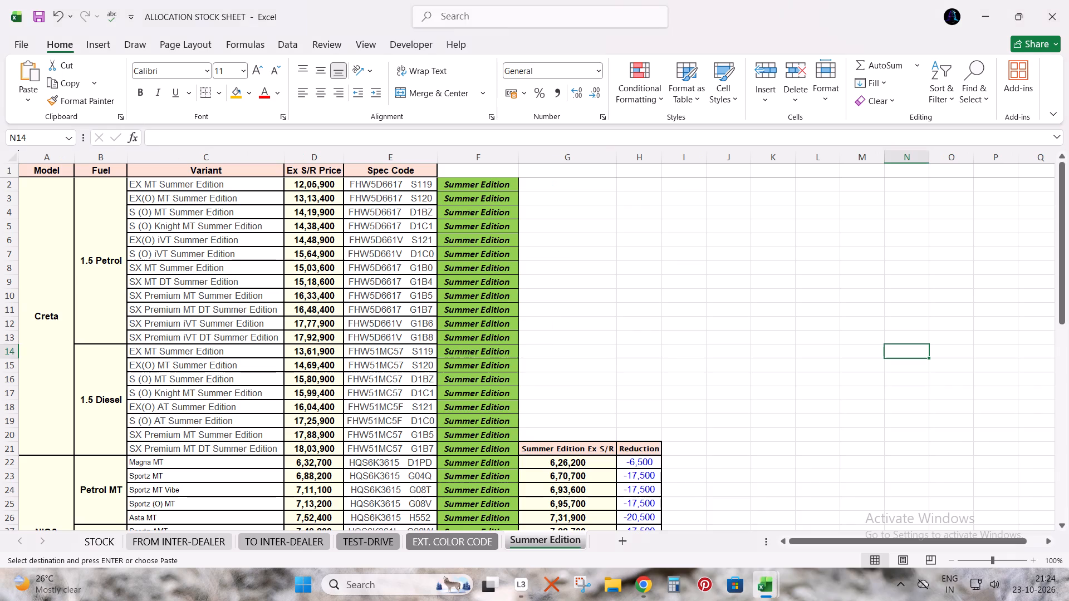
{"action": "key", "text": "ctrl+f"}
{"action": "key", "text": "ctrl+v"}
{"action": "key", "text": "Return"}
{"action": "key", "text": "Return"}
{"action": "key", "text": "Return"}
{"action": "key", "text": "Escape"}
{"action": "key", "text": "Escape"}
Switch the ALLOCATION STOCK SHEET workbook back to its STOCK sheet.
{"action": "key", "text": "ctrl+Page_Up"}
{"action": "key", "text": "ctrl+Page_Up"}
{"action": "key", "text": "ctrl+Page_Up"}
{"action": "key", "text": "ctrl+Page_Up"}
{"action": "key", "text": "ctrl+Page_Up"}
{"action": "key", "text": "ctrl+Page_Up"}
{"action": "key", "text": "ctrl+Page_Up"}
{"action": "key", "text": "ctrl+Page_Up"}
{"action": "key", "text": "ctrl+Page_Up"}
{"action": "key", "text": "ctrl+Page_Up"}
{"action": "key", "text": "ctrl+Page_Up"}
{"action": "key", "text": "ctrl+Page_Up"}
{"action": "key", "text": "ctrl+Page_Up"}
{"action": "key", "text": "ctrl+Page_Up"}
{"action": "key", "text": "ctrl+Page_Up"}
{"action": "key", "text": "ctrl+Page_Up"}
{"action": "key", "text": "ctrl+Page_Up"}
{"action": "key", "text": "ctrl+Page_Up"}
{"action": "key", "text": "ctrl+Page_Up"}
{"action": "key", "text": "ctrl+Page_Up"}
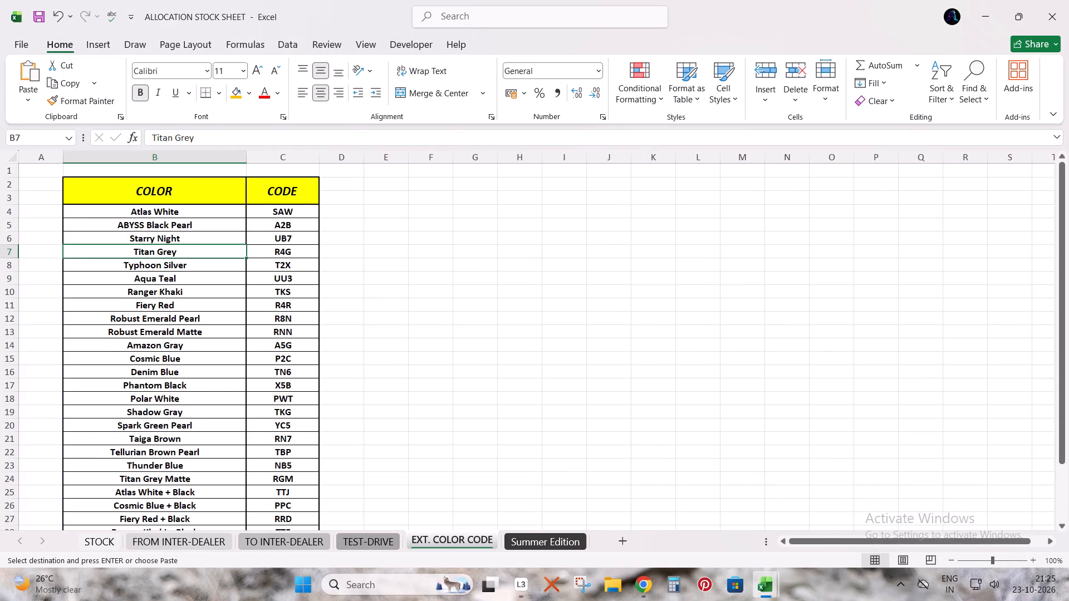
Delete the Full Spec Code column from the Dealer_Vechicle_Stock_Mgt export.
{"action": "key", "text": "alt+Tab"}
{"action": "key", "text": "Escape"}
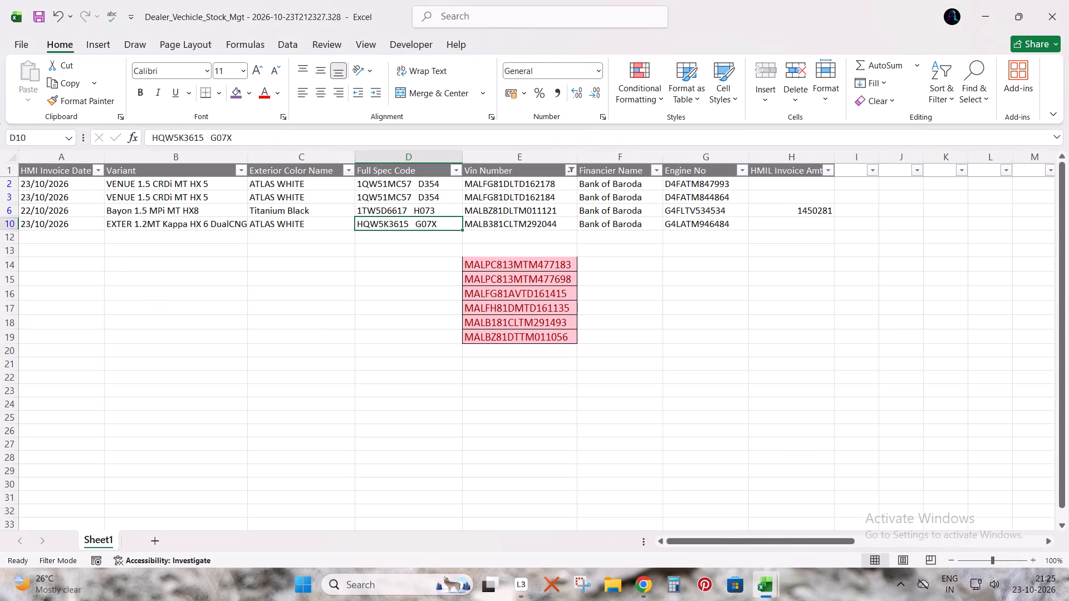
{"action": "key", "text": "Escape"}
{"action": "key", "text": "ctrl+space"}
{"action": "key", "text": "ctrl+minus"}
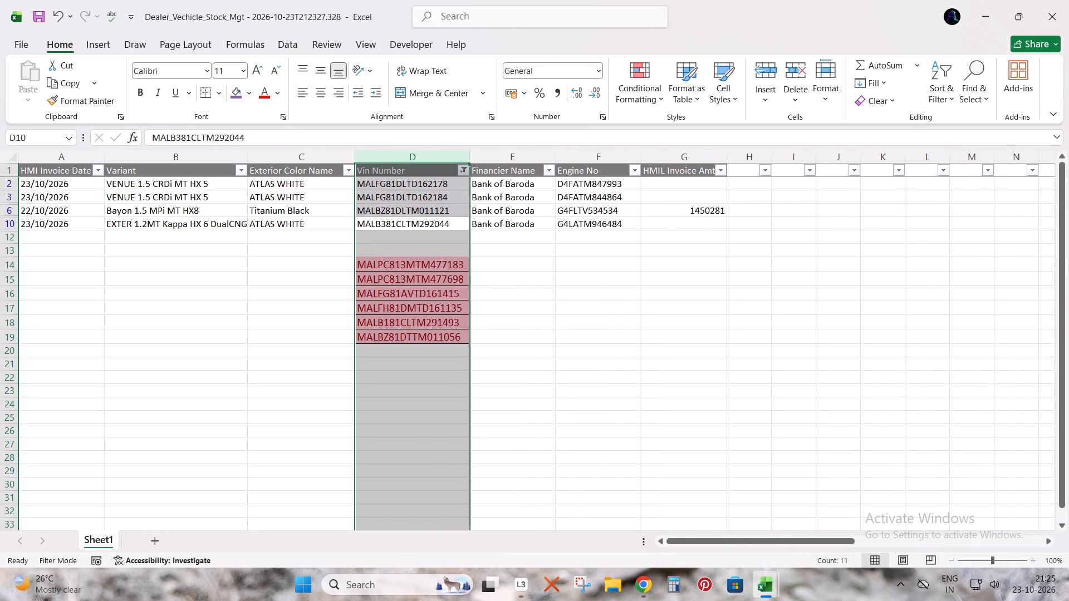
Remove the filters from the STOCK sheet's header row.
{"action": "key", "text": "Right"}
{"action": "key", "text": "Left"}
{"action": "key", "text": "Up"}
{"action": "key", "text": "Left"}
{"action": "key", "text": "Up"}
{"action": "key", "text": "Up"}
{"action": "key", "text": "Left"}
{"action": "key", "text": "ctrl+c"}
{"action": "key", "text": "alt+Tab"}
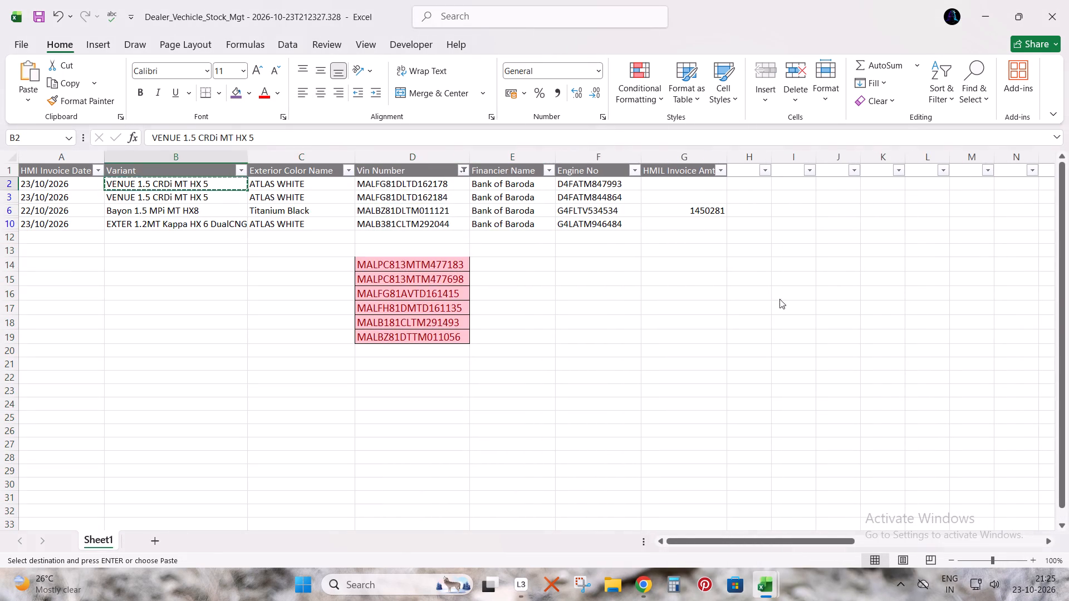
{"action": "key", "text": "Right"}
{"action": "key", "text": "Escape"}
{"action": "key", "text": "Escape"}
{"action": "key", "text": "Up"}
{"action": "key", "text": "ctrl+shift+l"}
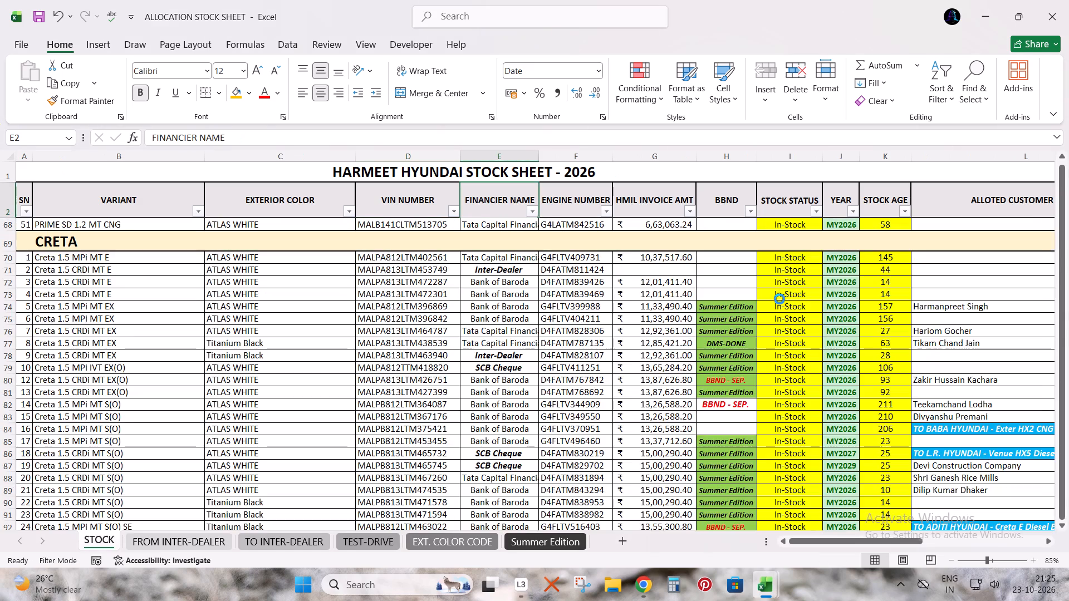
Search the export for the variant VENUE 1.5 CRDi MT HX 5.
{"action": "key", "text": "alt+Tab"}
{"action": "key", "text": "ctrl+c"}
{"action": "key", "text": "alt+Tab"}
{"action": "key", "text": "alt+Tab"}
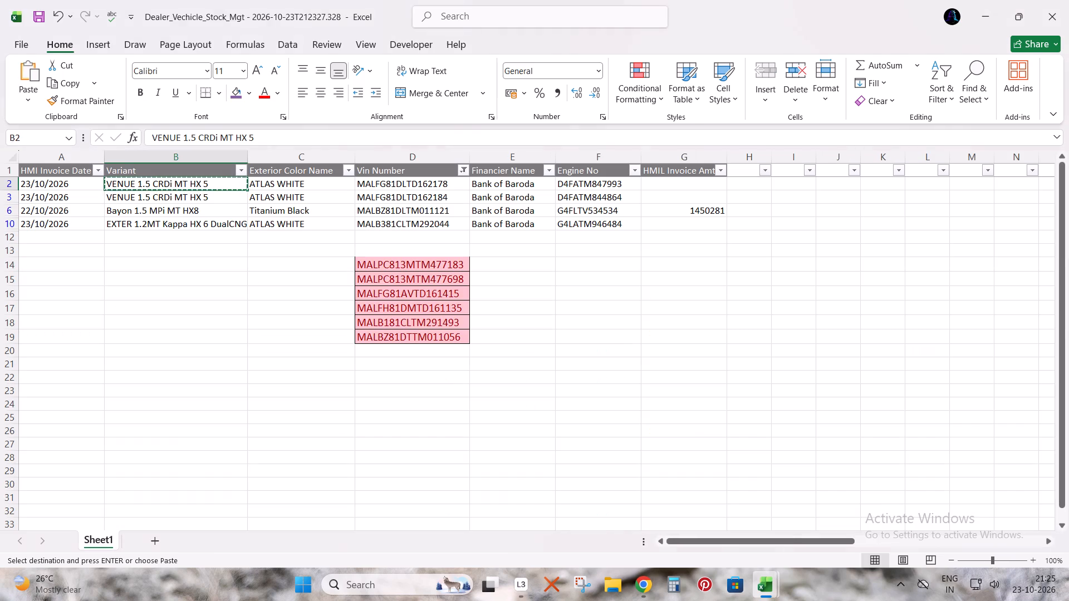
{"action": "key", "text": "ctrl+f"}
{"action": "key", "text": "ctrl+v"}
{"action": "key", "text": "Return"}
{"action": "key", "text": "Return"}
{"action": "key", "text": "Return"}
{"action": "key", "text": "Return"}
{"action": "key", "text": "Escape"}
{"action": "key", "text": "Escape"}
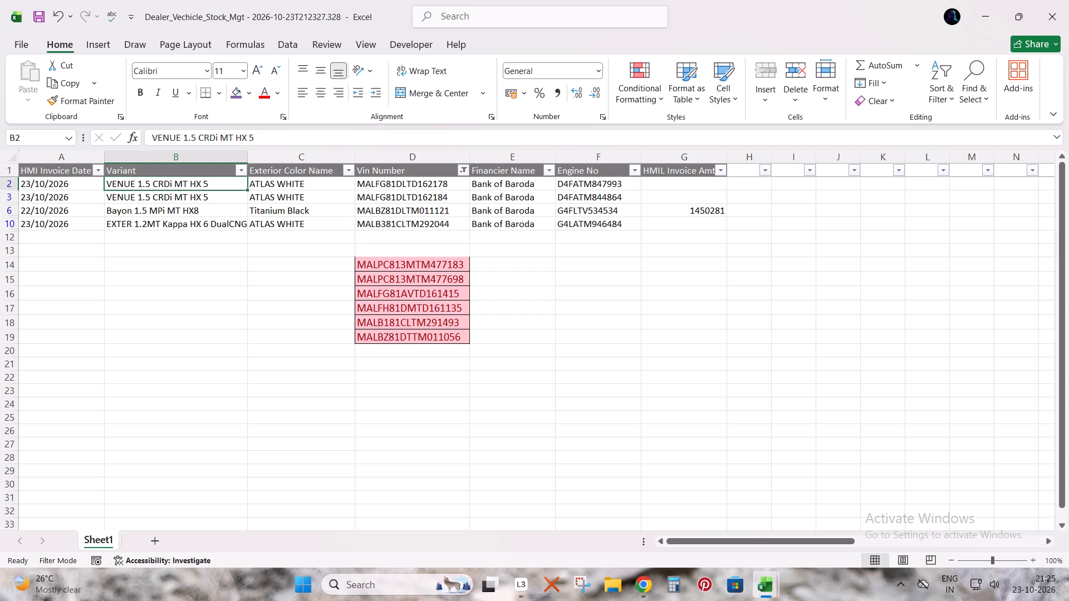
Find VENUE 1.5 CRDi MT HX 5 in the STOCK sheet and insert two blank rows directly below it.
{"action": "key", "text": "ctrl+c"}
{"action": "key", "text": "alt+Tab"}
{"action": "key", "text": "Right"}
{"action": "key", "text": "ctrl+f"}
{"action": "key", "text": "ctrl+v"}
{"action": "key", "text": "Return"}
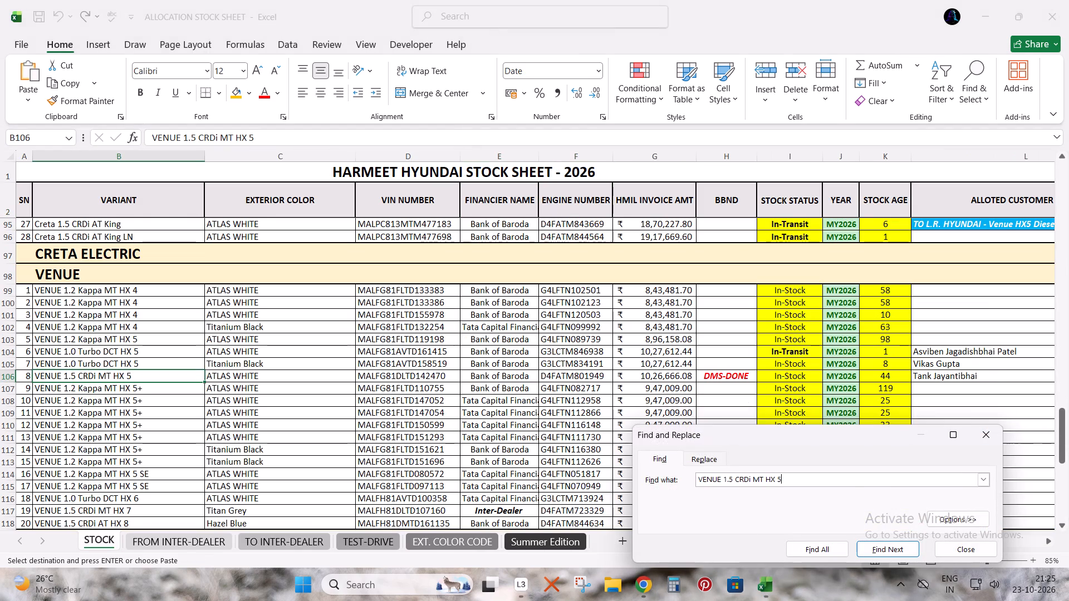
{"action": "key", "text": "Return"}
{"action": "key", "text": "Return"}
{"action": "key", "text": "Return"}
{"action": "key", "text": "Escape"}
{"action": "key", "text": "Escape"}
{"action": "key", "text": "Escape"}
{"action": "key", "text": "Escape"}
{"action": "key", "text": "Down"}
{"action": "key", "text": "shift+space"}
{"action": "key", "text": "ctrl+plus"}
{"action": "key", "text": "ctrl+plus"}
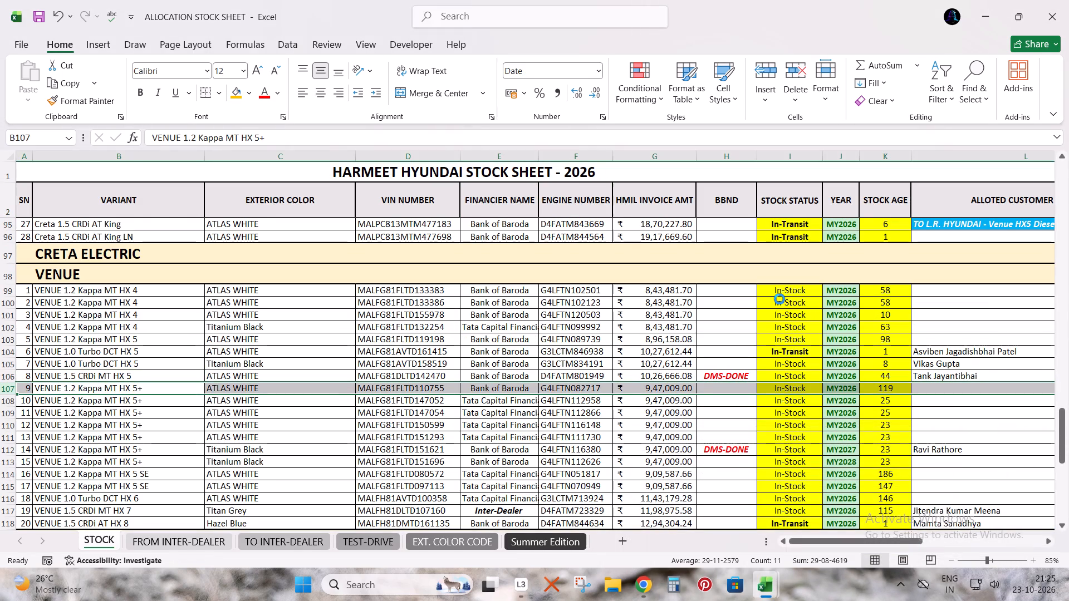
{"action": "key", "text": "Down"}
{"action": "key", "text": "Up"}
Copy both VENUE 1.5 CRDi MT HX 5 vehicles' Variant to Engine No details from the export into the blank STOCK rows.
{"action": "key", "text": "alt+Tab"}
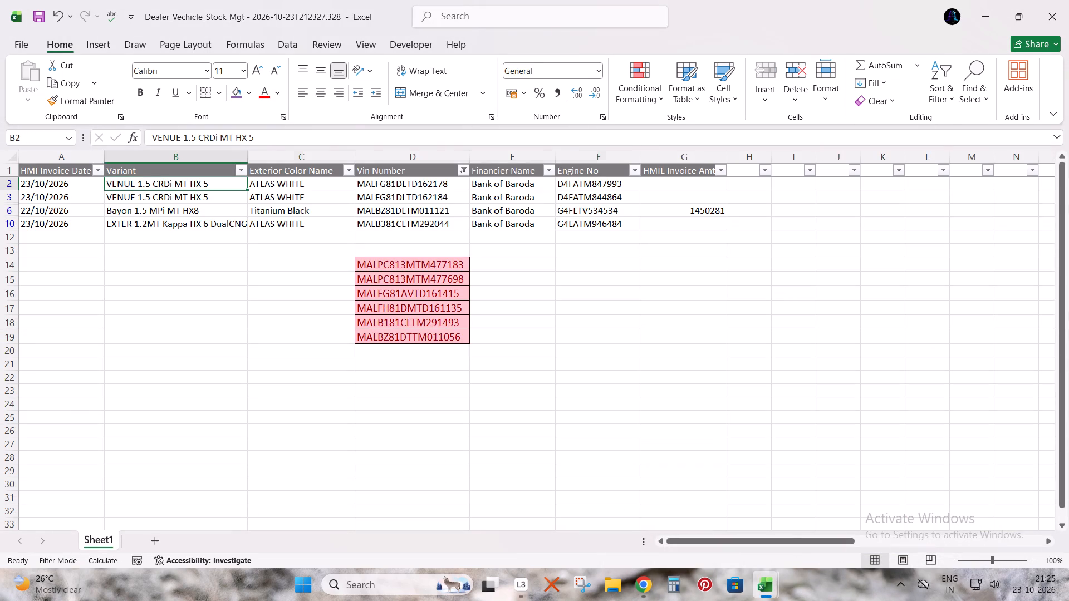
{"action": "key", "text": "ctrl+shift+Right"}
{"action": "key", "text": "shift+Down"}
{"action": "key", "text": "ctrl+c"}
{"action": "key", "text": "alt+Tab"}
{"action": "key", "text": "Up"}
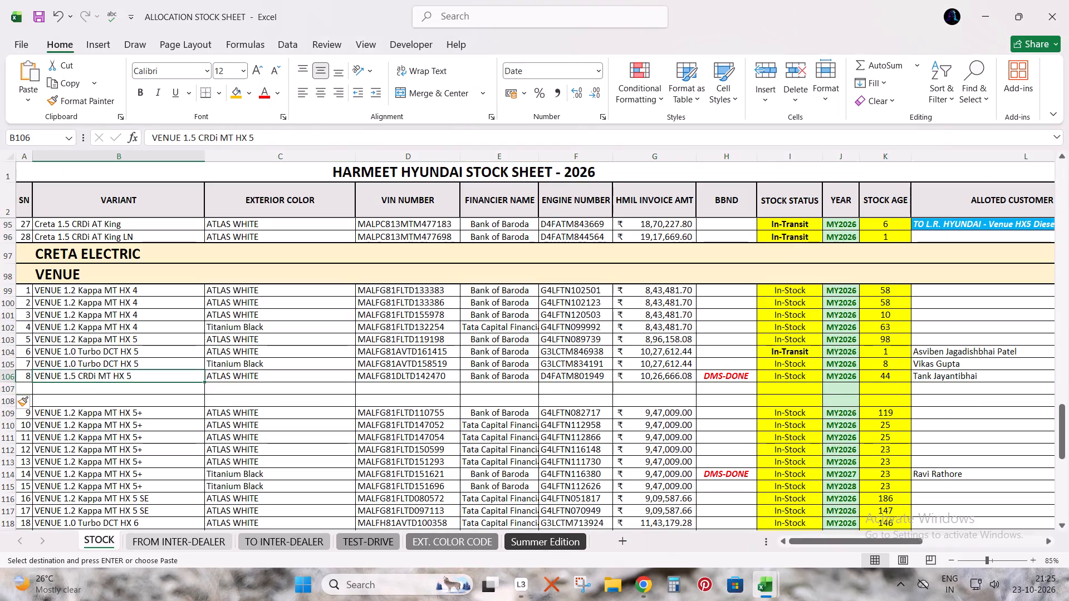
{"action": "key", "text": "Down"}
{"action": "key", "text": "ctrl+v"}
Copy the stock status, year and stock age cells from the In-Transit VENUE 1.0 Turbo DCT HX 5 into both new rows.
{"action": "key", "text": "ctrl+Right"}
{"action": "key", "text": "Right"}
{"action": "key", "text": "Right"}
{"action": "key", "text": "Up"}
{"action": "key", "text": "Up"}
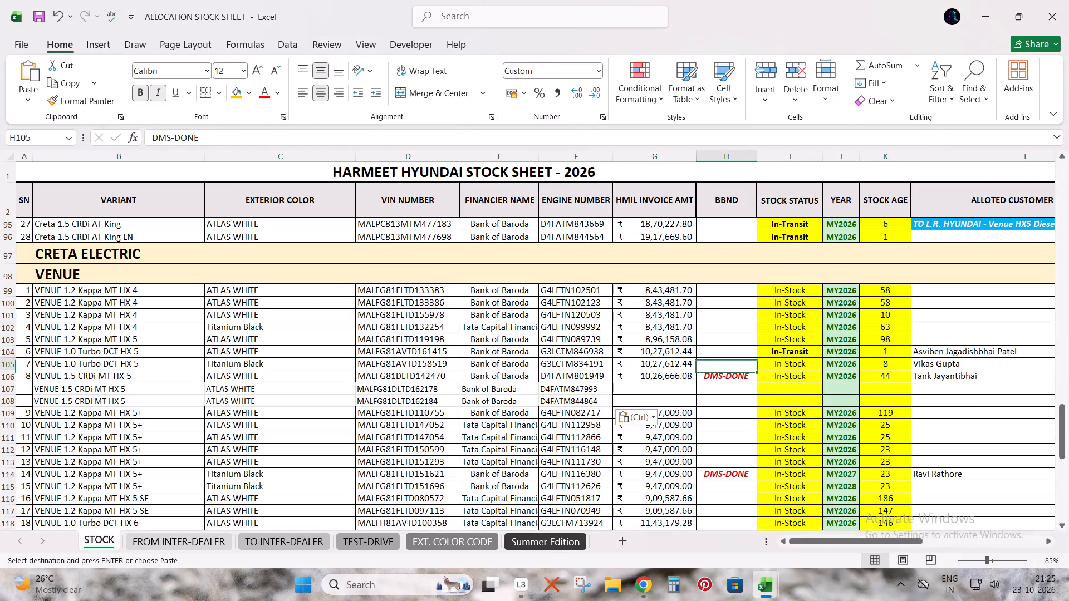
{"action": "key", "text": "Right"}
{"action": "key", "text": "Up"}
{"action": "key", "text": "shift+Right"}
{"action": "key", "text": "shift+Right"}
{"action": "key", "text": "ctrl+c"}
{"action": "key", "text": "ctrl+Down"}
{"action": "key", "text": "Down"}
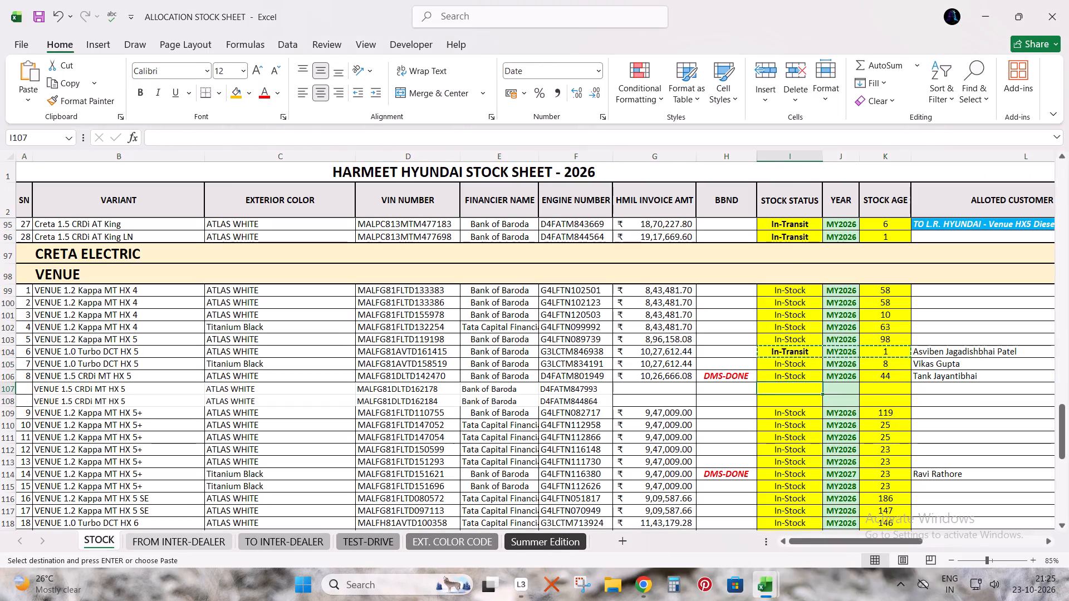
{"action": "key", "text": "shift+Down"}
{"action": "key", "text": "ctrl+v"}
{"action": "key", "text": "Escape"}
Enter 23-10 as the plant billing date for both new VENUE rows and save the stock workbook.
{"action": "key", "text": "Up"}
{"action": "key", "text": "ctrl+Right"}
{"action": "key", "text": "Down"}
{"action": "key", "text": "alt+Tab"}
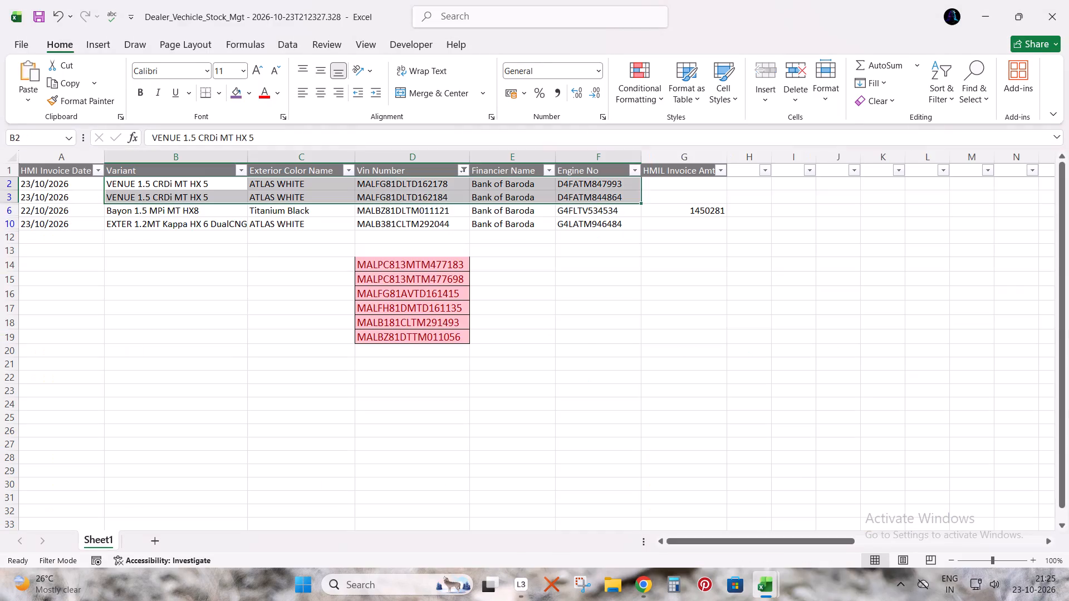
{"action": "key", "text": "shift+space"}
{"action": "key", "text": "alt+Tab"}
{"action": "type", "text": "23-10"}
{"action": "key", "text": "Return"}
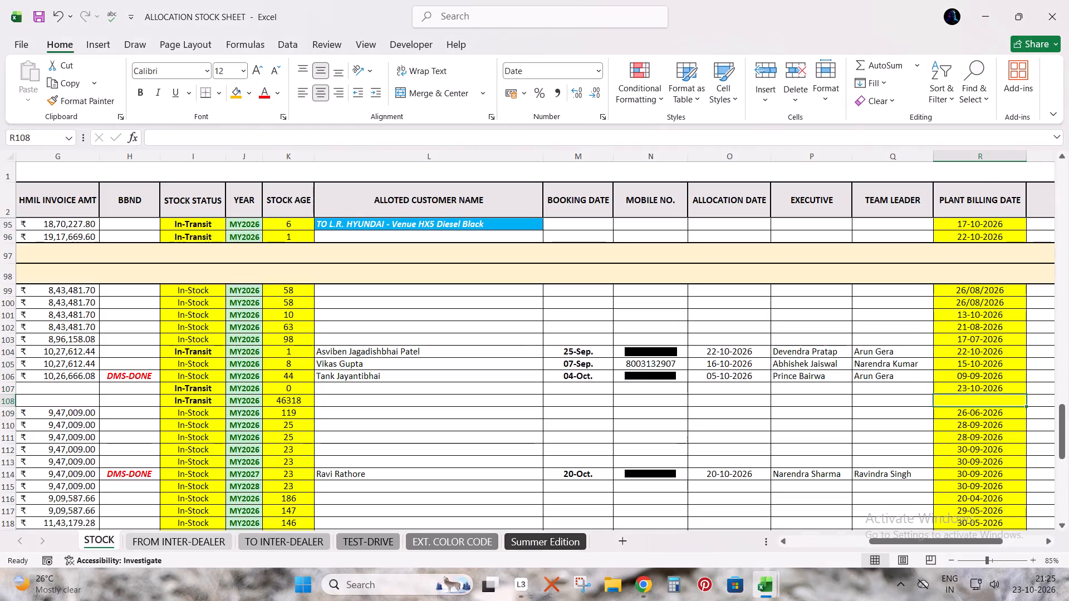
{"action": "key", "text": "ctrl+d"}
{"action": "key", "text": "ctrl+Left"}
{"action": "key", "text": "ctrl+Left"}
{"action": "key", "text": "ctrl+Left"}
{"action": "key", "text": "ctrl+Left"}
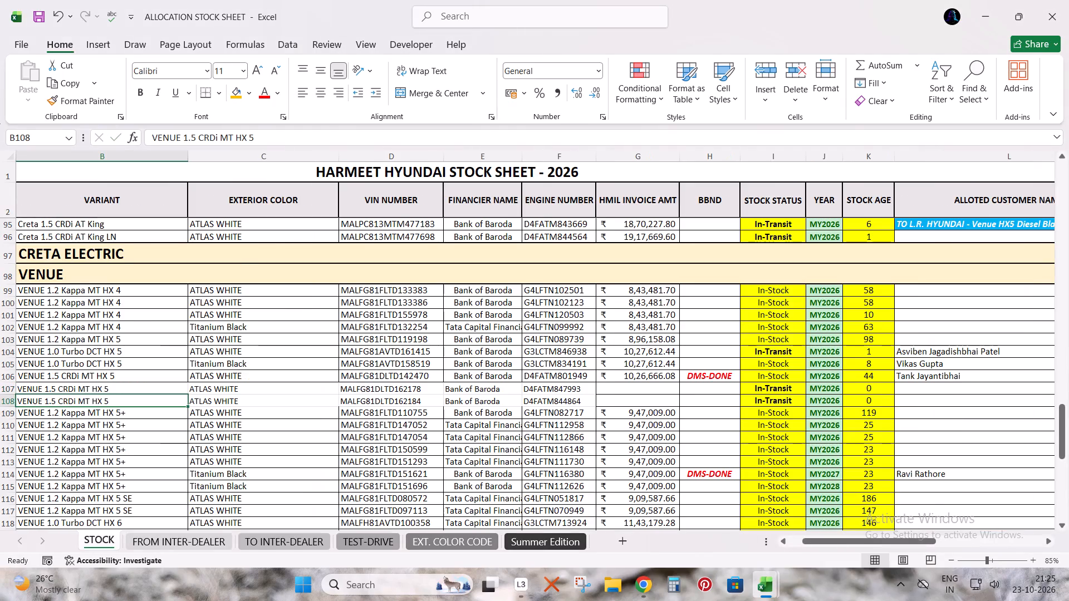
{"action": "key", "text": "ctrl+s"}
Save the BOOKING LIST workbook and return to the ALLOCATION STOCK SHEET.
{"action": "key", "text": "ctrl+Left"}
{"action": "key", "text": "Right"}
{"action": "key", "text": "alt+Tab"}
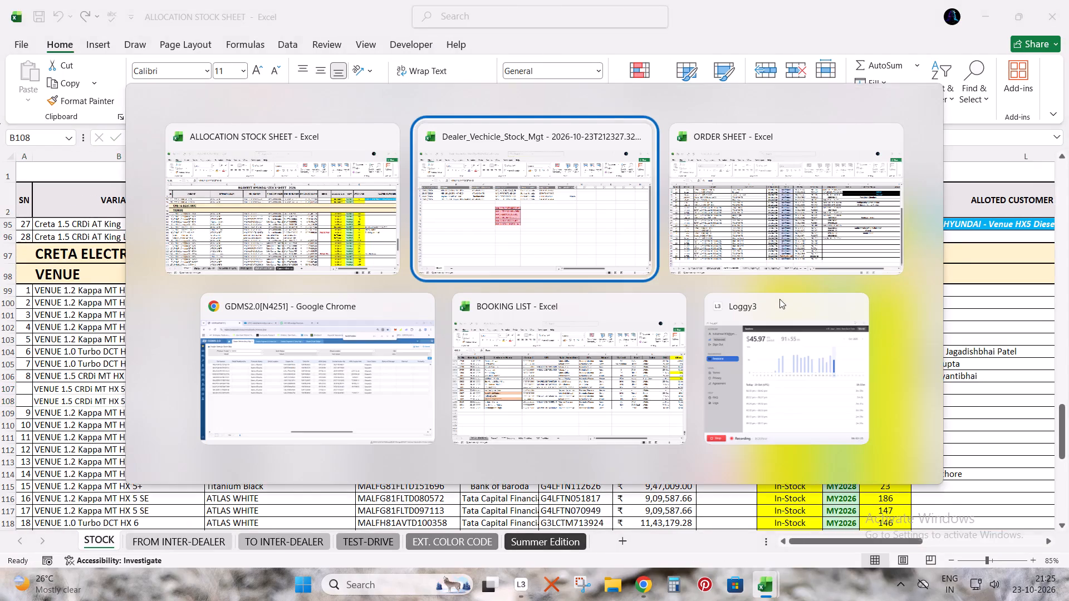
{"action": "key", "text": "alt+Tab"}
{"action": "key", "text": "alt+Tab"}
{"action": "key", "text": "alt+Tab"}
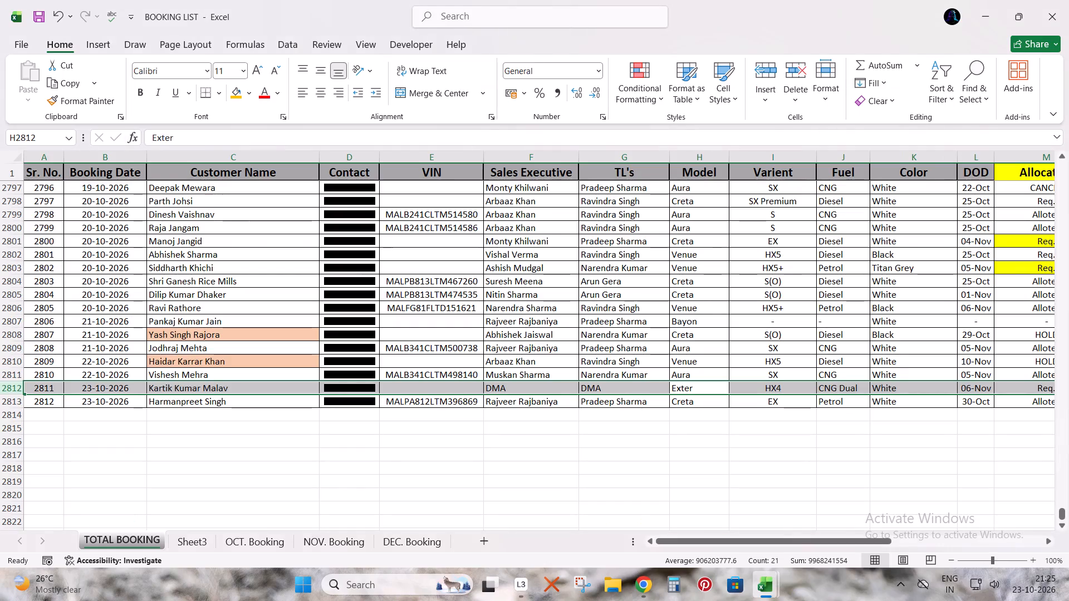
{"action": "key", "text": "ctrl+s"}
{"action": "key", "text": "alt+Tab"}
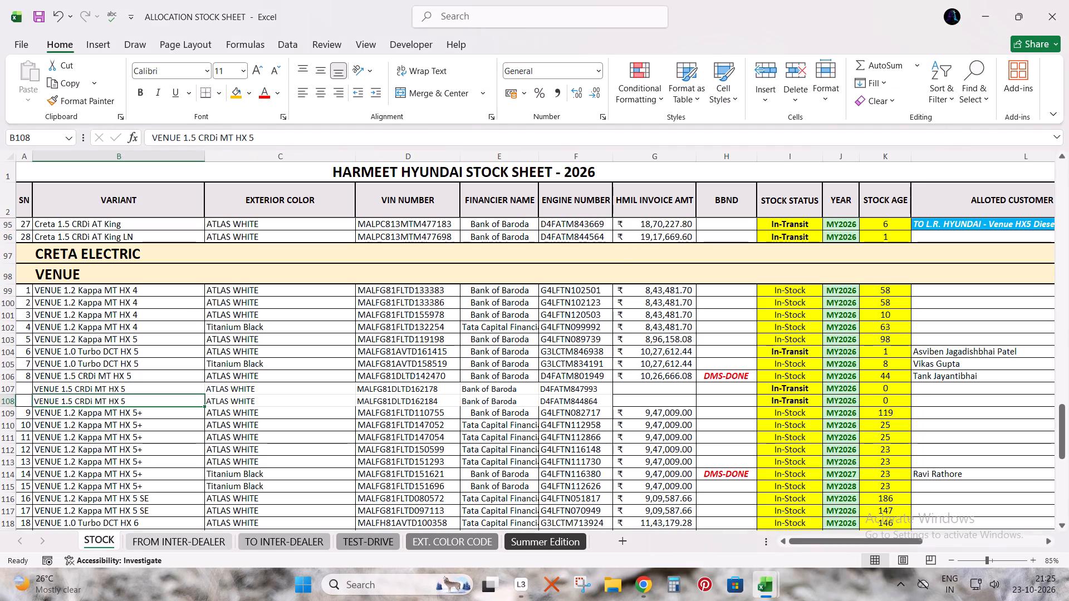
Apply the In-Transit VENUE 1.0 Turbo DCT HX 5 row's formatting to both new VENUE rows using Format Painter, and save.
{"action": "key", "text": "Right"}
{"action": "key", "text": "Up"}
{"action": "key", "text": "Right"}
{"action": "key", "text": "Up"}
{"action": "key", "text": "Right"}
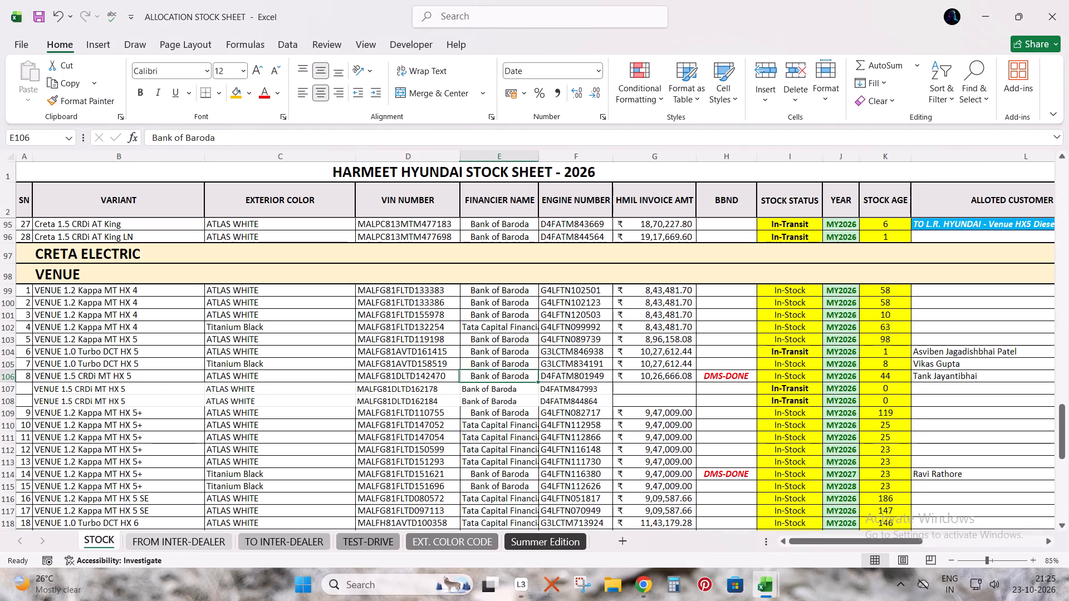
{"action": "key", "text": "Up"}
{"action": "key", "text": "Up"}
{"action": "key", "text": "Up"}
{"action": "key", "text": "Down"}
{"action": "key", "text": "shift+space"}
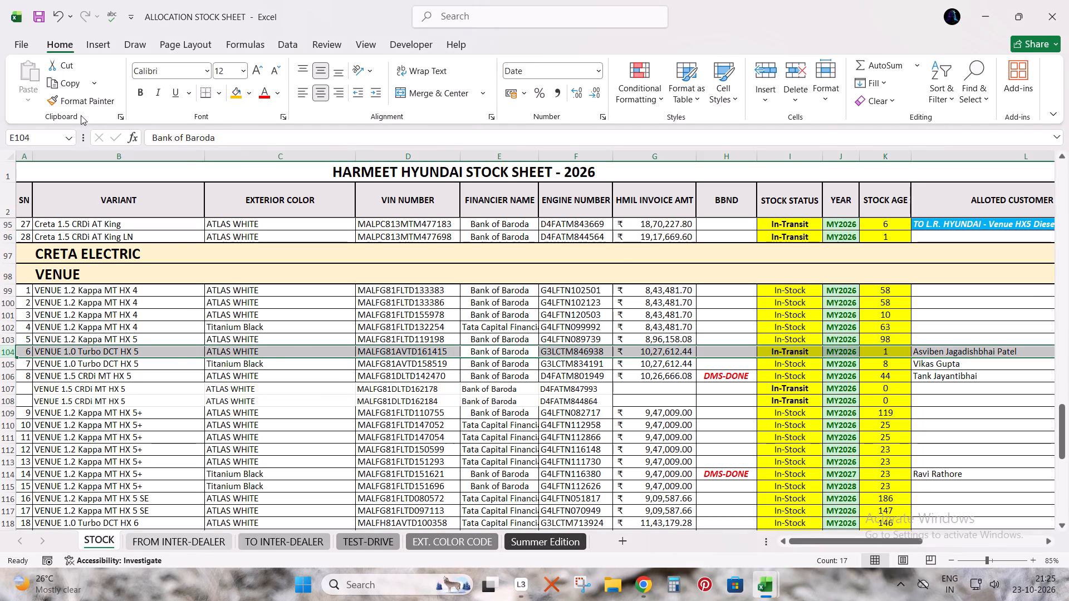
{"action": "left_click", "coordinate": [75, 107]}
{"action": "left_click_drag", "start_coordinate": [9, 386], "coordinate": [11, 397]}
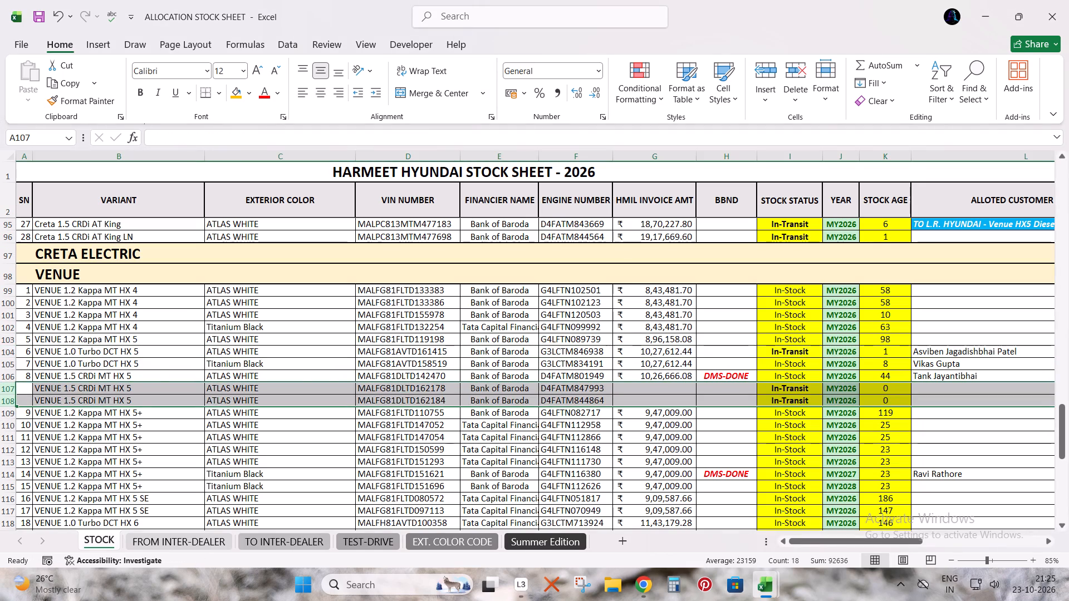
{"action": "key", "text": "ctrl+s"}
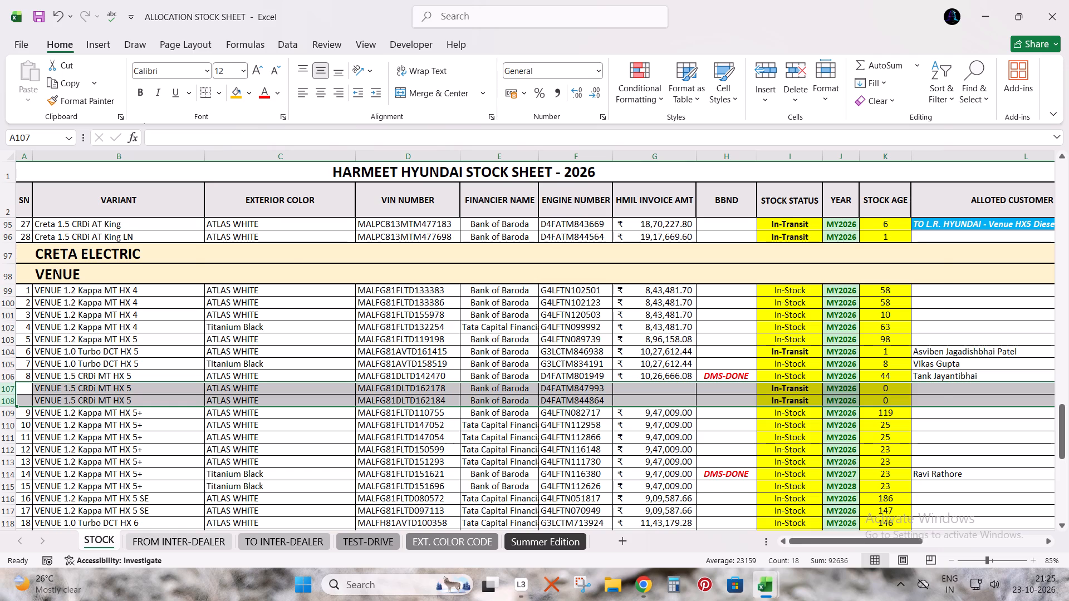
{"action": "key", "text": "ctrl+s"}
Copy the Bayon 1.5 MPi MT HX8 variant name from the Dealer_Vechicle_Stock_Mgt workbook and search for it in the STOCK sheet.
{"action": "key", "text": "alt+Tab"}
{"action": "key", "text": "alt+Tab"}
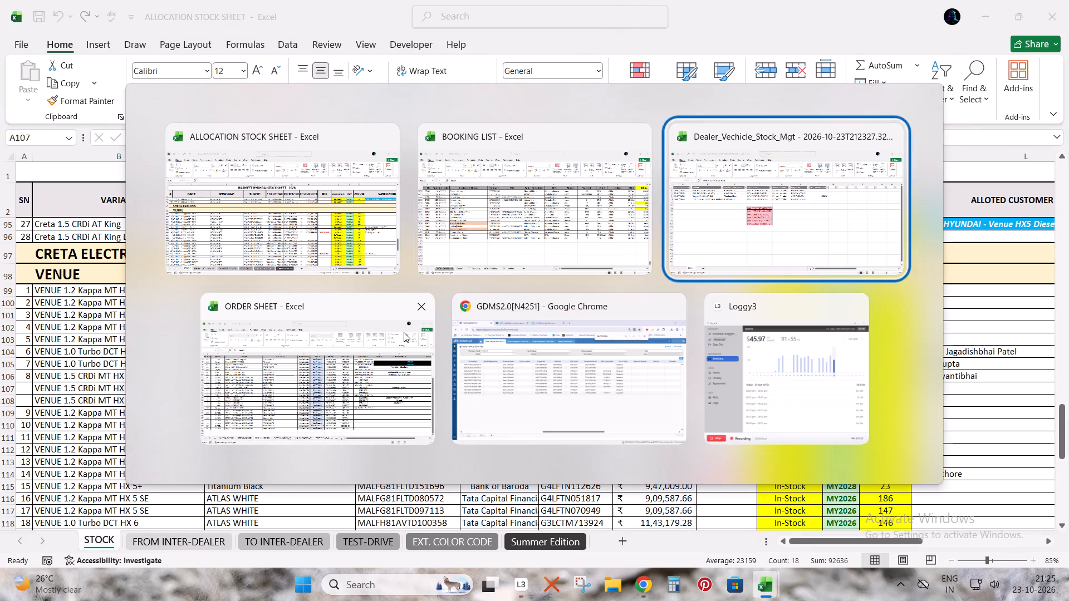
{"action": "key", "text": "Down"}
{"action": "key", "text": "Down"}
{"action": "key", "text": "ctrl+c"}
{"action": "key", "text": "alt+Tab"}
{"action": "key", "text": "Right"}
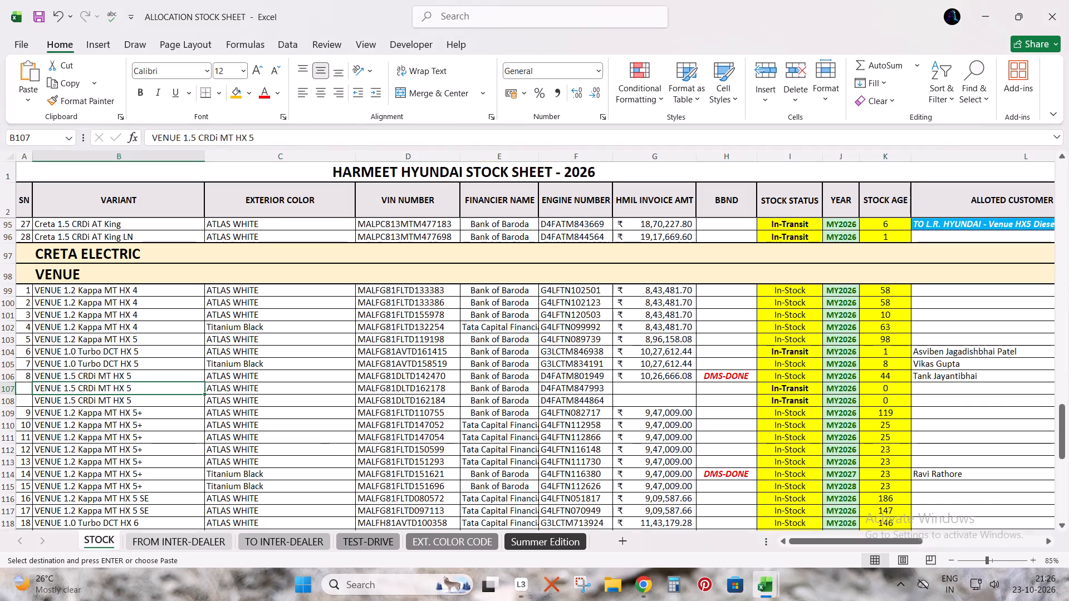
{"action": "key", "text": "ctrl+f"}
{"action": "key", "text": "ctrl+v"}
{"action": "key", "text": "Return"}
{"action": "key", "text": "Return"}
{"action": "scroll", "coordinate": [357, 378], "scroll_direction": "down", "scroll_amount": 2}
{"action": "scroll", "coordinate": [357, 380], "scroll_direction": "up", "scroll_amount": 1}
{"action": "scroll", "coordinate": [357, 380], "scroll_direction": "down", "scroll_amount": 5}
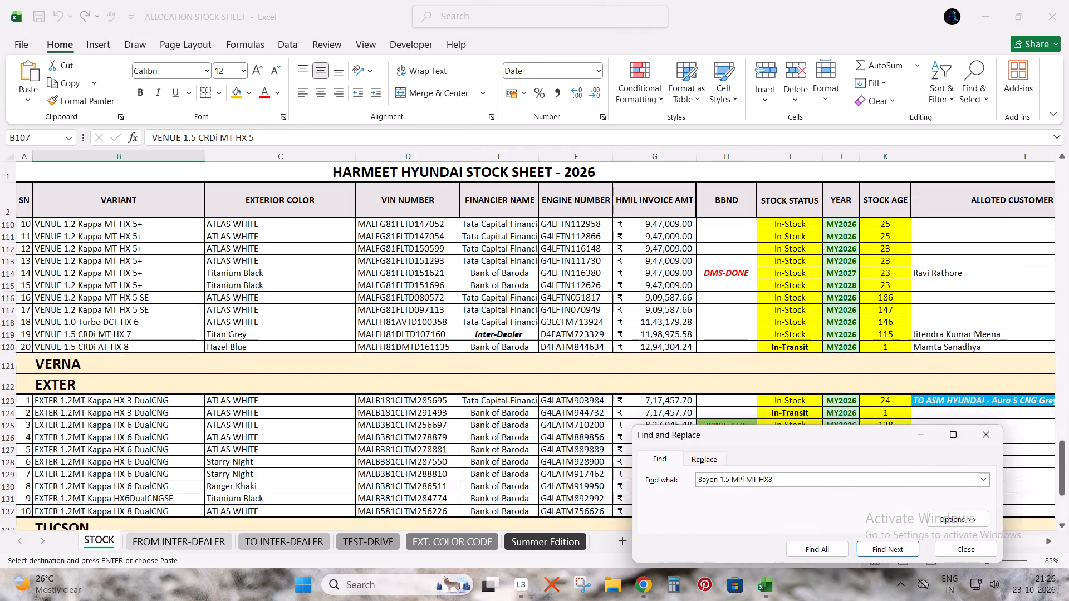
{"action": "scroll", "coordinate": [359, 377], "scroll_direction": "down", "scroll_amount": 6}
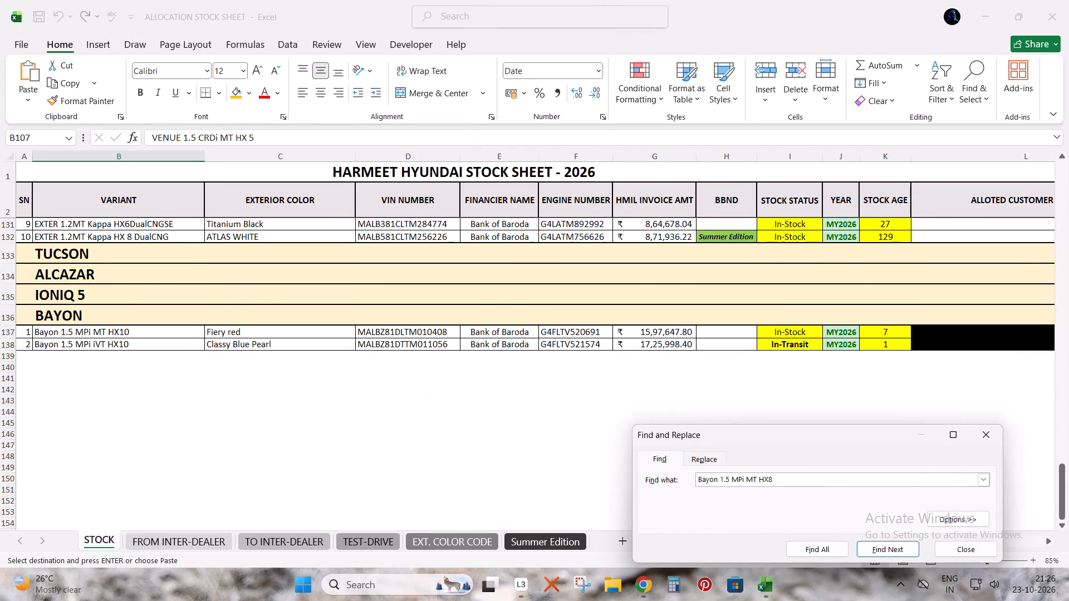
{"action": "key", "text": "Escape"}
{"action": "key", "text": "Escape"}
{"action": "key", "text": "Escape"}
{"action": "key", "text": "Escape"}
Copy the Bayon 1.5 MPi MT HX8 details from variant through invoice amount into the first empty row under BAYON.
{"action": "left_click", "coordinate": [142, 357]}
{"action": "key", "text": "alt+Tab"}
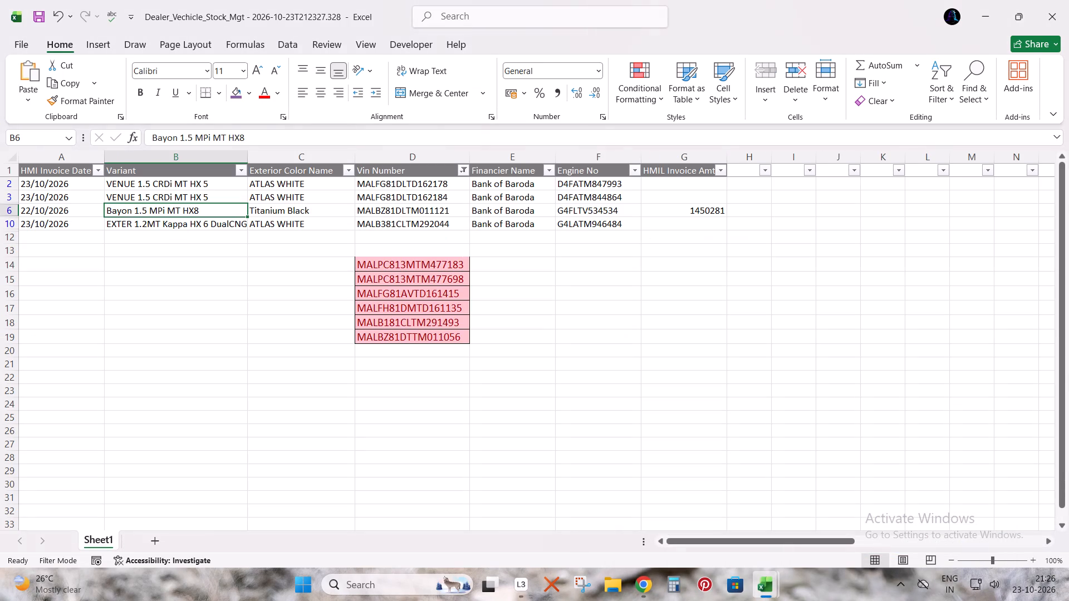
{"action": "key", "text": "ctrl+shift+Right"}
{"action": "key", "text": "ctrl+c"}
{"action": "key", "text": "alt+Tab"}
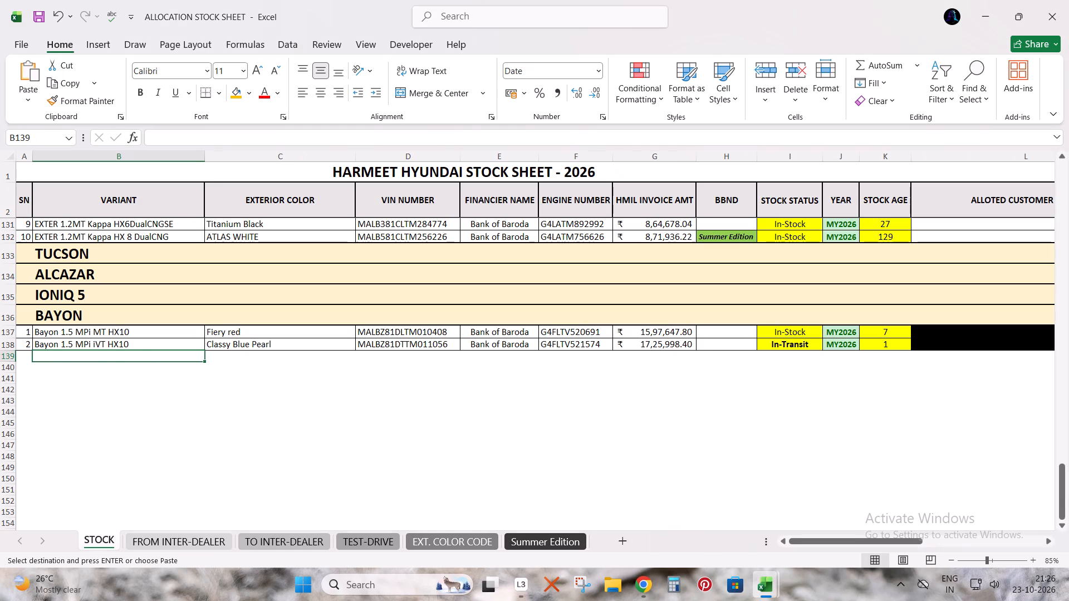
{"action": "key", "text": "ctrl+v"}
Fill the new Bayon row's stock status, year and stock age cells down from the Bayon 1.5 MPi iVT HX10 row.
{"action": "key", "text": "ctrl+Right"}
{"action": "key", "text": "Right"}
{"action": "key", "text": "Right"}
{"action": "key", "text": "Right"}
{"action": "key", "text": "Left"}
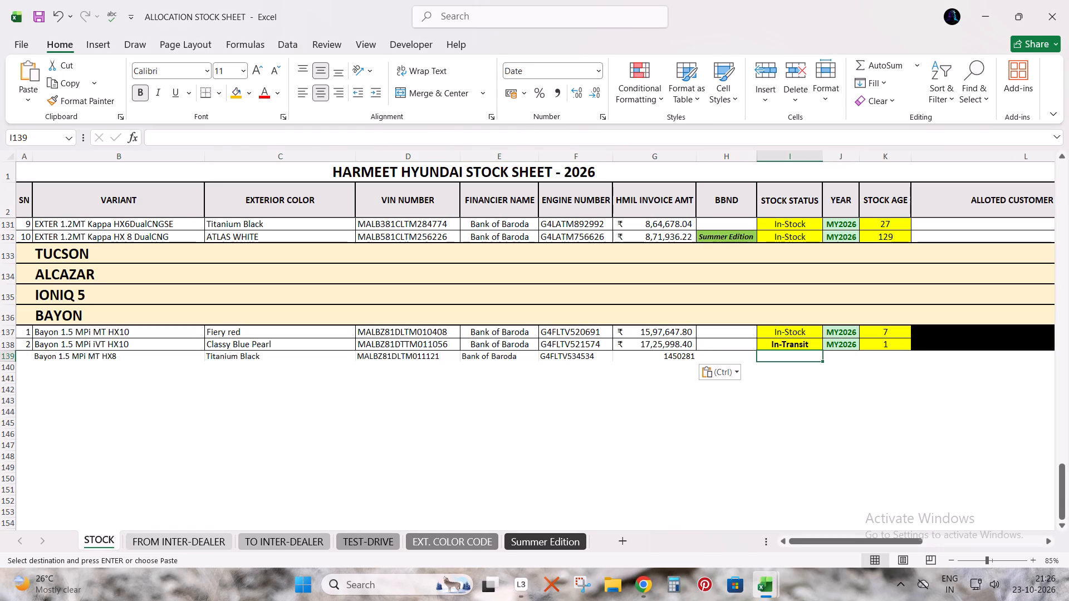
{"action": "key", "text": "shift+Right"}
{"action": "key", "text": "shift+Right"}
{"action": "key", "text": "ctrl+d"}
Check the HMI invoice date in the dealer stock workbook and enter 22-10 as the new Bayon row's plant billing date.
{"action": "key", "text": "Up"}
{"action": "key", "text": "ctrl+Right"}
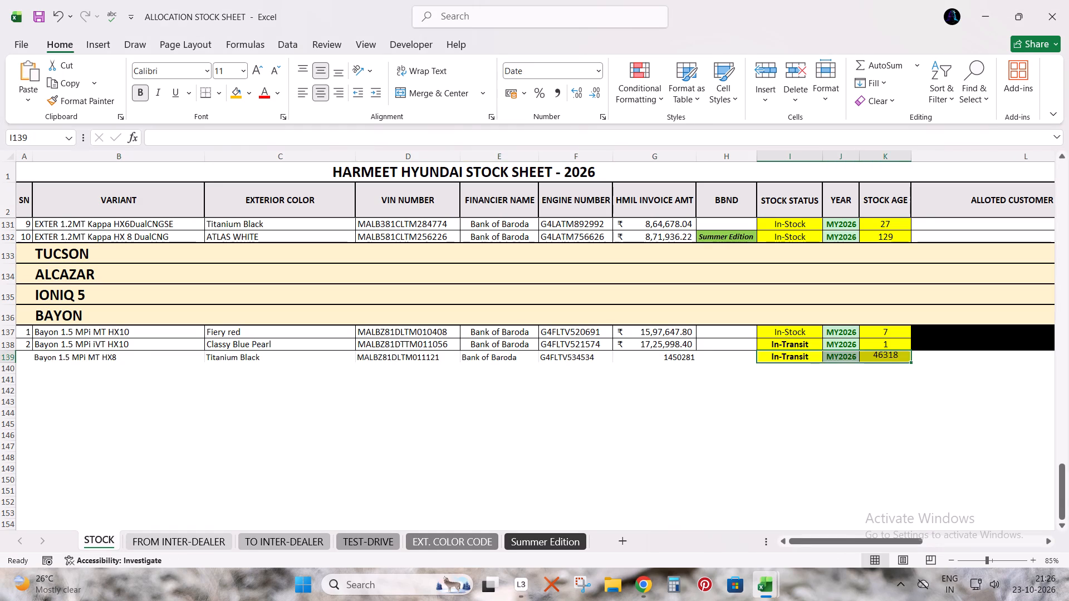
{"action": "key", "text": "ctrl+Right"}
{"action": "key", "text": "Right"}
{"action": "key", "text": "Down"}
{"action": "key", "text": "alt+Tab"}
{"action": "key", "text": "shift+space"}
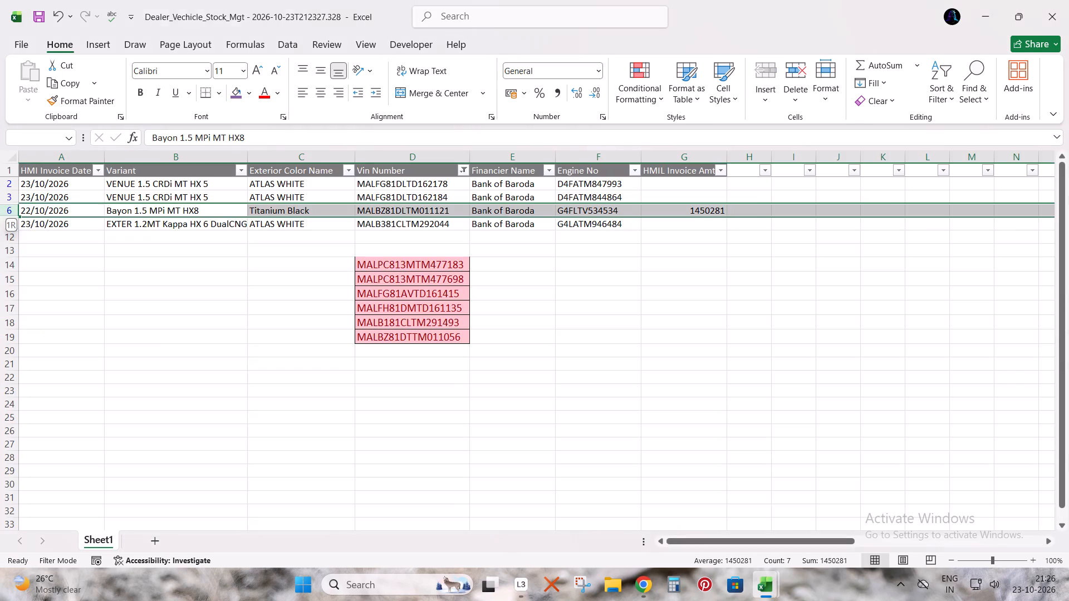
{"action": "key", "text": "alt+Tab"}
{"action": "key", "text": "2"}
{"action": "key", "text": "2"}
{"action": "key", "text": "minus"}
{"action": "type", "text": "10"}
{"action": "key", "text": "Return"}
Apply the In-Transit EXTER 1.2MT Kappa HX 3 DualCNG row's formatting to the new Bayon row with Format Painter.
{"action": "key", "text": "ctrl+Left"}
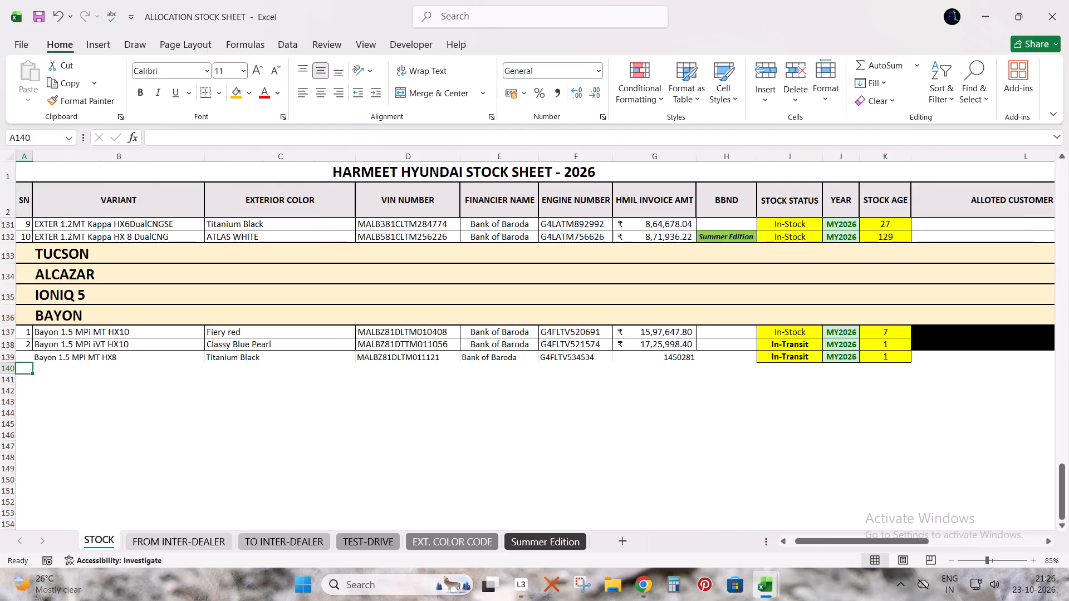
{"action": "key", "text": "ctrl+Left"}
{"action": "key", "text": "Up"}
{"action": "key", "text": "Right"}
{"action": "scroll", "coordinate": [859, 370], "scroll_direction": "up", "scroll_amount": 3}
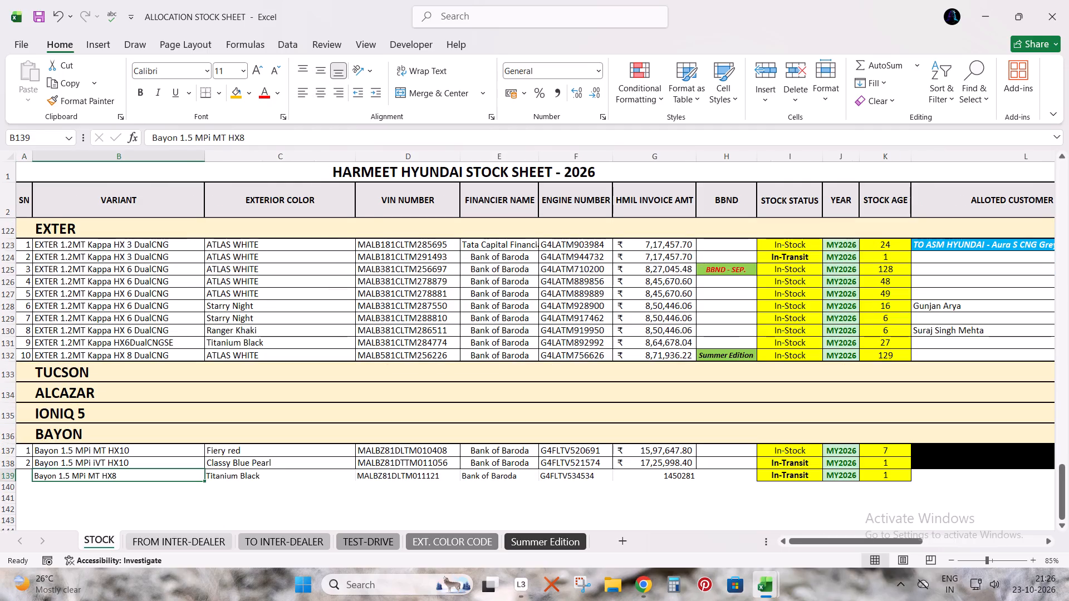
{"action": "left_click", "coordinate": [799, 256]}
{"action": "key", "text": "shift+space"}
{"action": "left_click", "coordinate": [96, 102]}
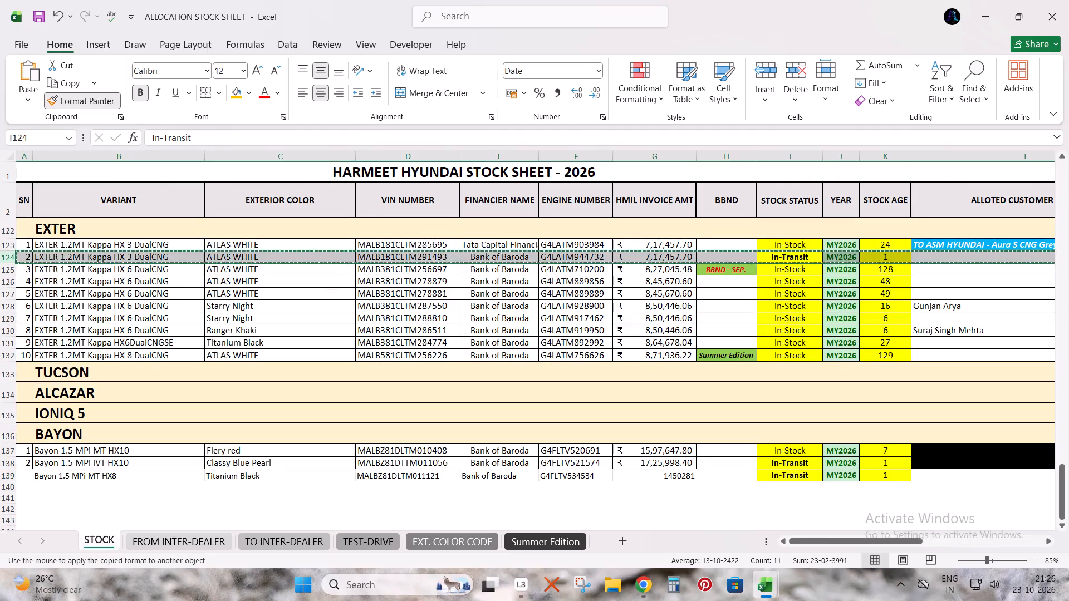
{"action": "left_click", "coordinate": [6, 477]}
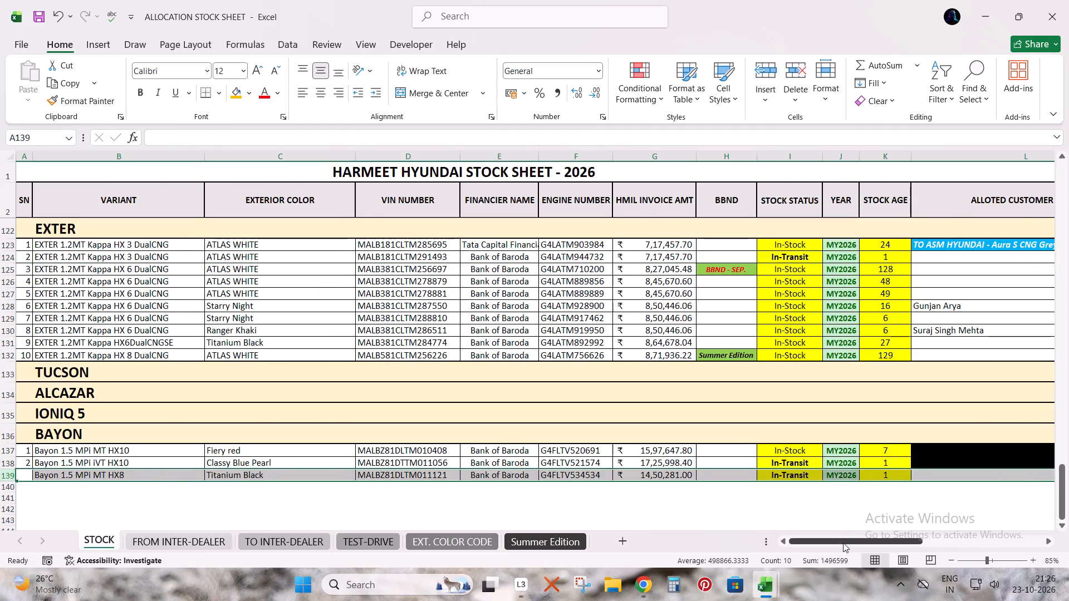
{"action": "left_click_drag", "start_coordinate": [843, 543], "coordinate": [759, 545]}
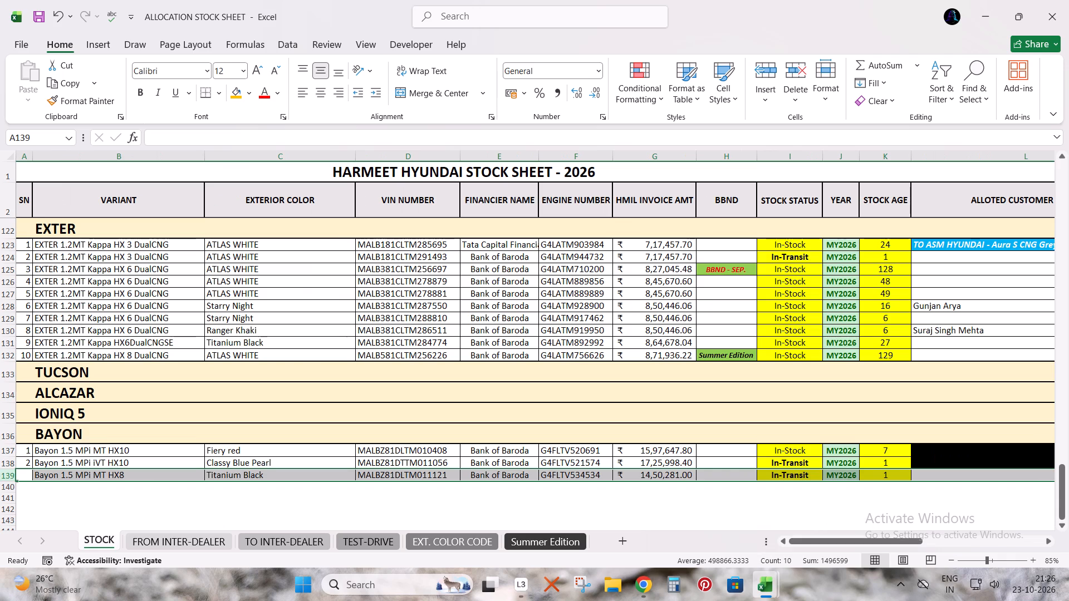
Enter 3 as the new Bayon row's serial number and save the stock workbook.
{"action": "left_click", "coordinate": [27, 475]}
{"action": "key", "text": "3"}
{"action": "key", "text": "Return"}
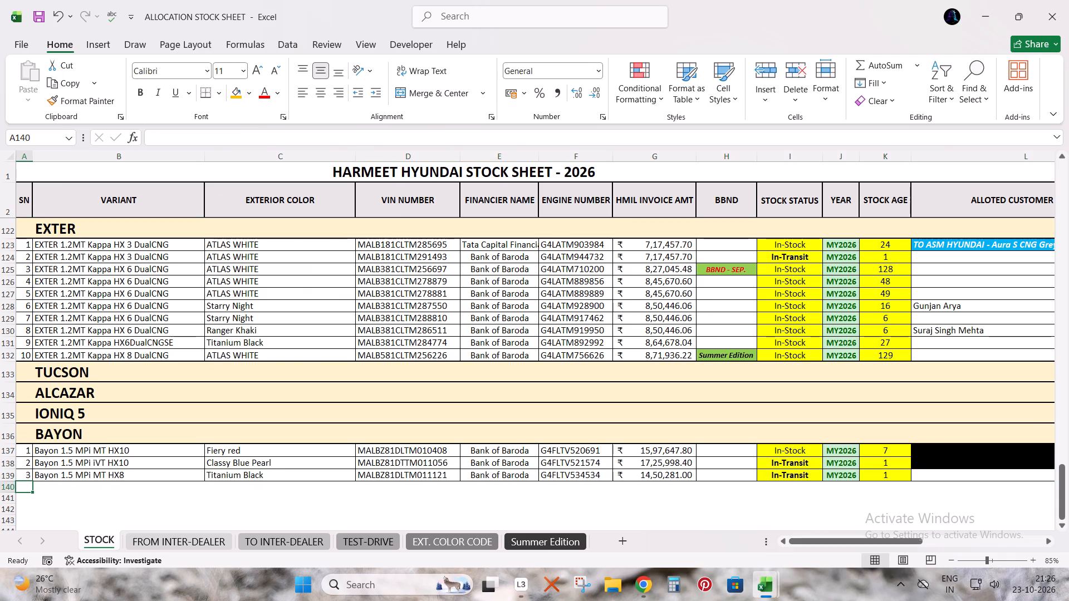
{"action": "key", "text": "ctrl+s"}
Copy the EXTER 1.2MT Kappa HX 6 DualCNG variant name from the dealer stock workbook and search for it in the STOCK sheet.
{"action": "key", "text": "alt+Tab"}
{"action": "left_click", "coordinate": [218, 220]}
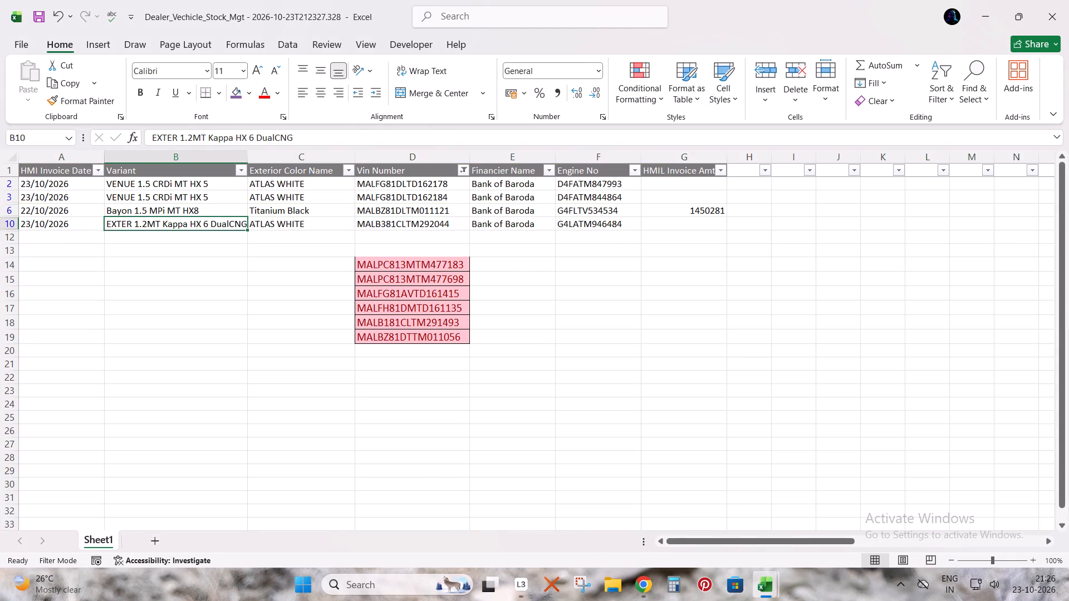
{"action": "key", "text": "ctrl+c"}
{"action": "key", "text": "alt+Tab"}
{"action": "key", "text": "Right"}
{"action": "key", "text": "ctrl+f"}
{"action": "key", "text": "ctrl+v"}
{"action": "key", "text": "Return"}
{"action": "key", "text": "Return"}
{"action": "key", "text": "Return"}
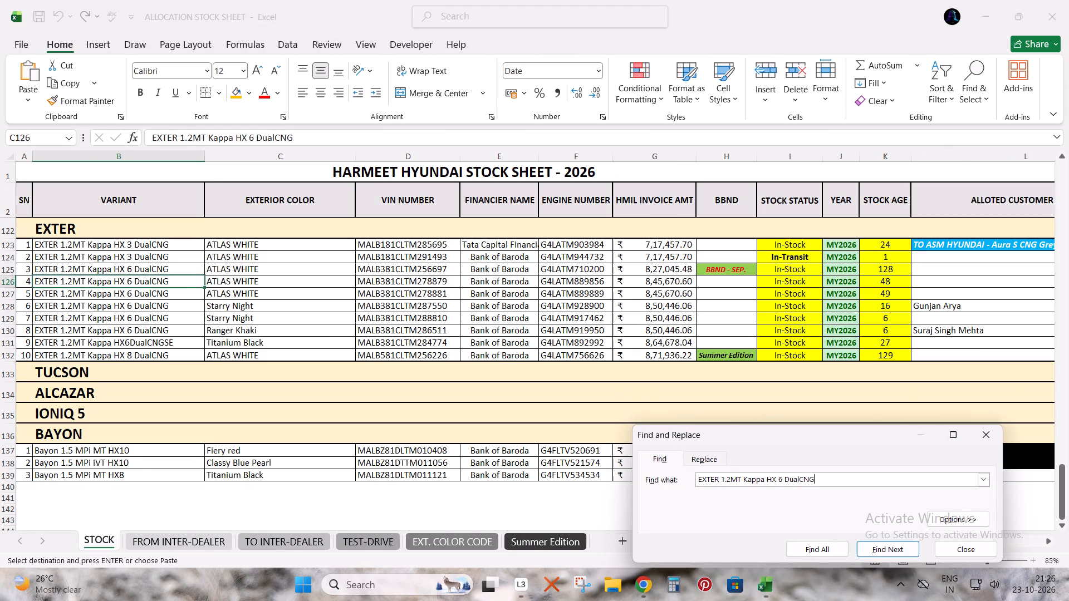
{"action": "key", "text": "Return"}
{"action": "key", "text": "Return"}
{"action": "key", "text": "Return"}
{"action": "key", "text": "Return"}
{"action": "key", "text": "Return"}
{"action": "key", "text": "Return"}
{"action": "key", "text": "Return"}
{"action": "key", "text": "Return"}
{"action": "key", "text": "Return"}
{"action": "key", "text": "Return"}
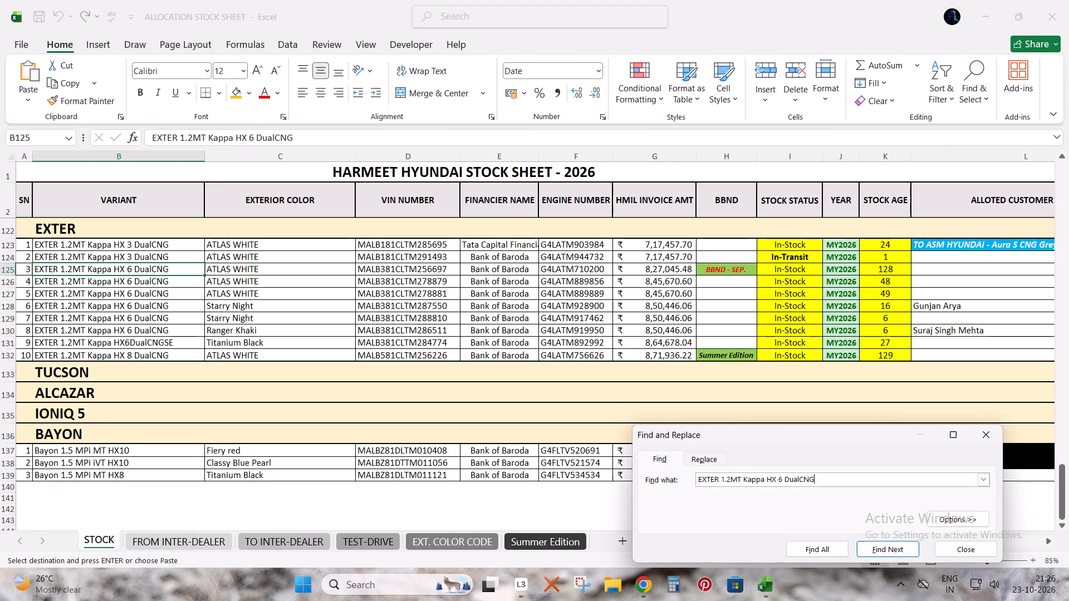
{"action": "key", "text": "Return"}
{"action": "key", "text": "Return"}
{"action": "key", "text": "Return"}
{"action": "key", "text": "Return"}
{"action": "key", "text": "Return"}
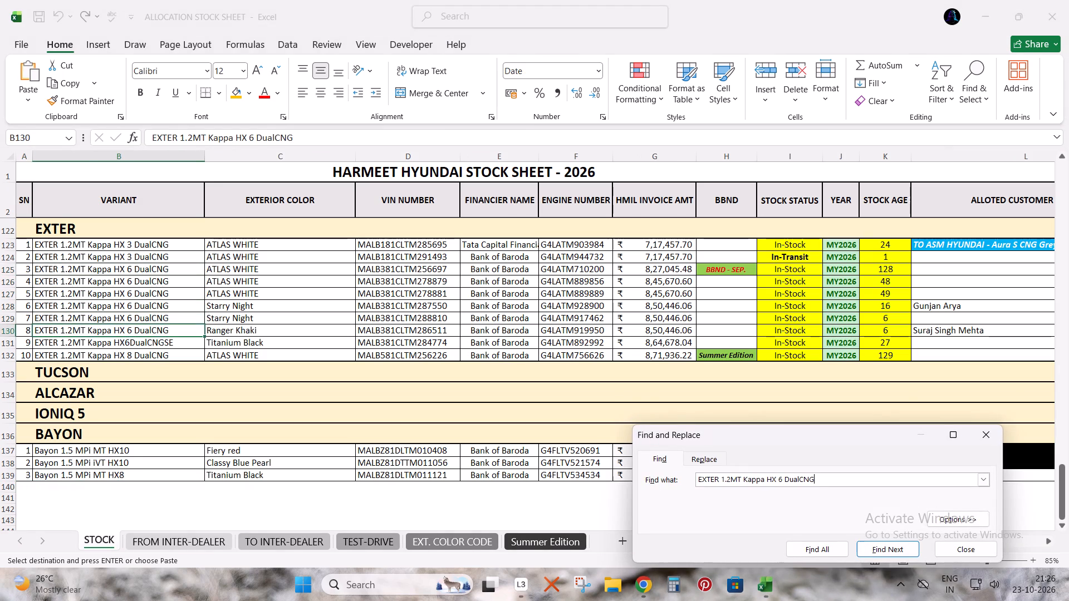
{"action": "key", "text": "Return"}
{"action": "key", "text": "Return"}
{"action": "key", "text": "Return"}
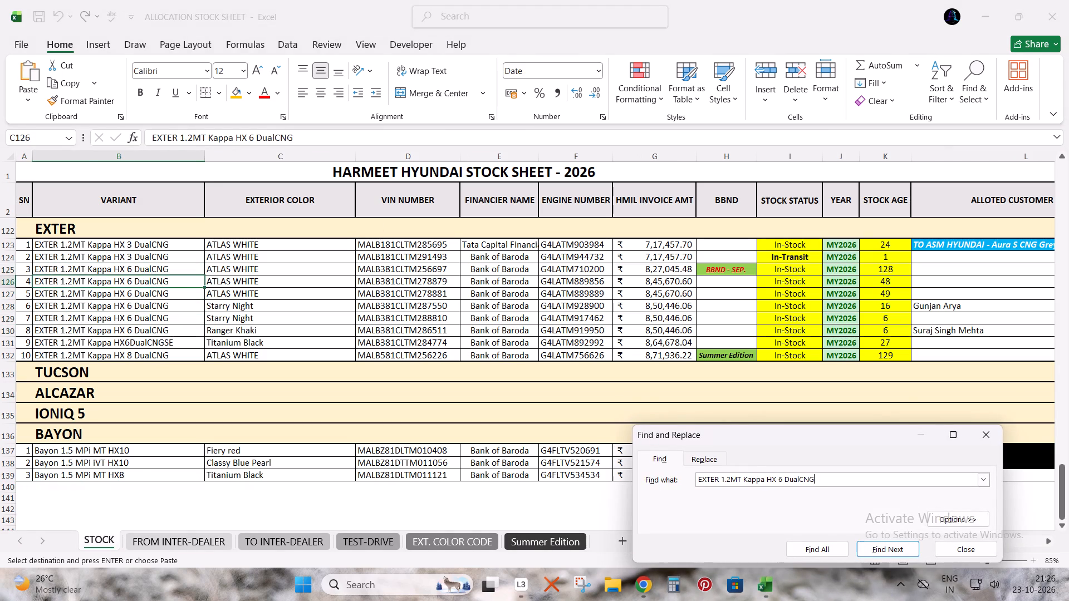
{"action": "key", "text": "Return"}
{"action": "key", "text": "Escape"}
{"action": "key", "text": "Escape"}
{"action": "key", "text": "Escape"}
{"action": "key", "text": "Escape"}
Insert a row above the first Starry Night EXTER HX 6 DualCNG and paste the ATLAS WHITE vehicle's variant through engine number into it.
{"action": "key", "text": "shift+space"}
{"action": "key", "text": "ctrl+plus"}
{"action": "key", "text": "Down"}
{"action": "key", "text": "Up"}
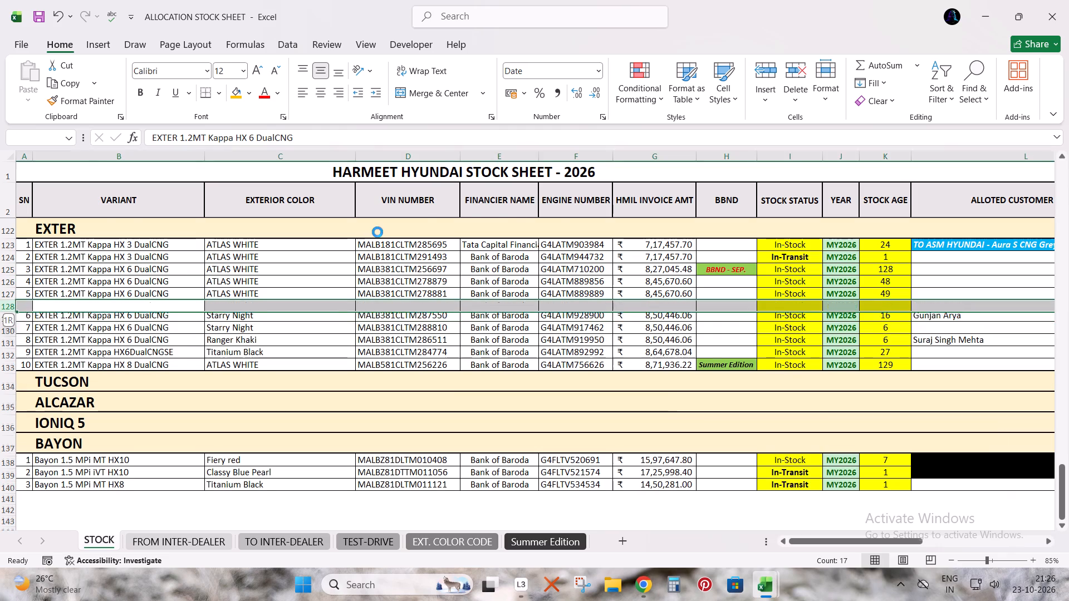
{"action": "key", "text": "alt+Tab"}
{"action": "key", "text": "ctrl+shift+Right"}
{"action": "key", "text": "ctrl+c"}
{"action": "key", "text": "alt+Tab"}
{"action": "key", "text": "ctrl+v"}
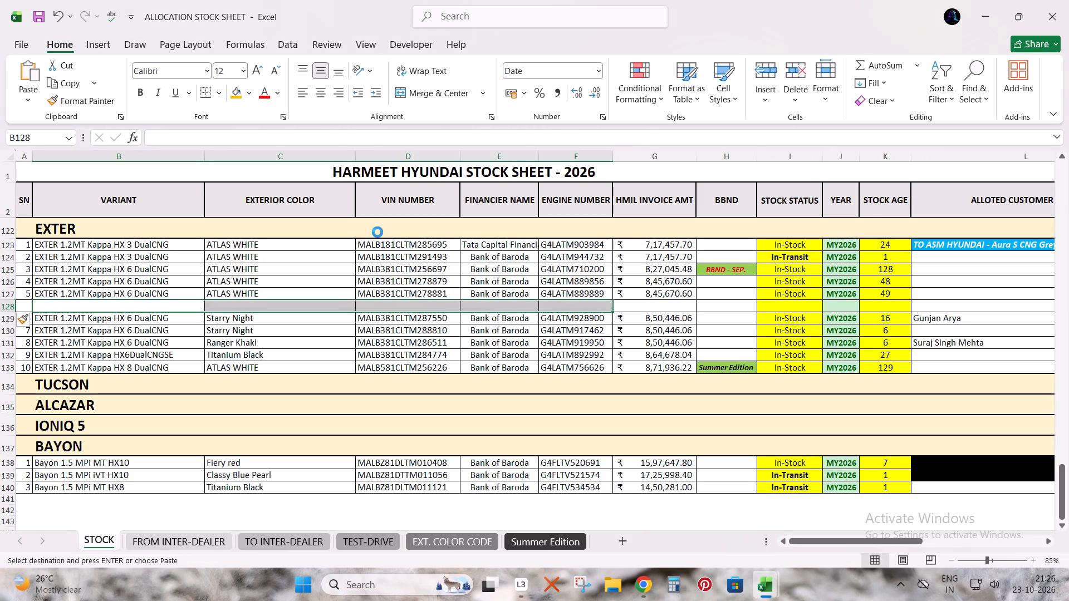
Copy the stock status, year and stock age cells from the In-Transit EXTER HX 3 DualCNG row into the new EXTER row.
{"action": "key", "text": "ctrl+Right"}
{"action": "key", "text": "Right"}
{"action": "key", "text": "Right"}
{"action": "key", "text": "Right"}
{"action": "key", "text": "Up"}
{"action": "key", "text": "Up"}
{"action": "key", "text": "Up"}
{"action": "key", "text": "Up"}
{"action": "key", "text": "shift+Right"}
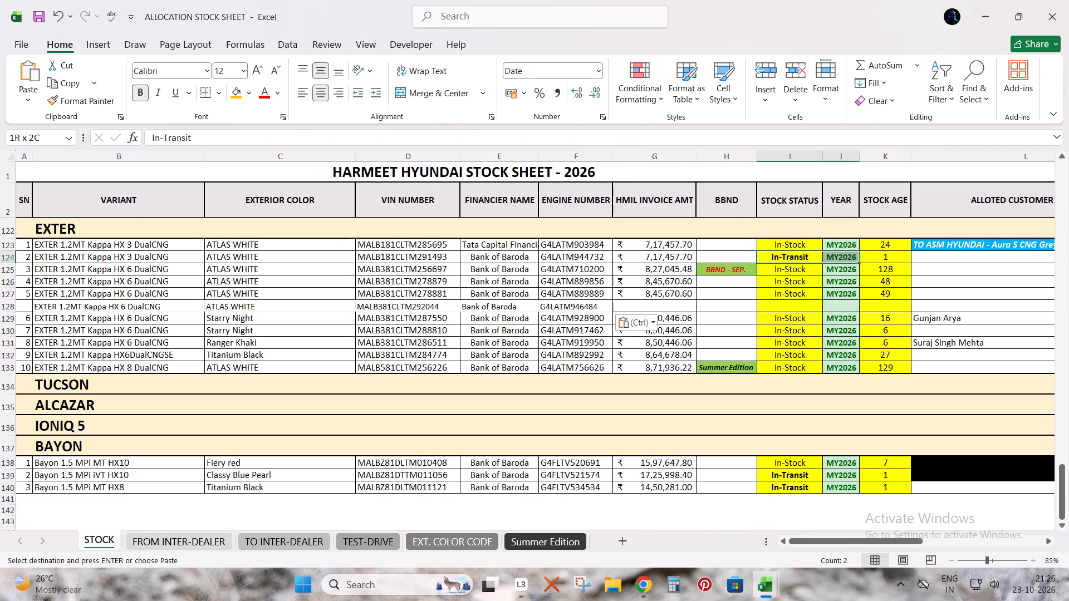
{"action": "key", "text": "shift+Right"}
{"action": "key", "text": "ctrl+c"}
{"action": "key", "text": "ctrl+Down"}
{"action": "key", "text": "Down"}
{"action": "key", "text": "ctrl+v"}
Check the HMI invoice date in the dealer stock workbook and enter 23-10 as the new EXTER row's plant billing date.
{"action": "key", "text": "Up"}
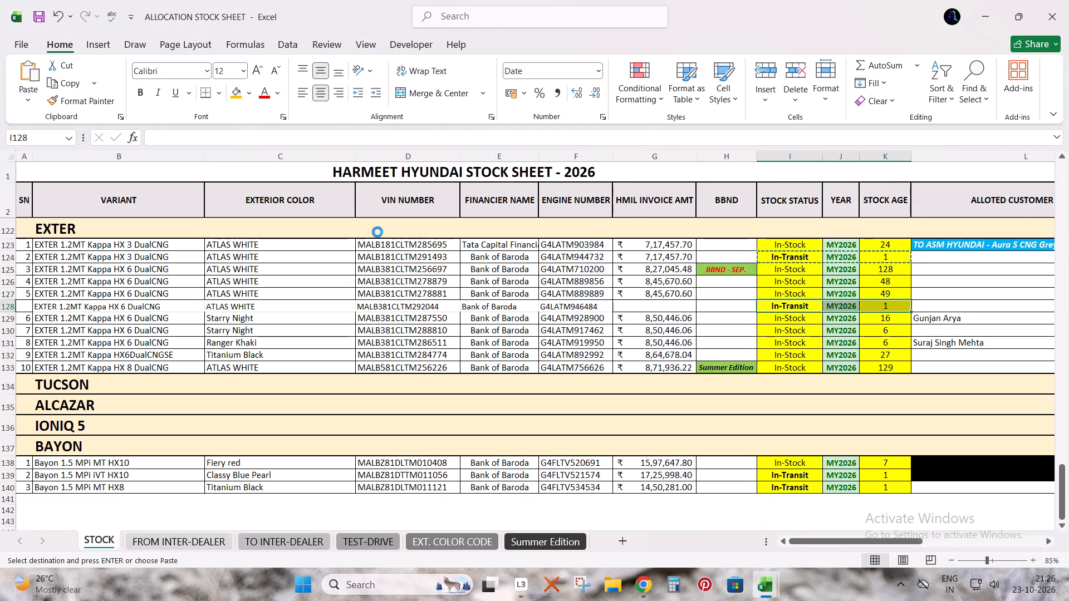
{"action": "key", "text": "ctrl+Right"}
{"action": "key", "text": "ctrl+Right"}
{"action": "key", "text": "Down"}
{"action": "key", "text": "alt+Tab"}
{"action": "key", "text": "shift+space"}
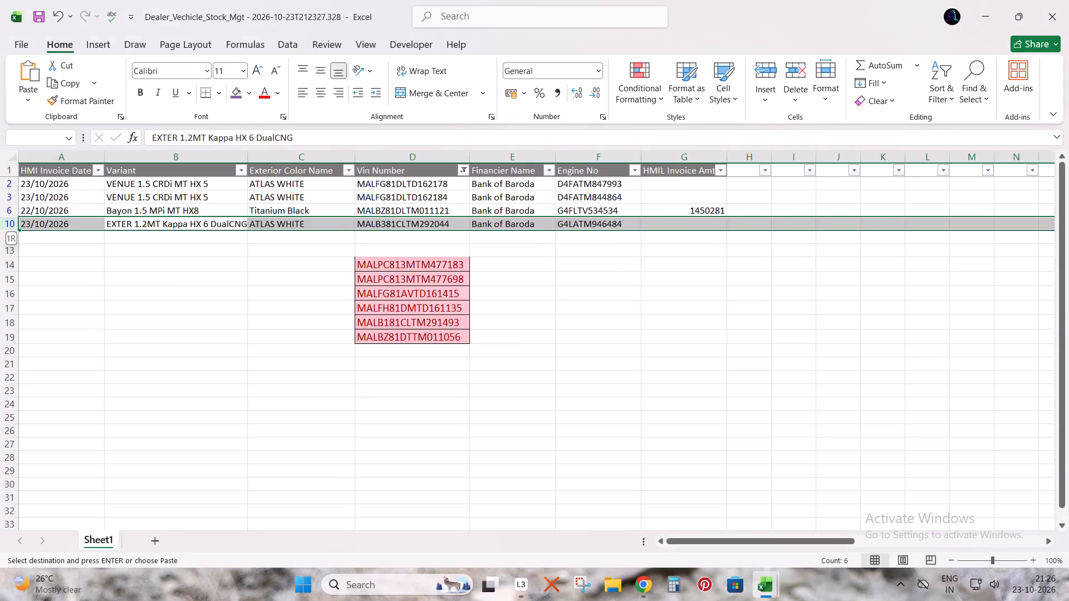
{"action": "key", "text": "alt+Tab"}
{"action": "type", "text": "23"}
{"action": "key", "text": "minus"}
{"action": "type", "text": "10"}
{"action": "key", "text": "Return"}
Apply the In-Transit EXTER HX 3 DualCNG row's formatting to the new EXTER row with Format Painter, and save the workbook.
{"action": "key", "text": "ctrl+Left"}
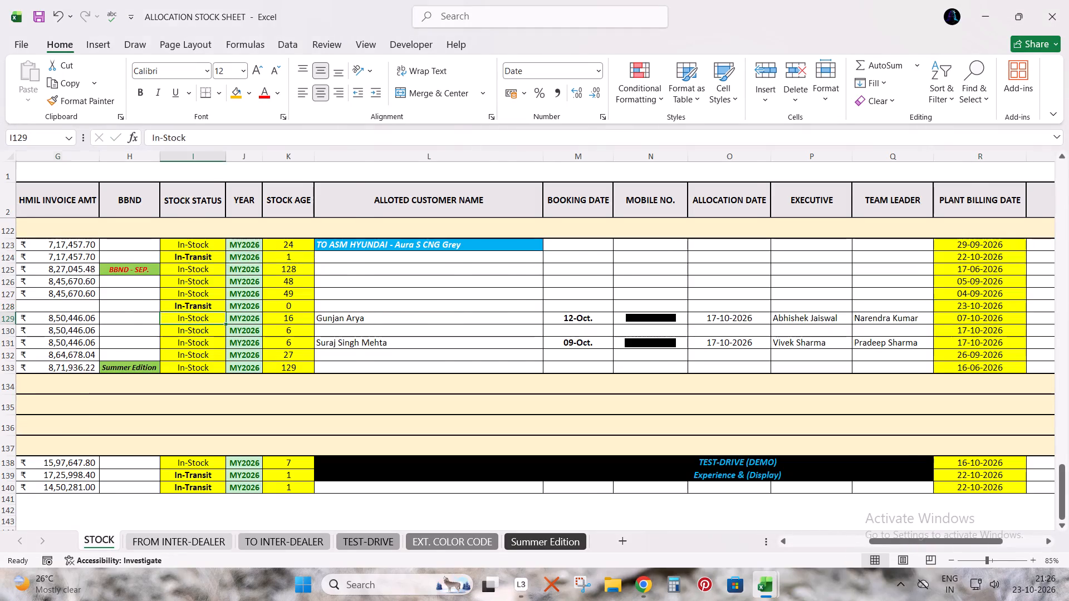
{"action": "key", "text": "ctrl+Left"}
{"action": "key", "text": "ctrl+Left"}
{"action": "key", "text": "ctrl+Left"}
{"action": "left_click", "coordinate": [407, 258]}
{"action": "key", "text": "shift+space"}
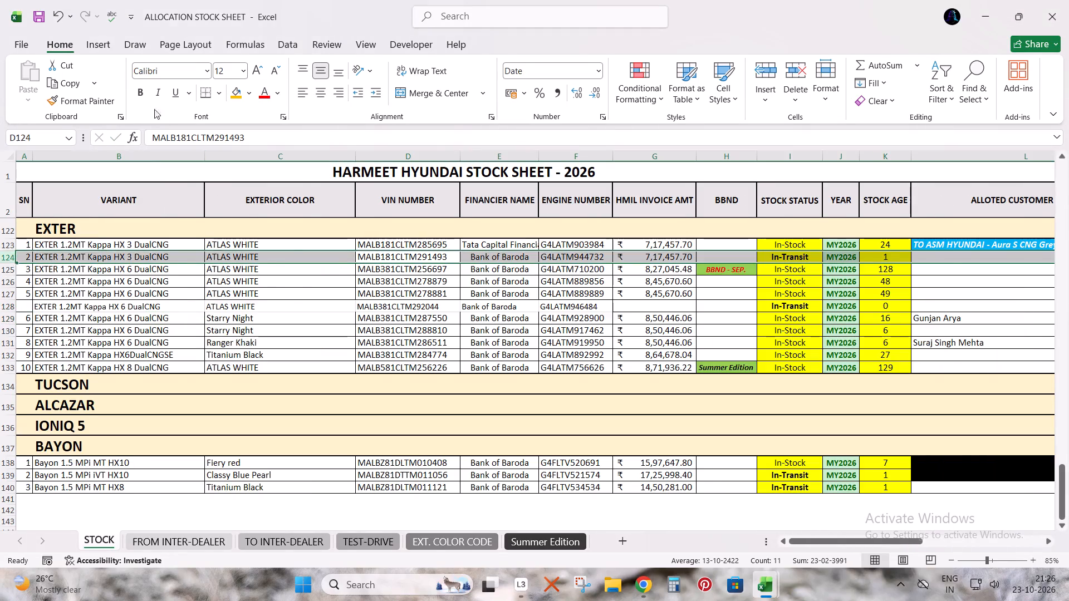
{"action": "left_click", "coordinate": [110, 96]}
{"action": "left_click", "coordinate": [3, 305]}
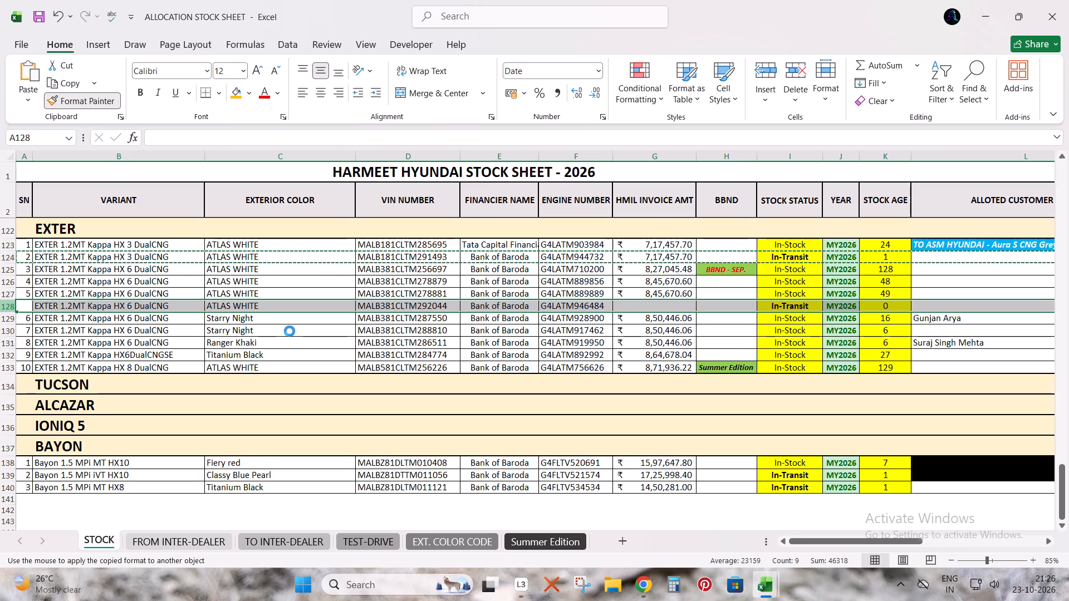
{"action": "key", "text": "Right"}
{"action": "key", "text": "Left"}
{"action": "key", "text": "ctrl+s"}
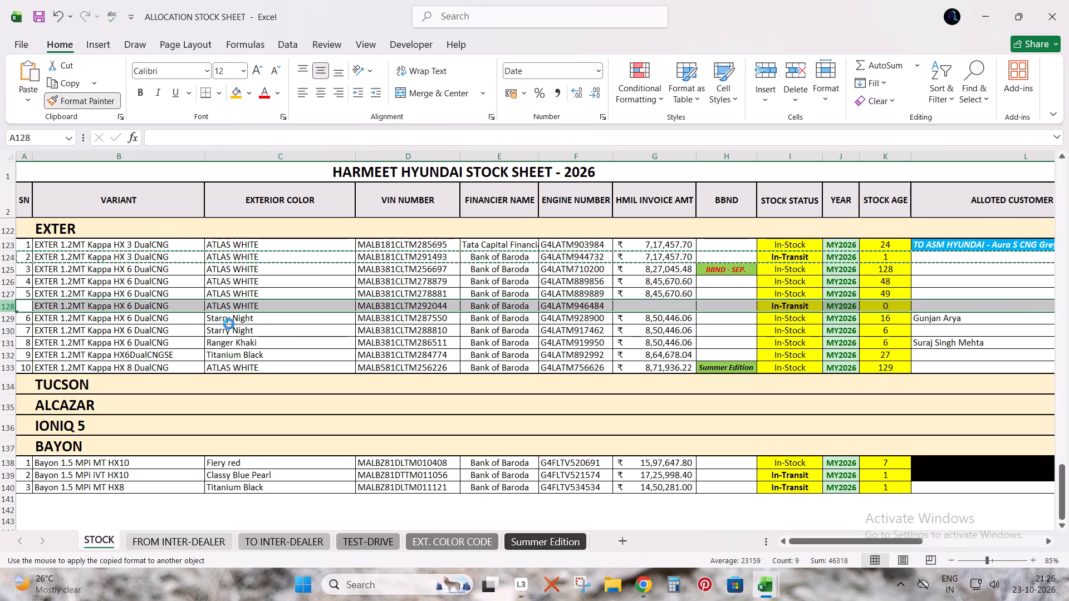
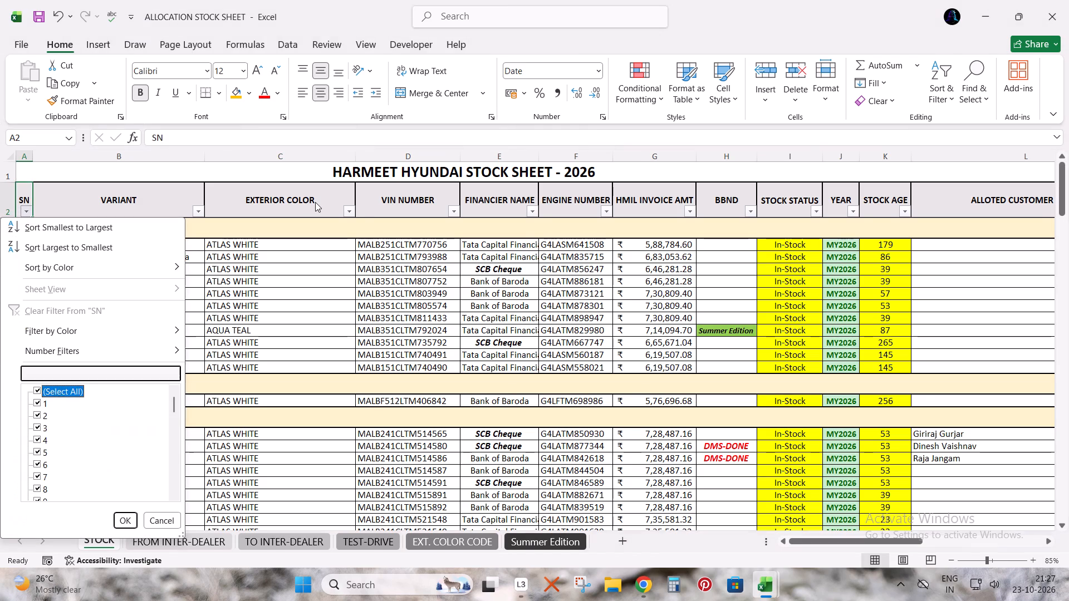
Filter the stock sheet's SN column to show only the rows with blank serial numbers.
{"action": "key", "text": "Up"}
{"action": "type", "text": "BL"}
{"action": "key", "text": "Return"}
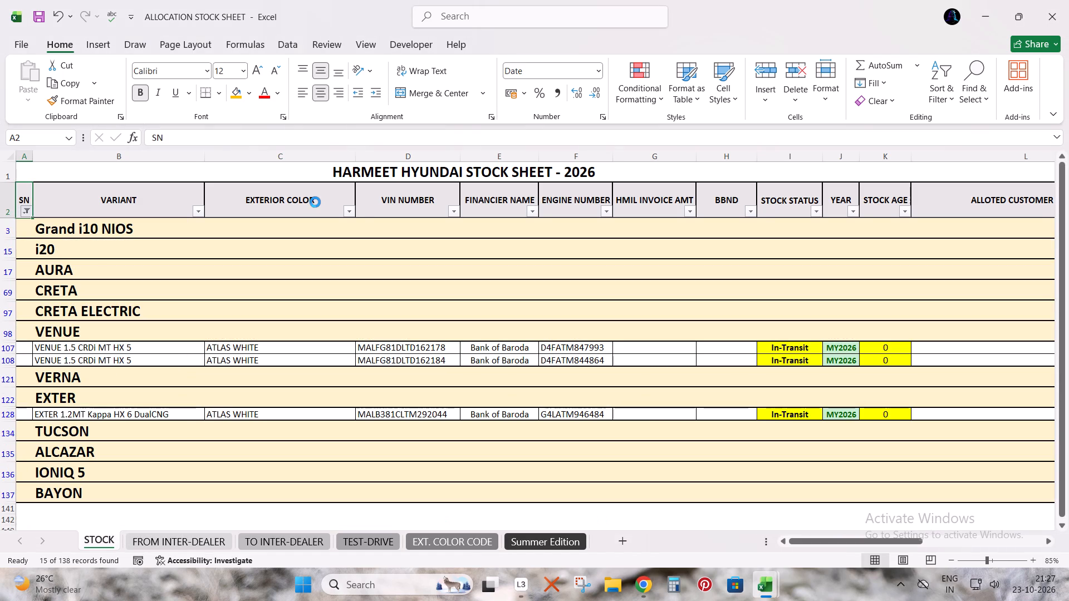
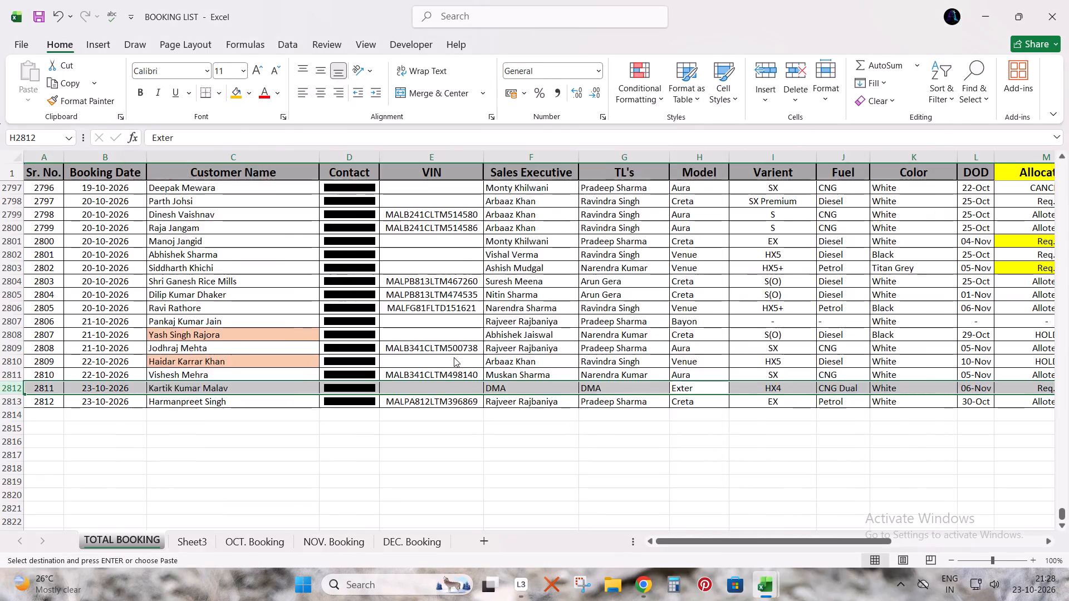
Search for the copied value and check the highlighted rows in the order sheet and booking list.
{"action": "key", "text": "ctrl+f"}
{"action": "key", "text": "ctrl+v"}
{"action": "key", "text": "Return"}
{"action": "key", "text": "Escape"}
{"action": "key", "text": "shift+space"}
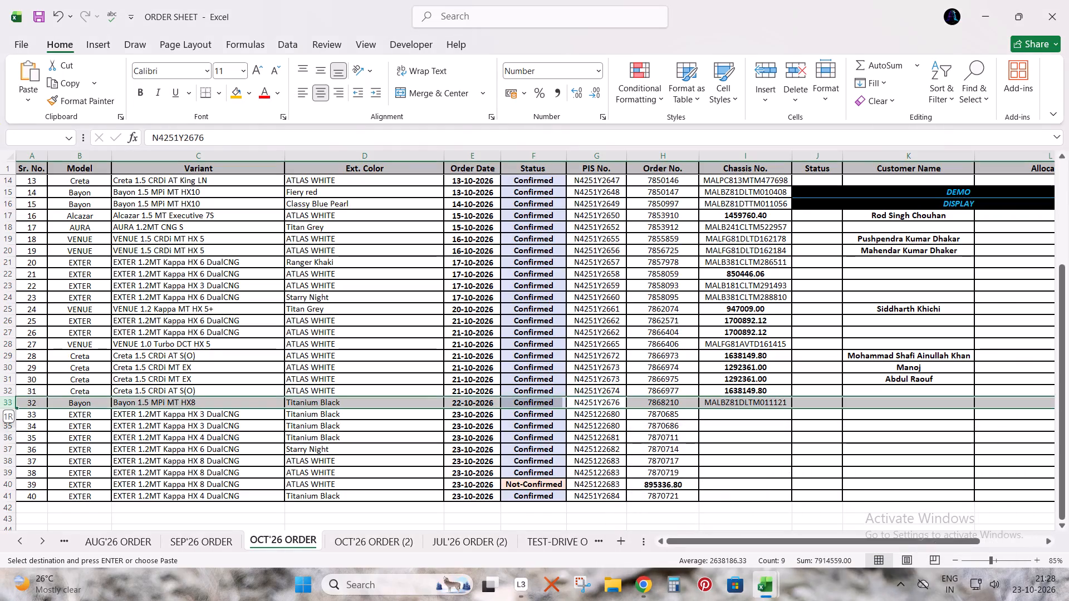
{"action": "key", "text": "alt+Tab"}
{"action": "key", "text": "Right"}
{"action": "key", "text": "alt+Tab"}
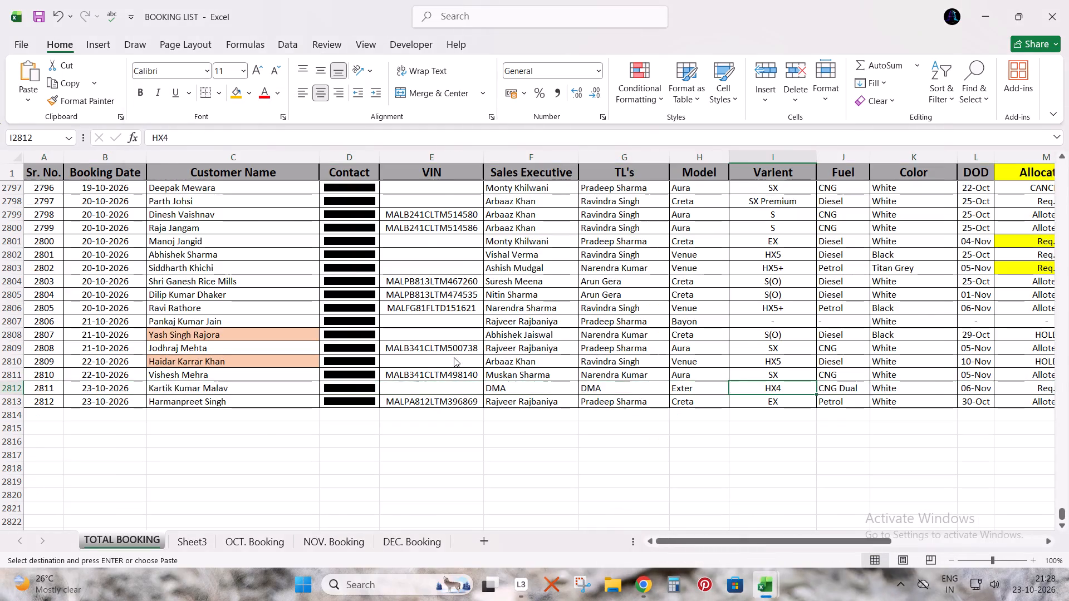
{"action": "key", "text": "alt+Tab"}
{"action": "key", "text": "ctrl+c"}
{"action": "key", "text": "alt+Tab"}
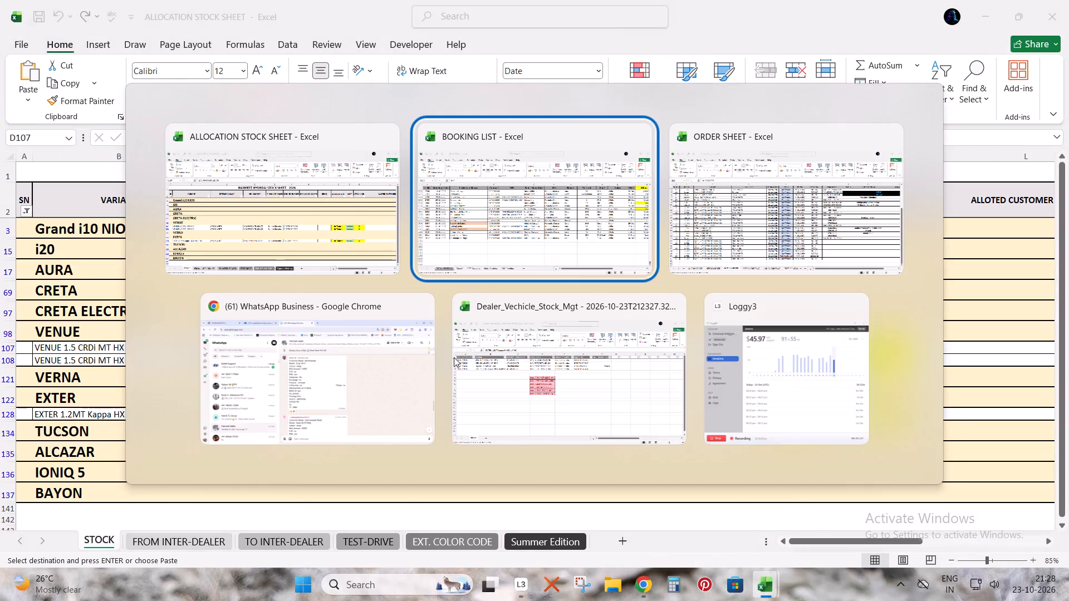
{"action": "key", "text": "alt+Tab"}
{"action": "key", "text": "Right"}
{"action": "key", "text": "ctrl+f"}
{"action": "key", "text": "ctrl+v"}
{"action": "key", "text": "Return"}
{"action": "key", "text": "Return"}
{"action": "key", "text": "Return"}
{"action": "key", "text": "Escape"}
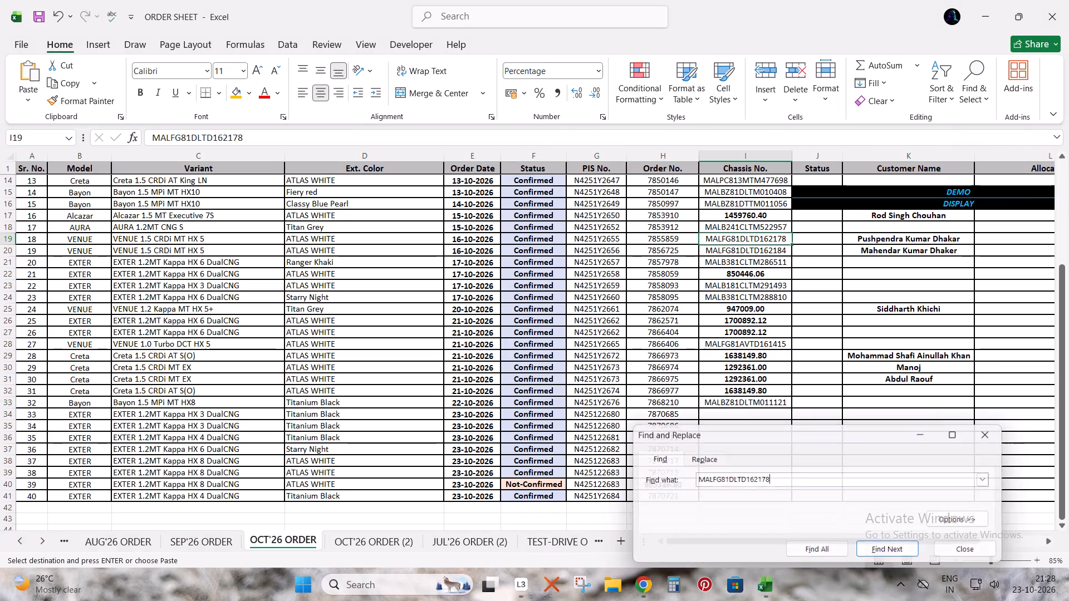
{"action": "key", "text": "shift+space"}
{"action": "key", "text": "alt+Tab"}
{"action": "key", "text": "Down"}
{"action": "key", "text": "ctrl+c"}
{"action": "key", "text": "alt+Tab"}
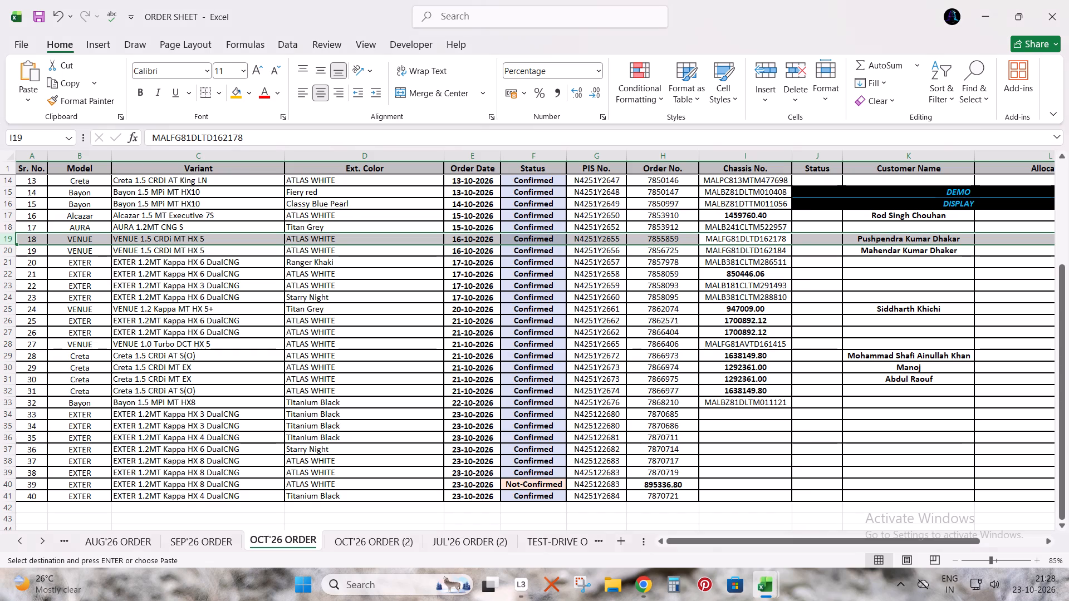
{"action": "key", "text": "Right"}
{"action": "key", "text": "ctrl+f"}
{"action": "key", "text": "ctrl+v"}
{"action": "key", "text": "Return"}
{"action": "key", "text": "Escape"}
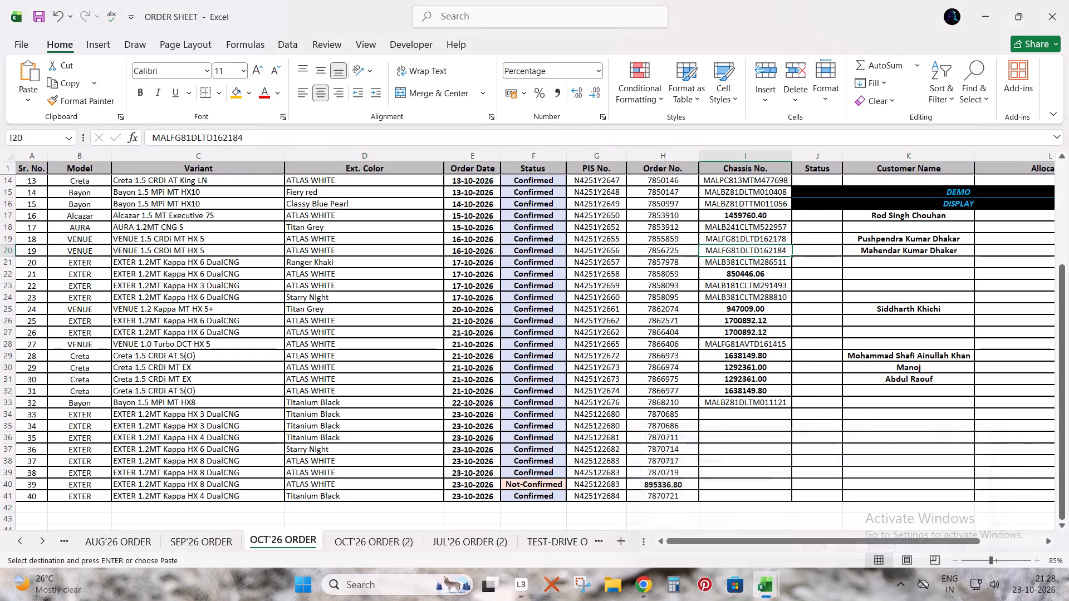
{"action": "key", "text": "shift+space"}
{"action": "key", "text": "alt+Tab"}
{"action": "key", "text": "Down"}
{"action": "key", "text": "Down"}
{"action": "key", "text": "Down"}
{"action": "key", "text": "ctrl+c"}
{"action": "key", "text": "alt+Tab"}
{"action": "key", "text": "Right"}
{"action": "key", "text": "ctrl+f"}
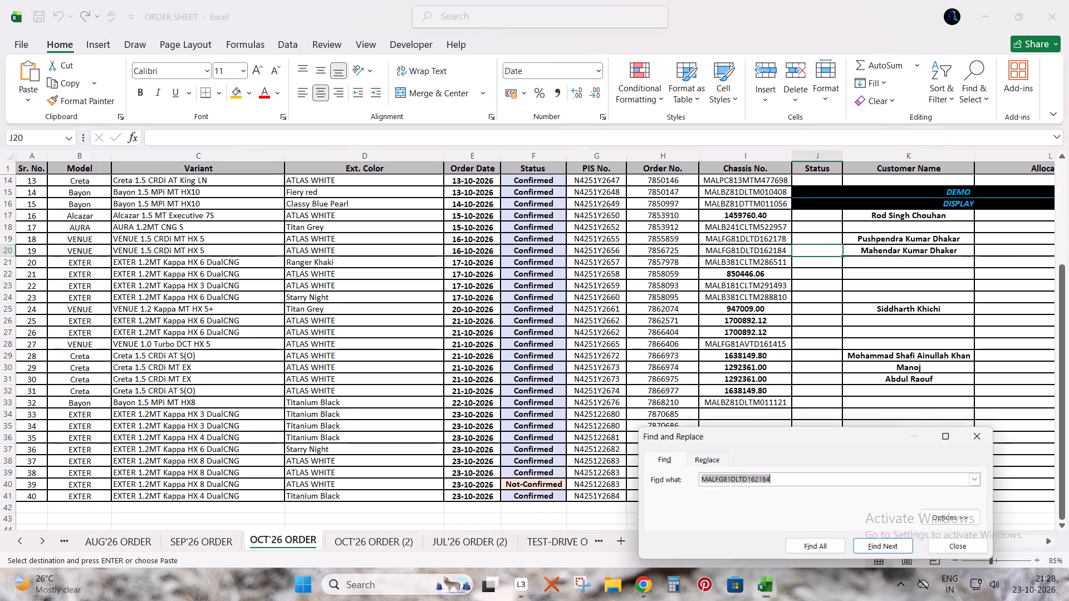
{"action": "key", "text": "ctrl+v"}
{"action": "key", "text": "Return"}
{"action": "key", "text": "Return"}
{"action": "key", "text": "Return"}
{"action": "key", "text": "Escape"}
{"action": "key", "text": "Escape"}
{"action": "key", "text": "alt+Tab"}
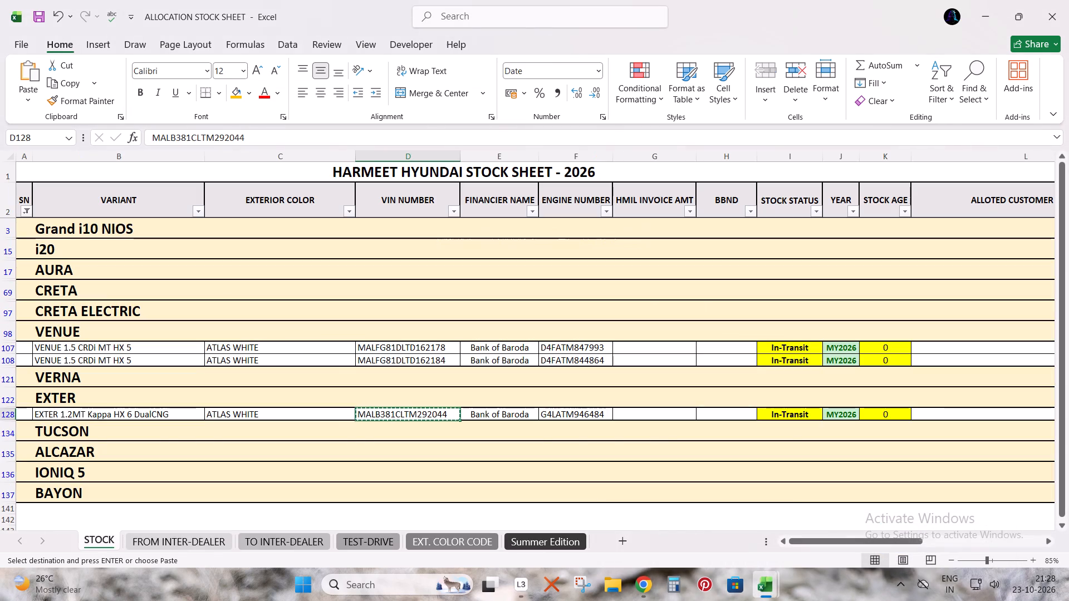
{"action": "key", "text": "ctrl+c"}
{"action": "key", "text": "alt+Tab"}
{"action": "key", "text": "Right"}
{"action": "key", "text": "ctrl+f"}
{"action": "key", "text": "ctrl+v"}
{"action": "key", "text": "Return"}
{"action": "key", "text": "Return"}
{"action": "key", "text": "Return"}
{"action": "key", "text": "Return"}
{"action": "key", "text": "Escape"}
{"action": "key", "text": "Escape"}
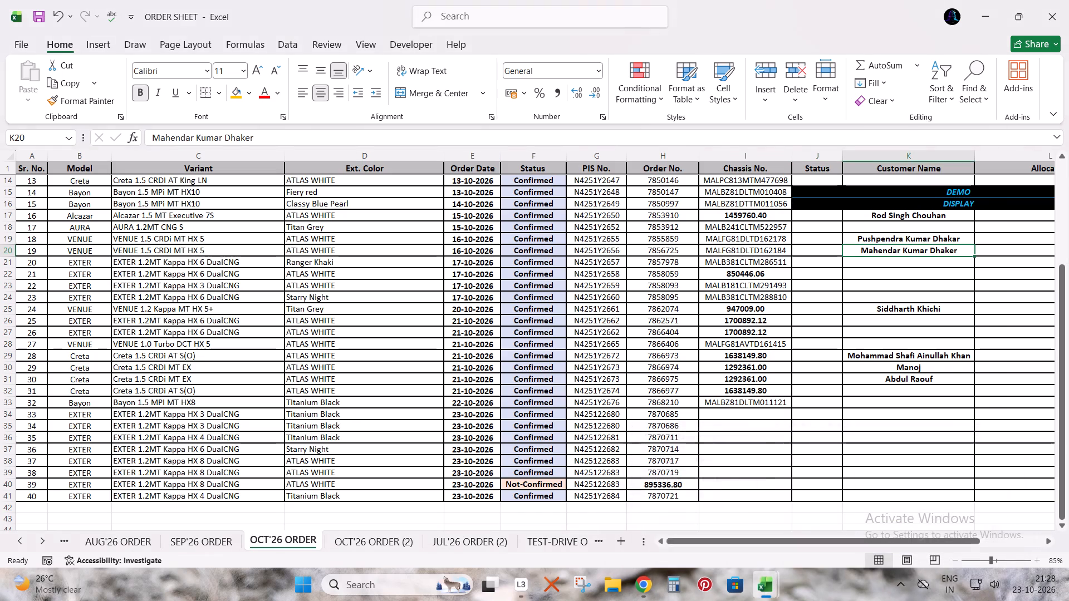
Switch from the stock sheet to the Dealer_Vechicle_Stock_Mgt workbook.
{"action": "key", "text": "alt+Tab"}
{"action": "key", "text": "alt+Tab"}
{"action": "key", "text": "alt+Tab"}
{"action": "key", "text": "alt+Tab"}
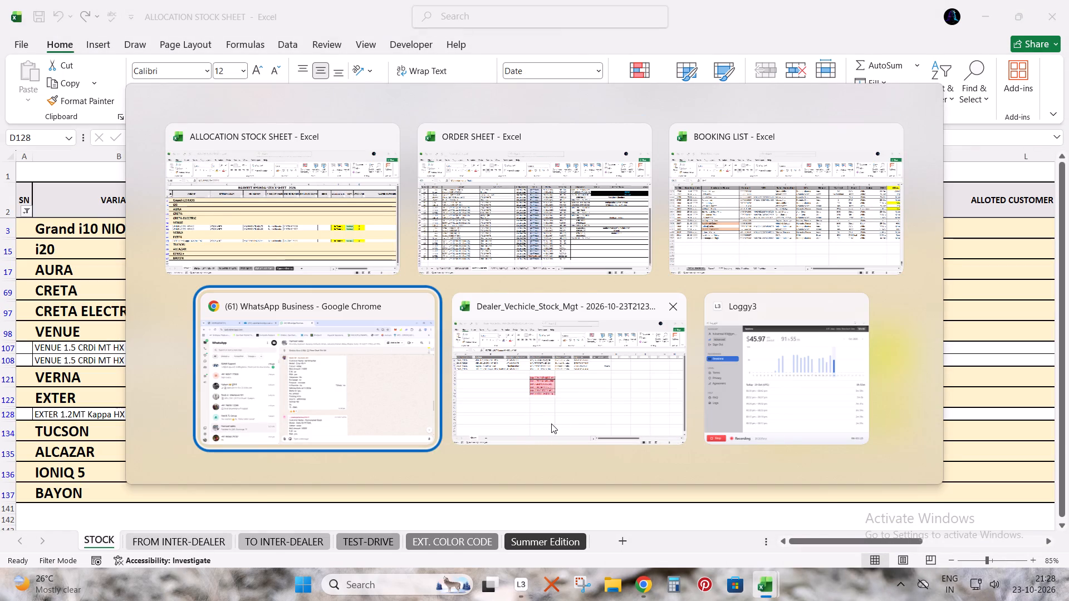
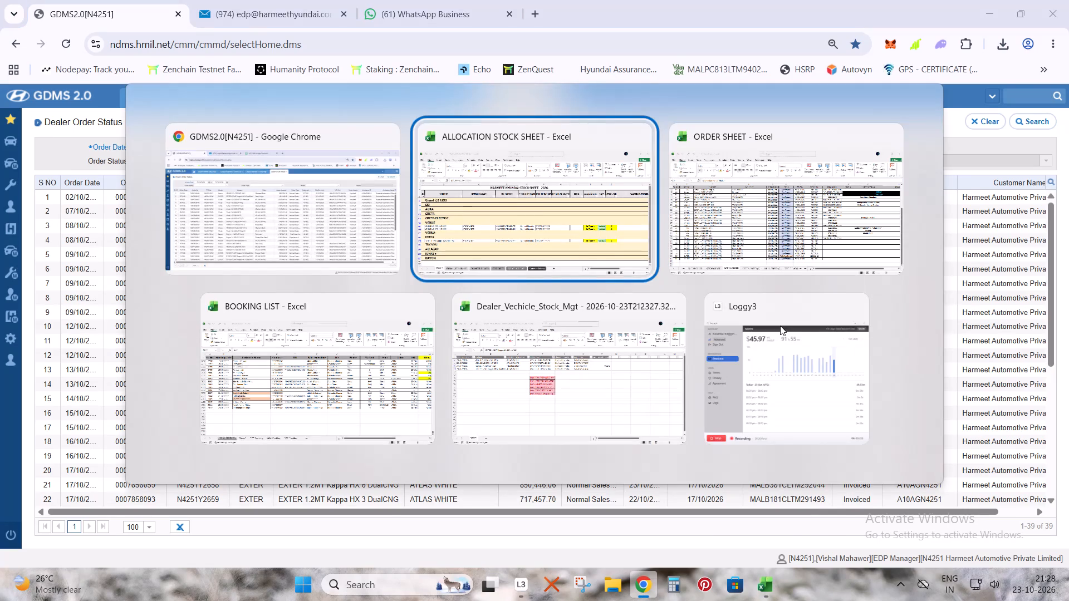
{"action": "key", "text": "alt+Tab"}
{"action": "scroll", "coordinate": [778, 325], "scroll_direction": "up", "scroll_amount": 4}
{"action": "scroll", "coordinate": [776, 325], "scroll_direction": "down", "scroll_amount": 1}
{"action": "scroll", "coordinate": [776, 325], "scroll_direction": "up", "scroll_amount": 7}
{"action": "left_click", "coordinate": [664, 361]}
{"action": "key", "text": "ctrl+c"}
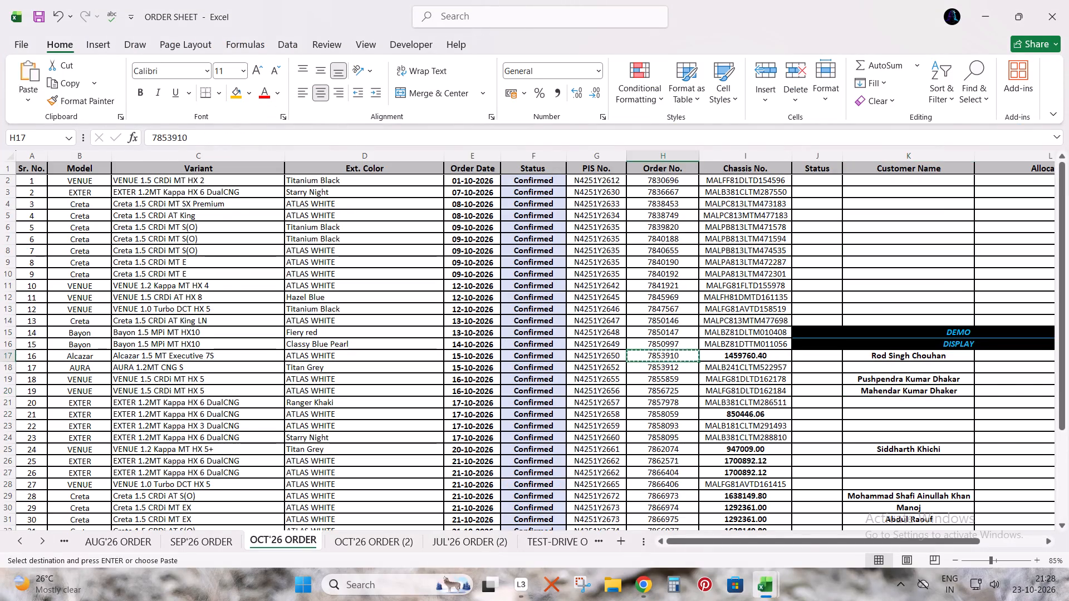
{"action": "key", "text": "alt+Tab"}
{"action": "key", "text": "ctrl+f"}
{"action": "key", "text": "ctrl+v"}
{"action": "key", "text": "Return"}
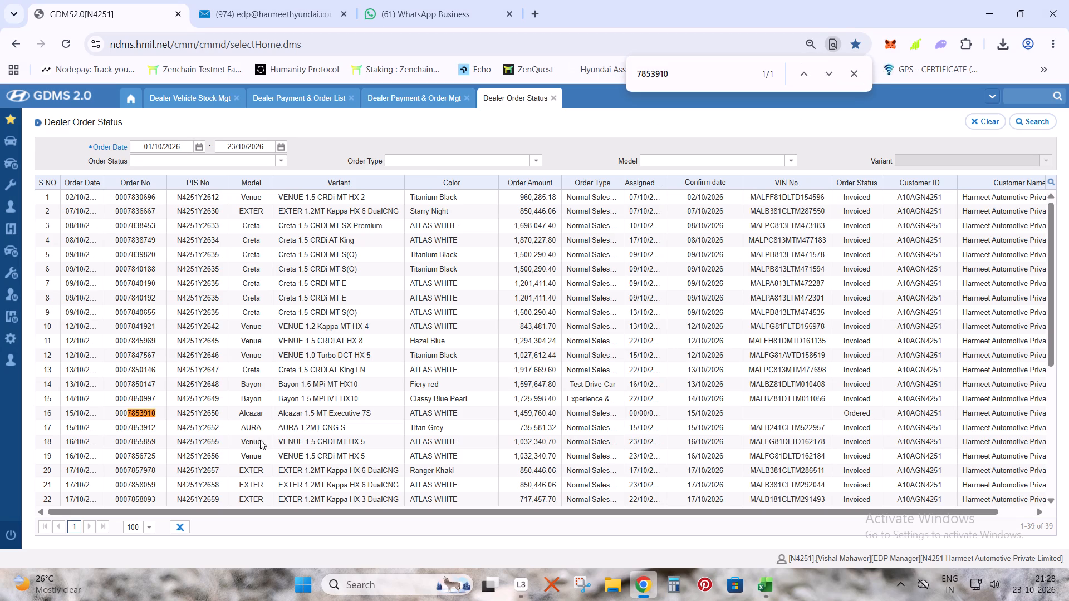
{"action": "left_click", "coordinate": [225, 411]}
{"action": "key", "text": "alt+Tab"}
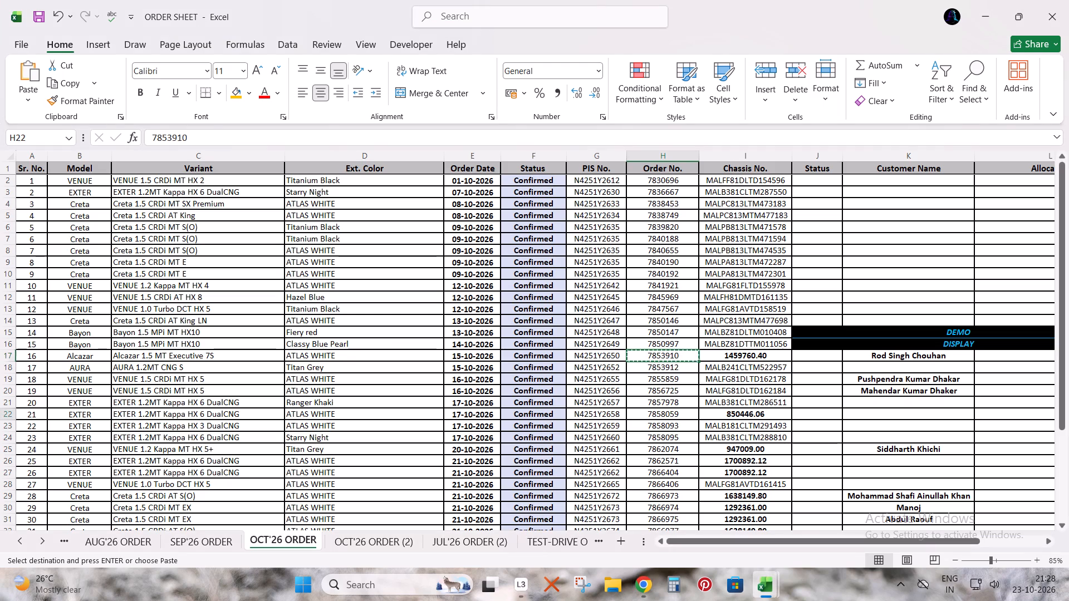
{"action": "left_click", "coordinate": [664, 413]}
{"action": "key", "text": "ctrl+c"}
{"action": "key", "text": "alt+Tab"}
{"action": "key", "text": "ctrl+f"}
{"action": "key", "text": "ctrl+v"}
{"action": "key", "text": "Return"}
{"action": "scroll", "coordinate": [612, 406], "scroll_direction": "down", "scroll_amount": 4}
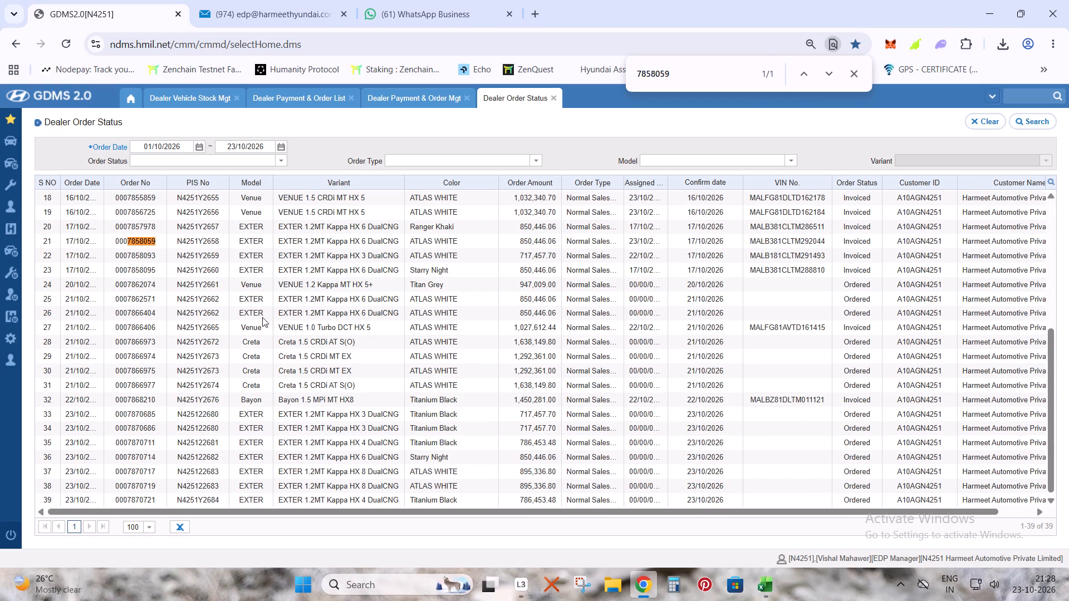
{"action": "left_click", "coordinate": [159, 242]}
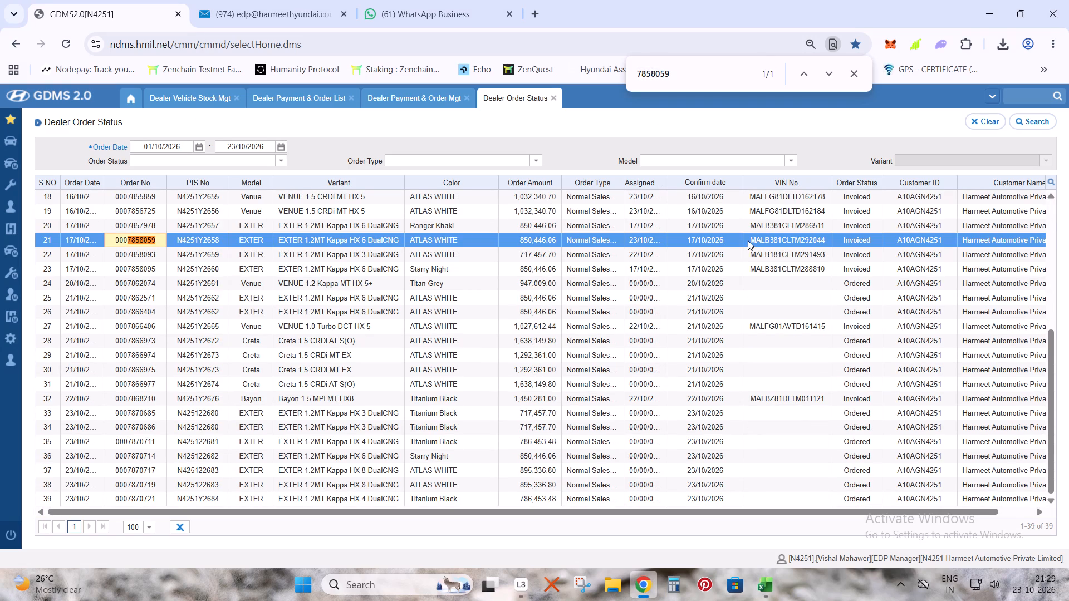
{"action": "left_click_drag", "start_coordinate": [748, 240], "coordinate": [824, 243]}
{"action": "key", "text": "ctrl+c"}
{"action": "key", "text": "alt+Tab"}
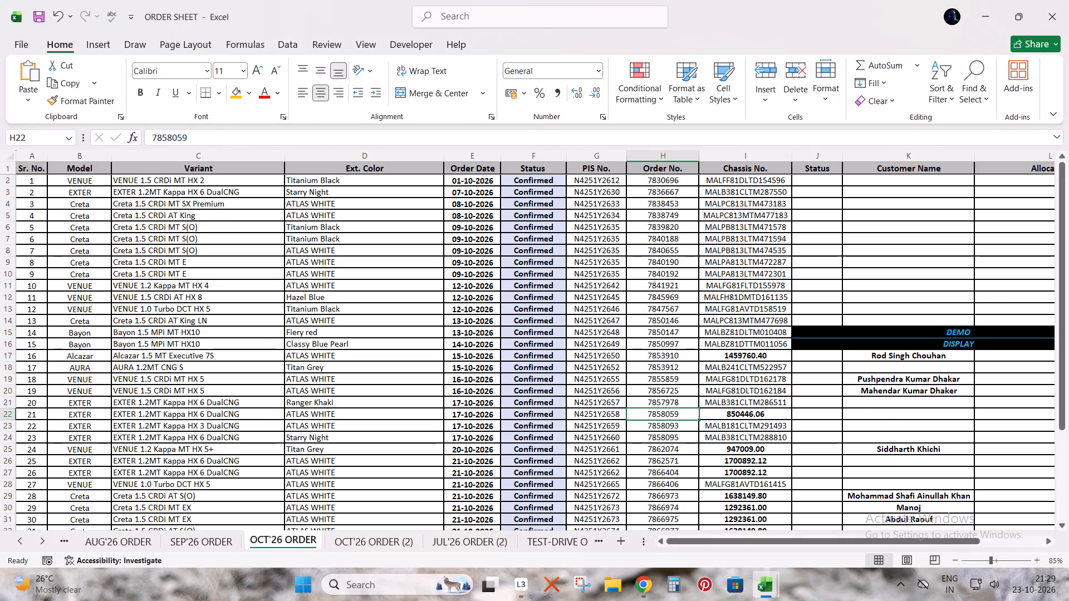
{"action": "key", "text": "Right"}
{"action": "key", "text": "ctrl+v"}
{"action": "key", "text": "Up"}
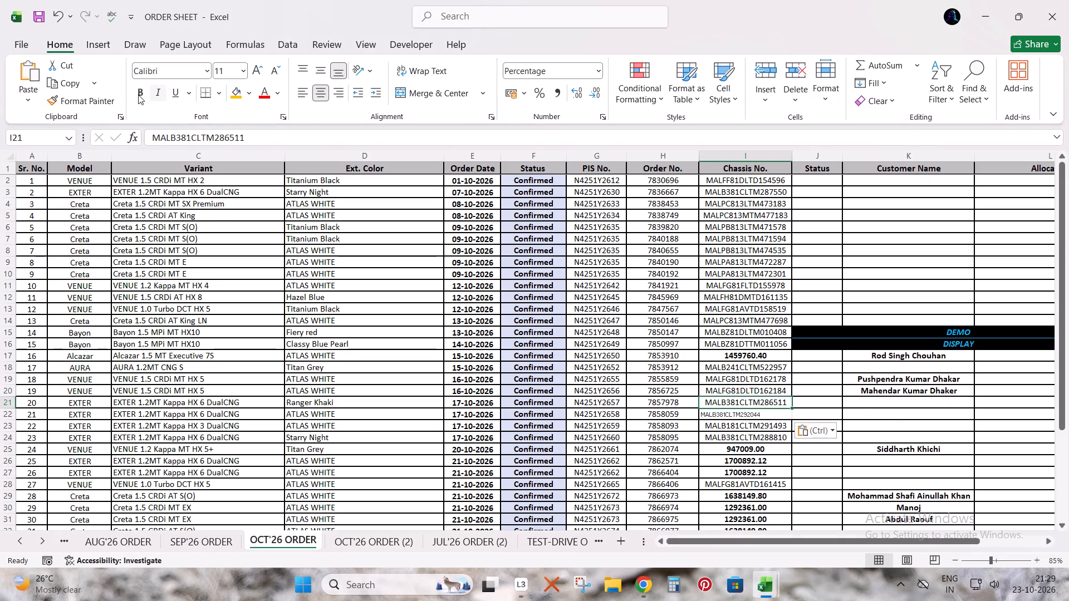
{"action": "left_click", "coordinate": [102, 103]}
{"action": "key", "text": "Down"}
{"action": "key", "text": "ctrl+s"}
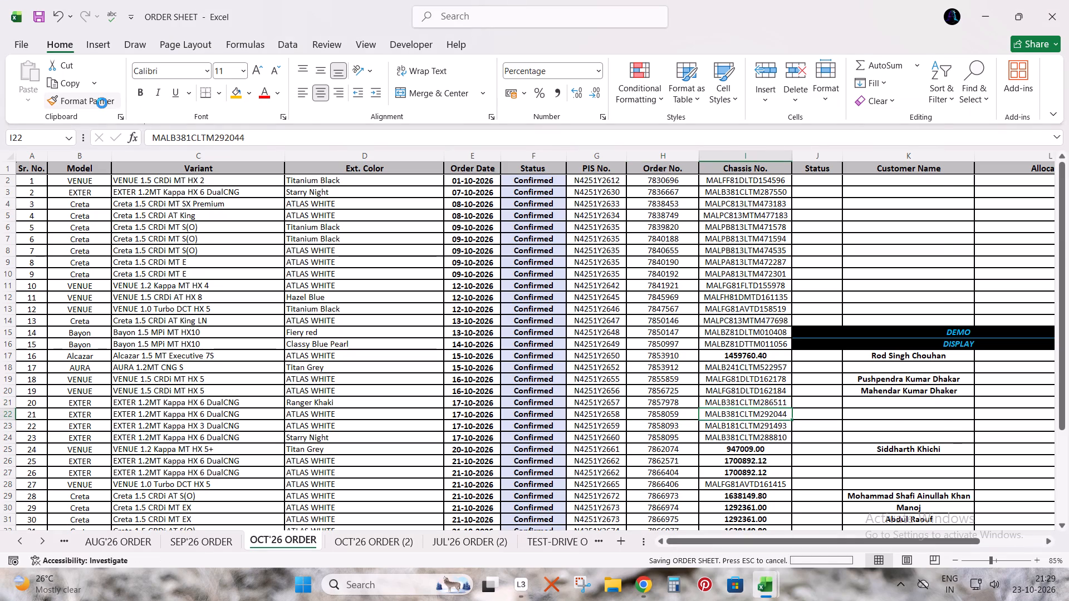
{"action": "key", "text": "alt+Tab"}
{"action": "key", "text": "alt+Tab"}
{"action": "key", "text": "ctrl+c"}
{"action": "key", "text": "alt+Tab"}
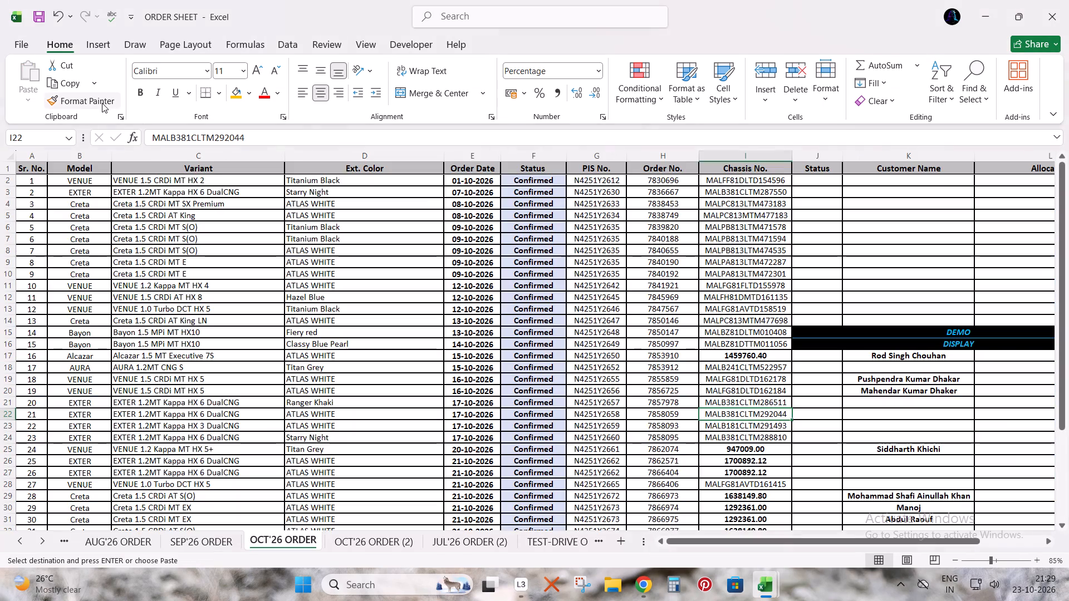
{"action": "key", "text": "Right"}
{"action": "key", "text": "ctrl+f"}
{"action": "key", "text": "ctrl+v"}
{"action": "key", "text": "Return"}
{"action": "key", "text": "Escape"}
{"action": "key", "text": "shift+space"}
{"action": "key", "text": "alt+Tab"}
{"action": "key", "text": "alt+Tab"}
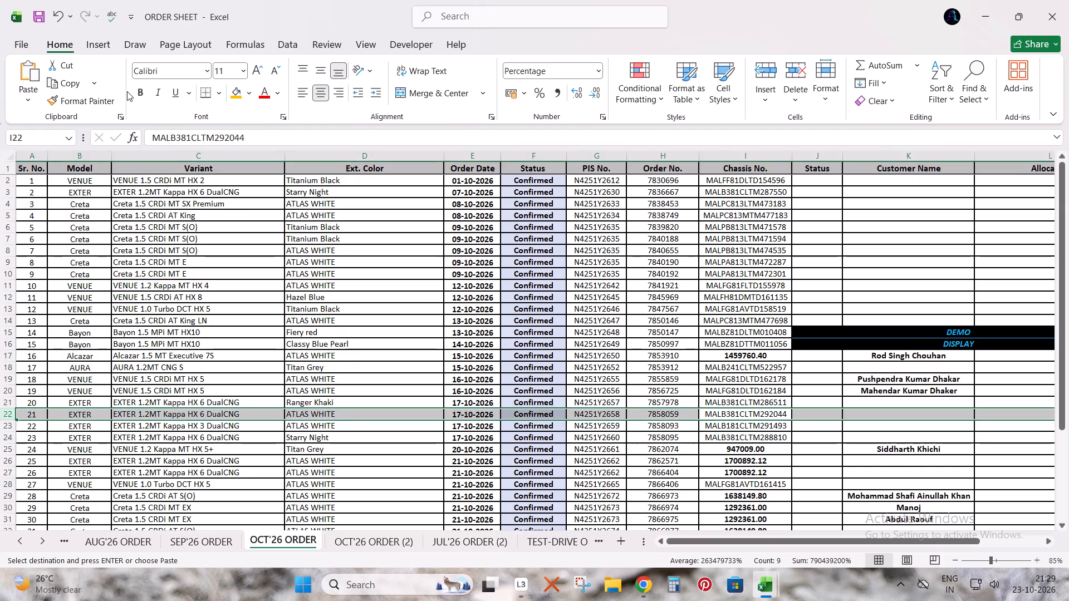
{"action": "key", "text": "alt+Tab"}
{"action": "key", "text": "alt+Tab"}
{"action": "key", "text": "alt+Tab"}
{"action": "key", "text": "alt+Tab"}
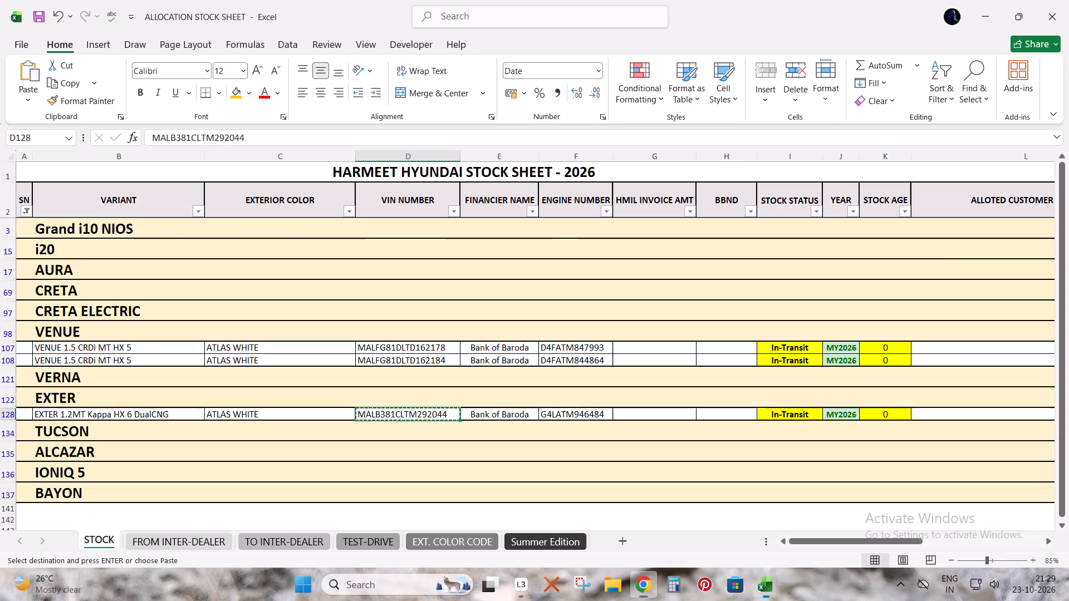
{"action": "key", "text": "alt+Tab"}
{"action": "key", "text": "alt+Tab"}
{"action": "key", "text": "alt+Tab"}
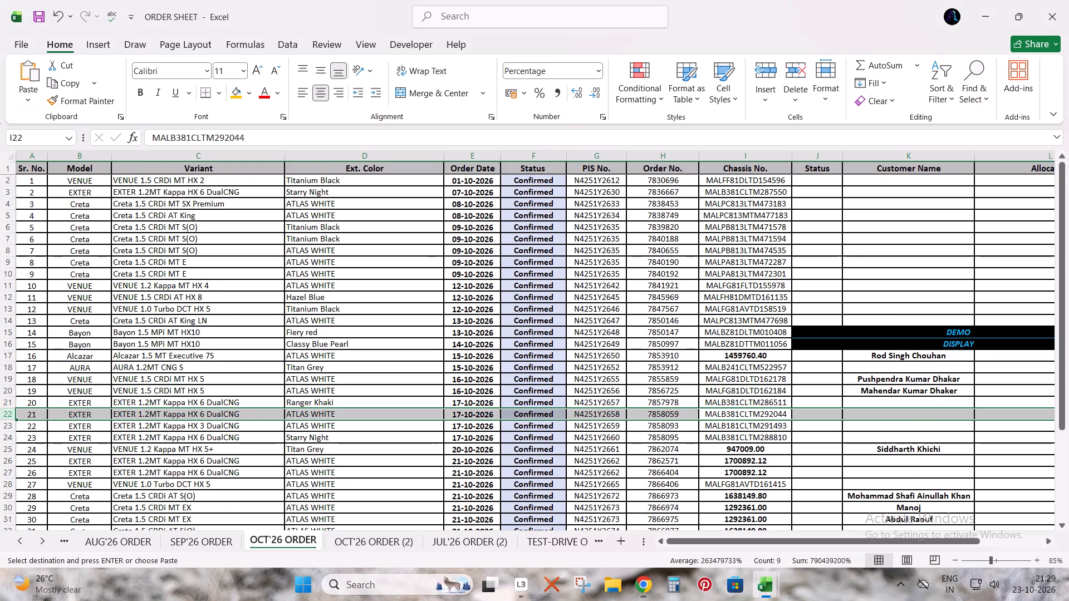
{"action": "scroll", "coordinate": [721, 430], "scroll_direction": "down", "scroll_amount": 1}
{"action": "left_click", "coordinate": [684, 415]}
{"action": "key", "text": "ctrl+c"}
{"action": "key", "text": "alt+Tab"}
{"action": "key", "text": "ctrl+f"}
{"action": "key", "text": "ctrl+v"}
{"action": "key", "text": "Return"}
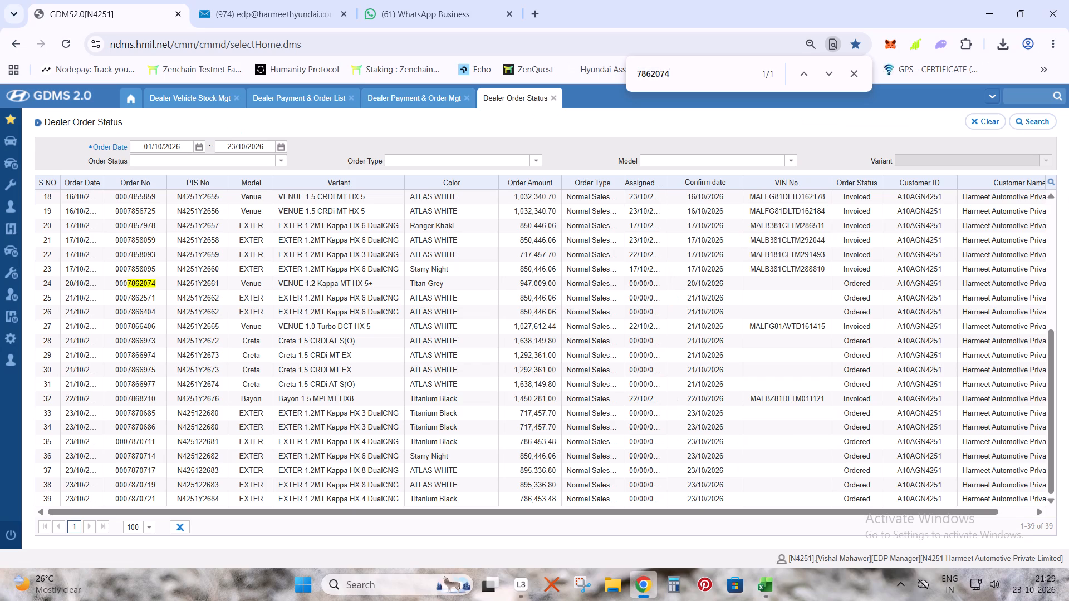
{"action": "left_click", "coordinate": [169, 284]}
{"action": "key", "text": "alt+Tab"}
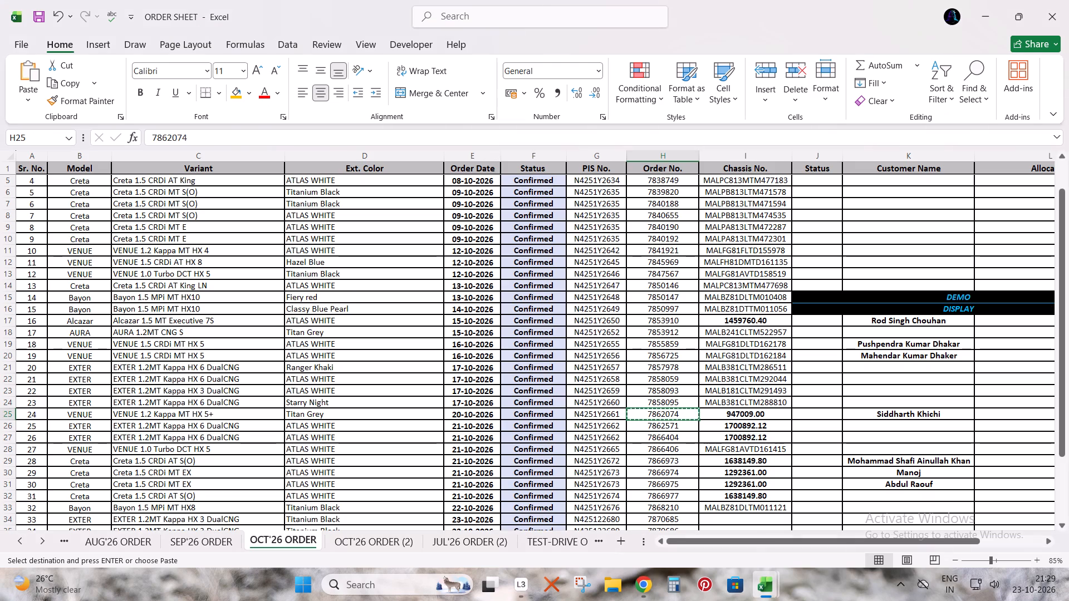
{"action": "key", "text": "alt+Tab"}
{"action": "key", "text": "alt+Tab"}
{"action": "scroll", "coordinate": [696, 454], "scroll_direction": "down", "scroll_amount": 2}
{"action": "left_click", "coordinate": [682, 431]}
{"action": "key", "text": "ctrl+c"}
{"action": "left_click", "coordinate": [678, 436]}
{"action": "key", "text": "ctrl+c"}
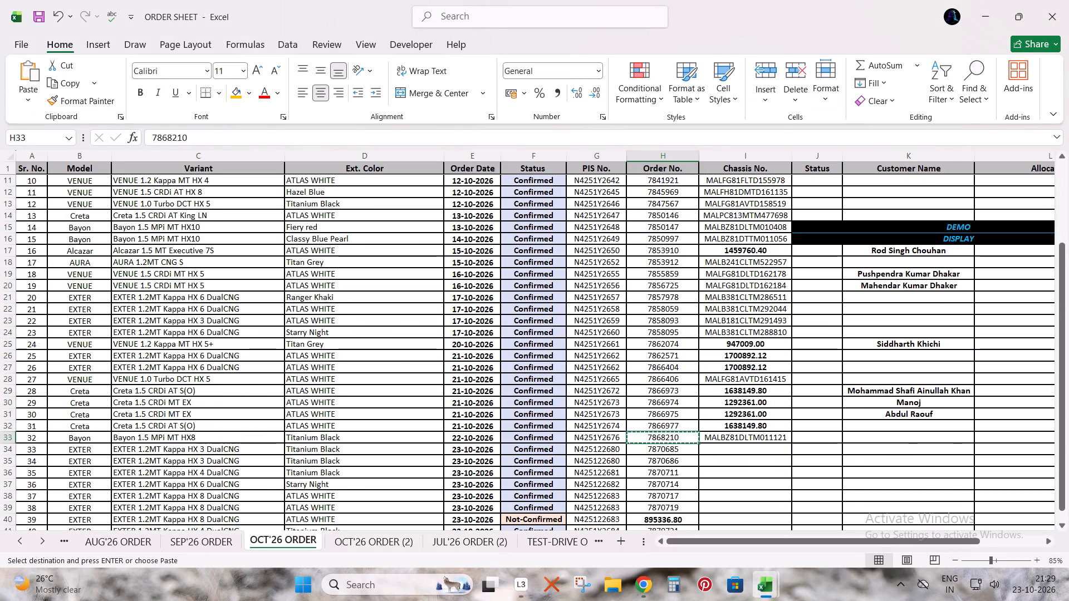
{"action": "key", "text": "alt+Tab"}
{"action": "key", "text": "ctrl+f"}
{"action": "key", "text": "ctrl+v"}
{"action": "key", "text": "Return"}
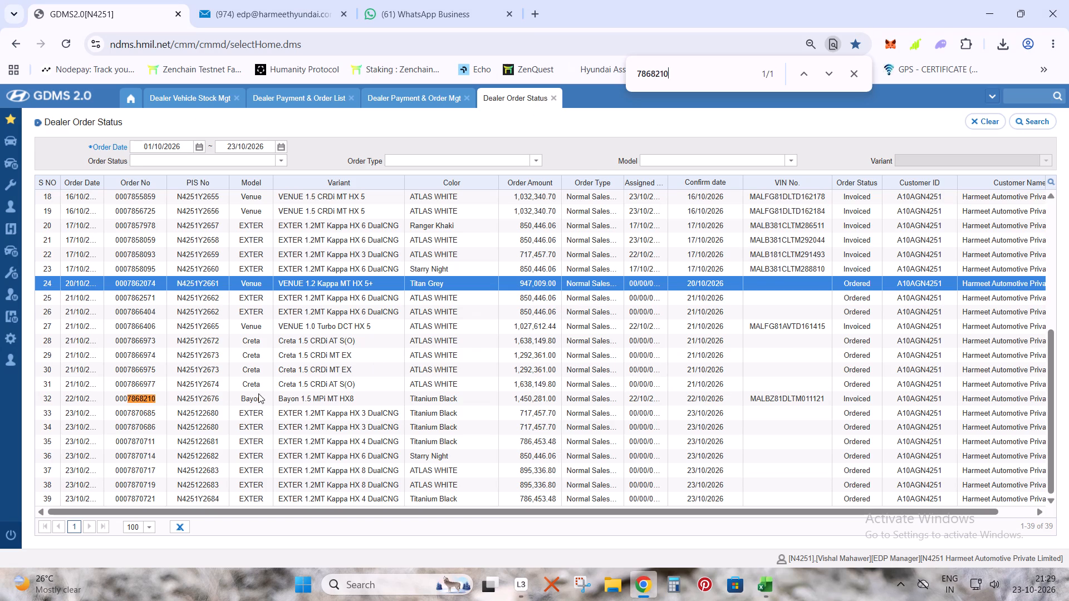
{"action": "left_click", "coordinate": [258, 393]}
{"action": "scroll", "coordinate": [624, 357], "scroll_direction": "down", "scroll_amount": 3}
{"action": "key", "text": "alt+Tab"}
{"action": "key", "text": "Escape"}
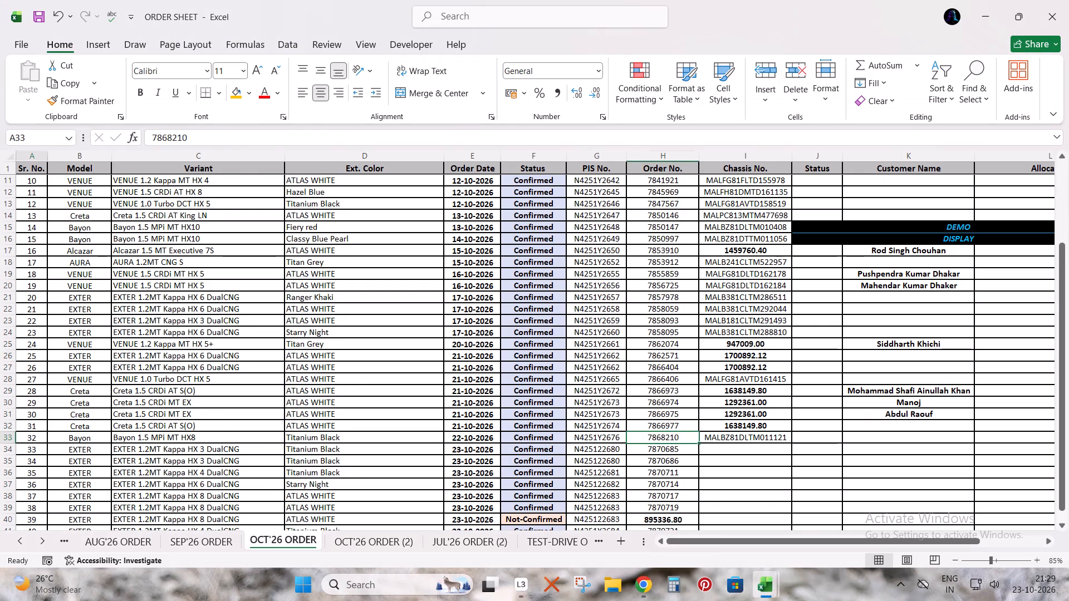
Go to the last entry of the October order sheet and save the workbook.
{"action": "key", "text": "ctrl+Left"}
{"action": "key", "text": "ctrl+Down"}
{"action": "key", "text": "ctrl+s"}
Switch to the ALLOCATION STOCK SHEET and remove the header-row filter so all stock rows show.
{"action": "key", "text": "alt+Tab"}
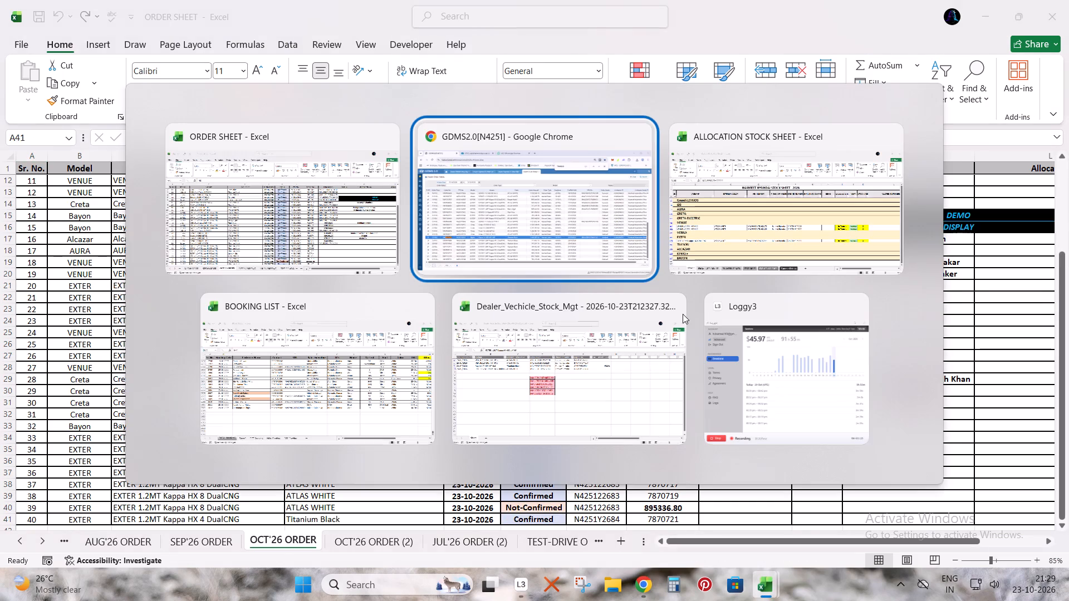
{"action": "key", "text": "alt+Tab"}
{"action": "left_click", "coordinate": [305, 210]}
{"action": "key", "text": "ctrl+shift+l"}
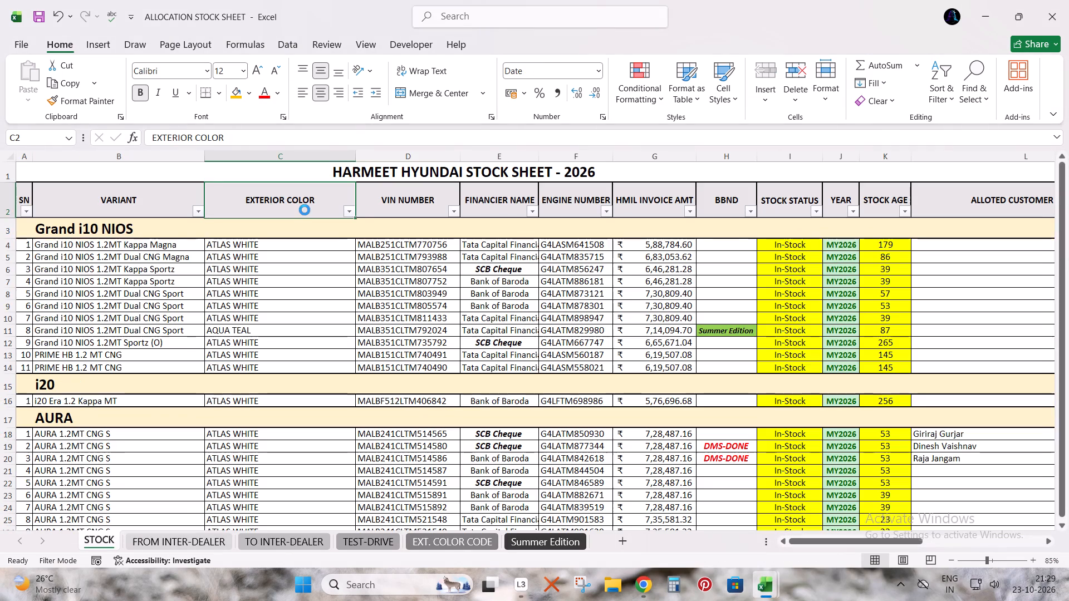
Refill the SN column of the Grand i10 NIOS section as a series from 1 to 11.
{"action": "key", "text": "ctrl+Left"}
{"action": "key", "text": "Down"}
{"action": "key", "text": "Down"}
{"action": "key", "text": "shift+Down"}
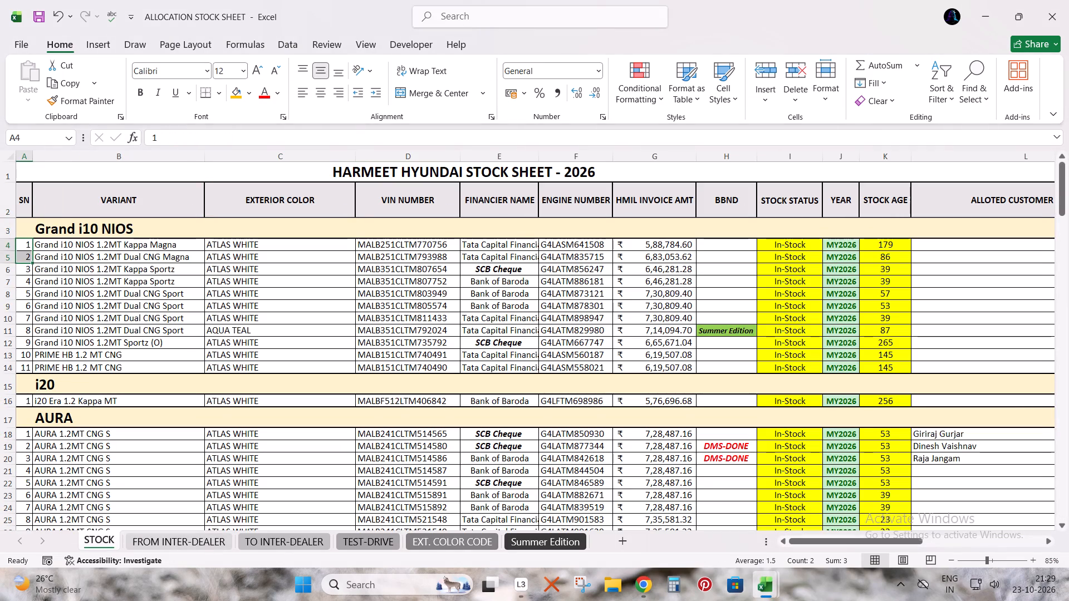
{"action": "double_click", "coordinate": [31, 262]}
Refill the SN column of the AURA section as a series from 1 to 51.
{"action": "scroll", "coordinate": [76, 273], "scroll_direction": "down", "scroll_amount": 3}
{"action": "left_click_drag", "start_coordinate": [30, 314], "coordinate": [30, 318]}
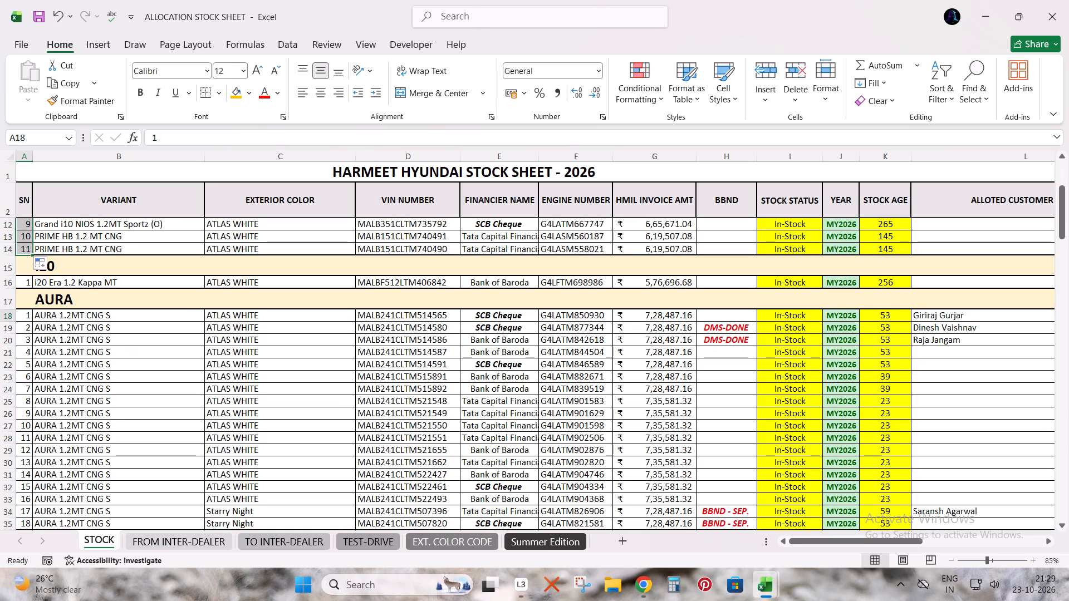
{"action": "left_click_drag", "start_coordinate": [30, 318], "coordinate": [28, 325]}
{"action": "left_click", "coordinate": [33, 333]}
{"action": "double_click", "coordinate": [33, 333]}
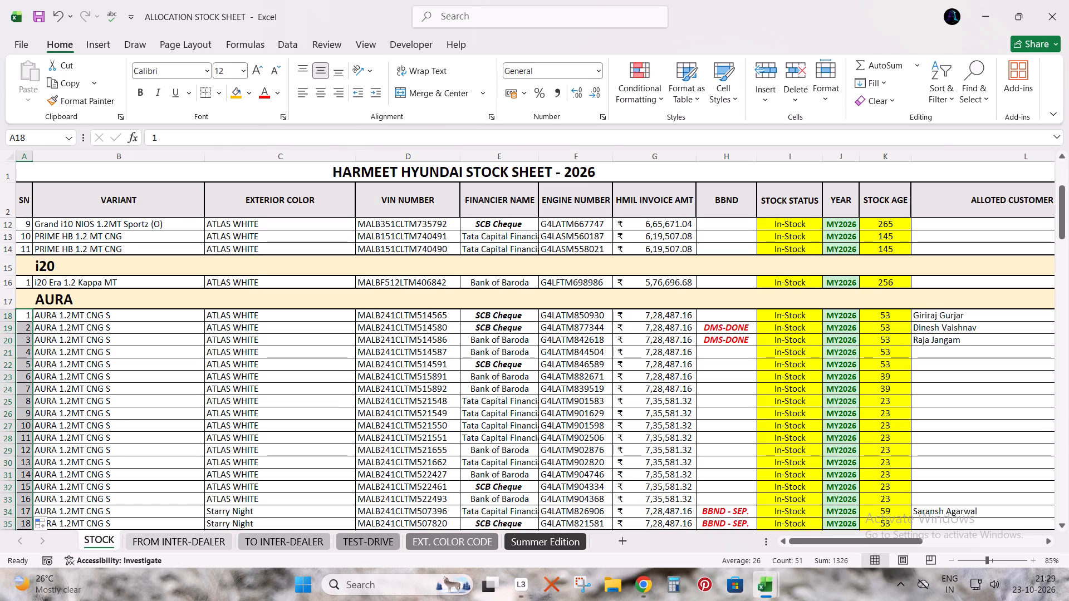
Refill the SN column of the CRETA section as a series from 1 to 27.
{"action": "scroll", "coordinate": [97, 339], "scroll_direction": "down", "scroll_amount": 7}
{"action": "scroll", "coordinate": [100, 342], "scroll_direction": "up", "scroll_amount": 1}
{"action": "scroll", "coordinate": [100, 342], "scroll_direction": "down", "scroll_amount": 9}
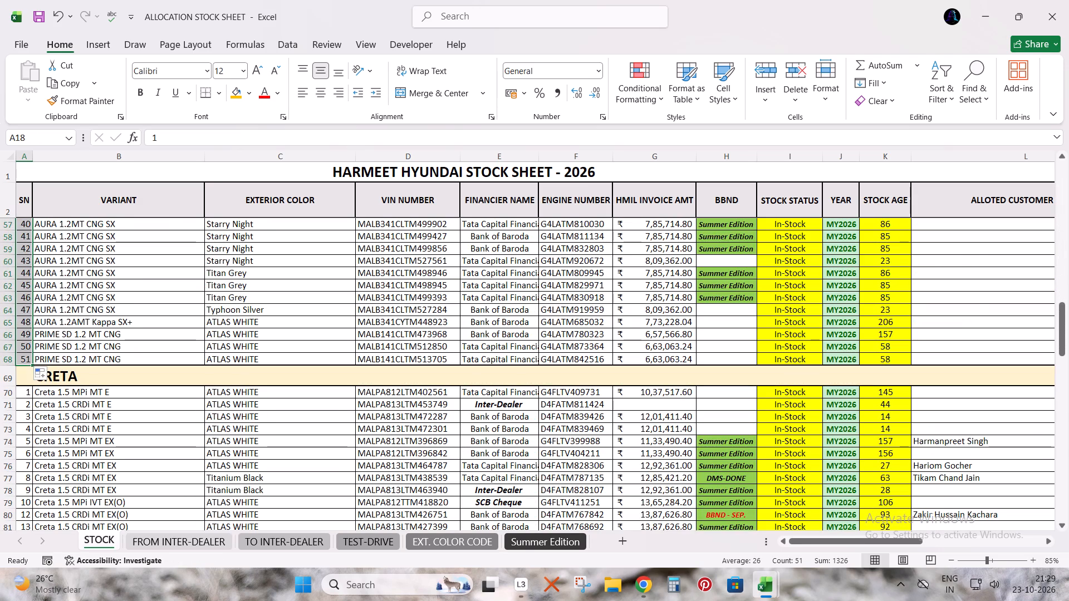
{"action": "left_click_drag", "start_coordinate": [27, 390], "coordinate": [27, 401]}
{"action": "double_click", "coordinate": [31, 412]}
Fill the two blank VENUE serial numbers from the cell above, and renumber the VENUE section from 1 to 22.
{"action": "scroll", "coordinate": [100, 420], "scroll_direction": "down", "scroll_amount": 5}
{"action": "scroll", "coordinate": [100, 420], "scroll_direction": "up", "scroll_amount": 1}
{"action": "scroll", "coordinate": [100, 420], "scroll_direction": "down", "scroll_amount": 3}
{"action": "scroll", "coordinate": [100, 420], "scroll_direction": "up", "scroll_amount": 1}
{"action": "scroll", "coordinate": [100, 420], "scroll_direction": "down", "scroll_amount": 3}
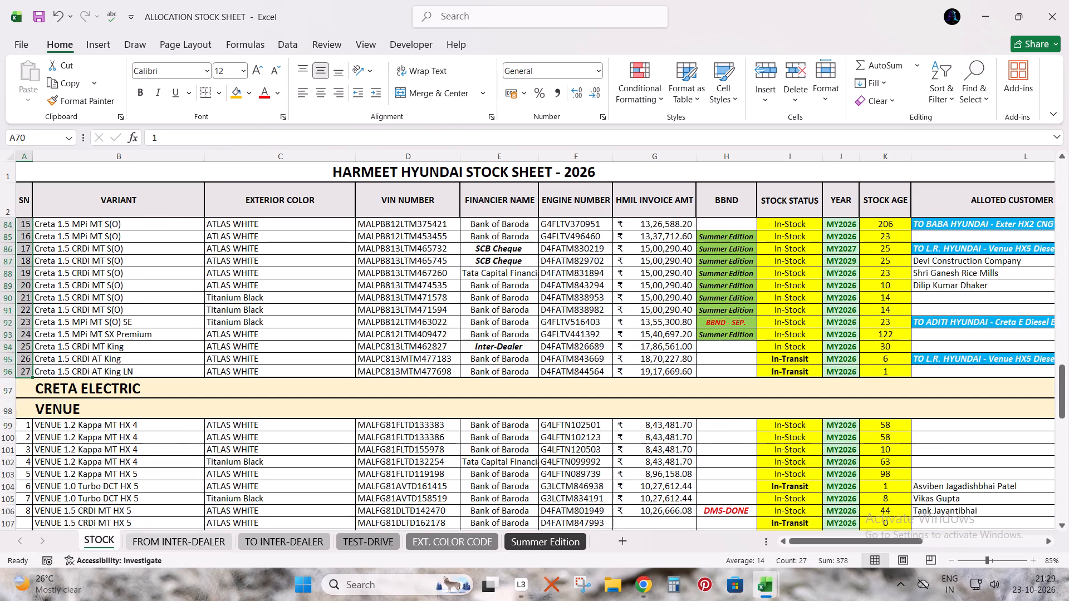
{"action": "left_click_drag", "start_coordinate": [26, 425], "coordinate": [26, 440]}
{"action": "scroll", "coordinate": [60, 446], "scroll_direction": "down", "scroll_amount": 2}
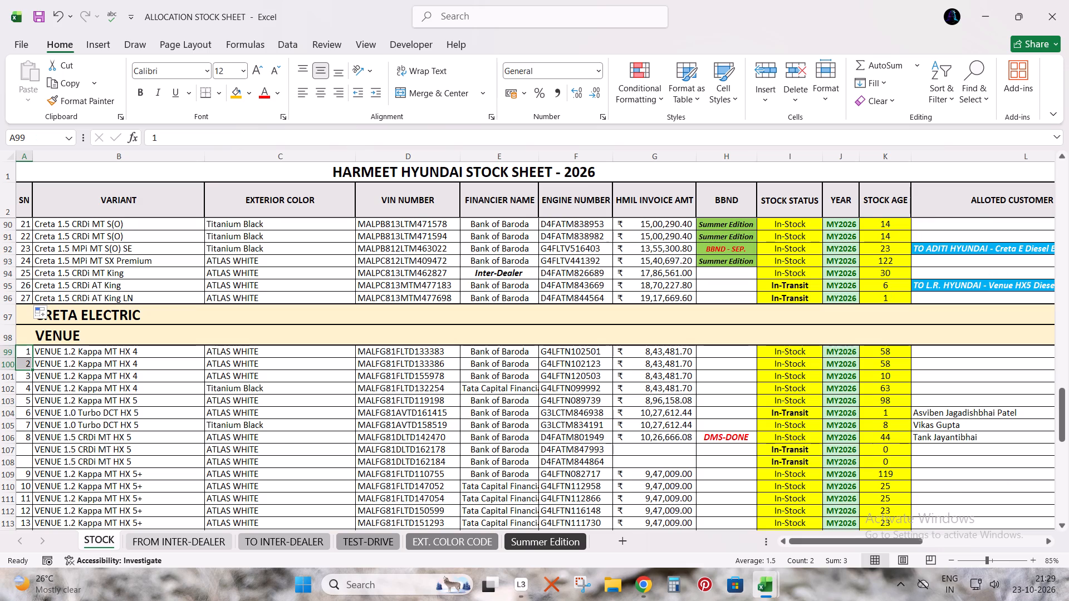
{"action": "left_click", "coordinate": [28, 450]}
{"action": "key", "text": "ctrl+d"}
{"action": "key", "text": "Down"}
{"action": "key", "text": "ctrl+d"}
{"action": "key", "text": "Up"}
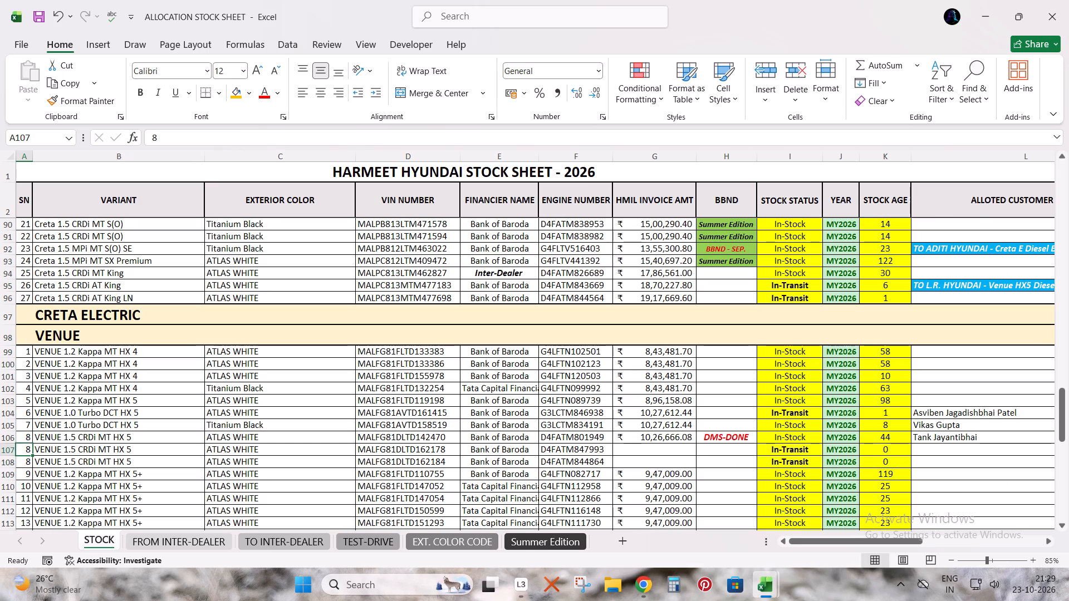
{"action": "left_click_drag", "start_coordinate": [23, 352], "coordinate": [25, 364]}
{"action": "double_click", "coordinate": [33, 368]}
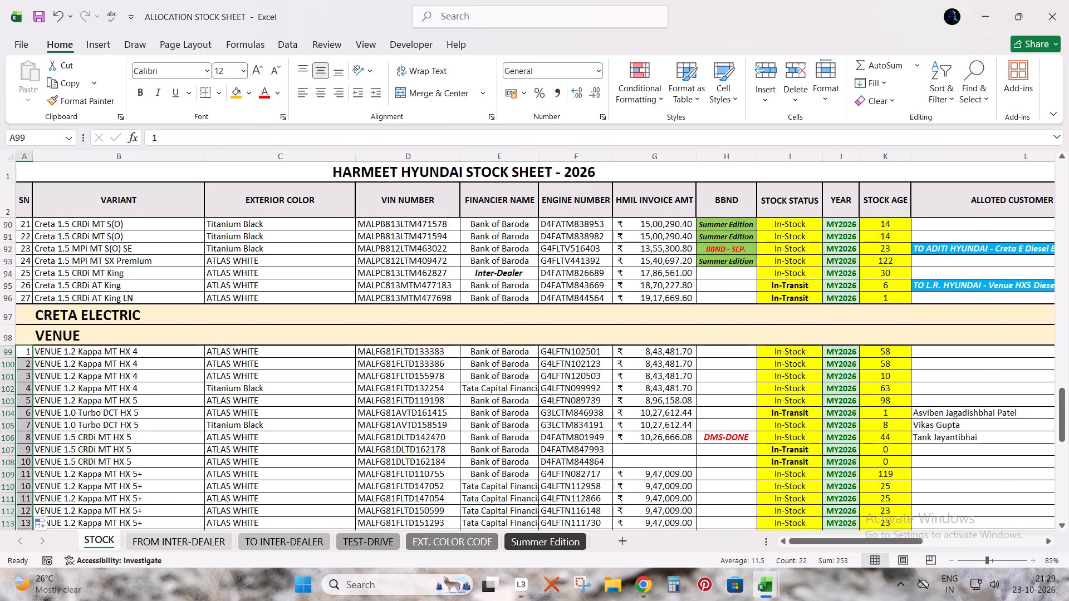
Renumber the SN column of the EXTER section from 1 to 11, including the unnumbered in-transit vehicle.
{"action": "scroll", "coordinate": [86, 388], "scroll_direction": "down", "scroll_amount": 8}
{"action": "left_click_drag", "start_coordinate": [23, 354], "coordinate": [26, 363]}
{"action": "left_click_drag", "start_coordinate": [31, 368], "coordinate": [28, 475]}
{"action": "left_click", "coordinate": [75, 436]}
Return to the SN header at the top of the stock sheet and save the workbook.
{"action": "scroll", "coordinate": [100, 418], "scroll_direction": "down", "scroll_amount": 2}
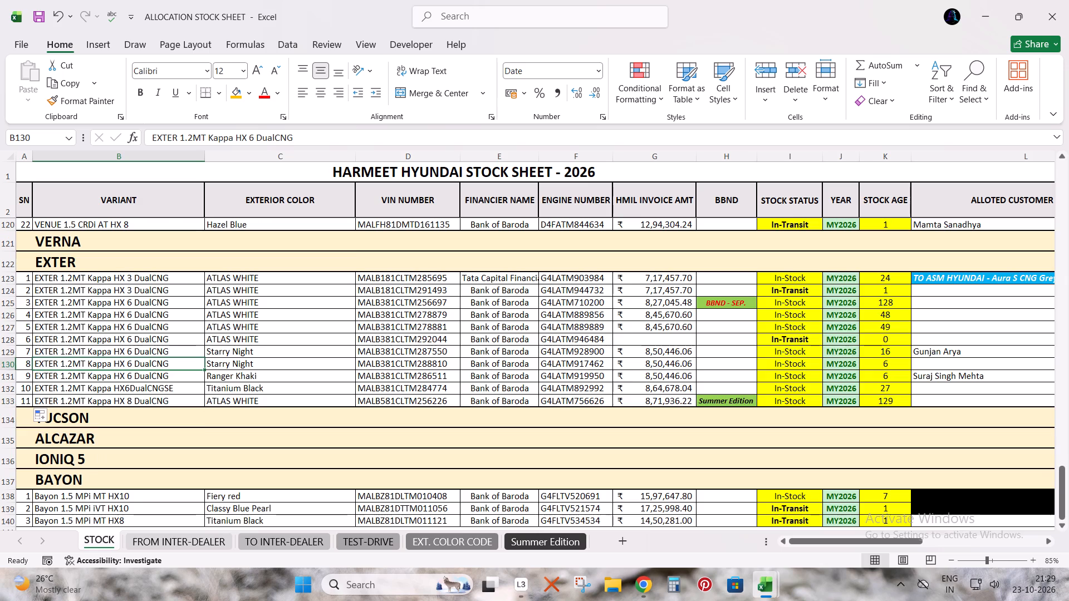
{"action": "scroll", "coordinate": [95, 247], "scroll_direction": "down", "scroll_amount": 2}
{"action": "left_click", "coordinate": [102, 203]}
{"action": "key", "text": "ctrl+Left"}
{"action": "key", "text": "Down"}
{"action": "key", "text": "Up"}
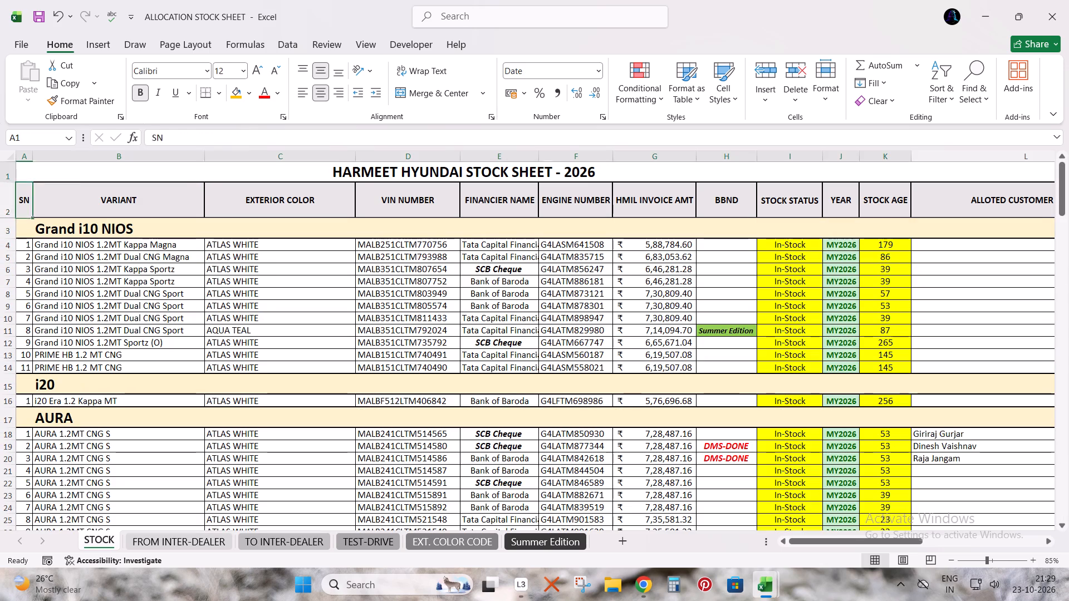
{"action": "key", "text": "Up"}
{"action": "key", "text": "Down"}
{"action": "key", "text": "ctrl+s"}
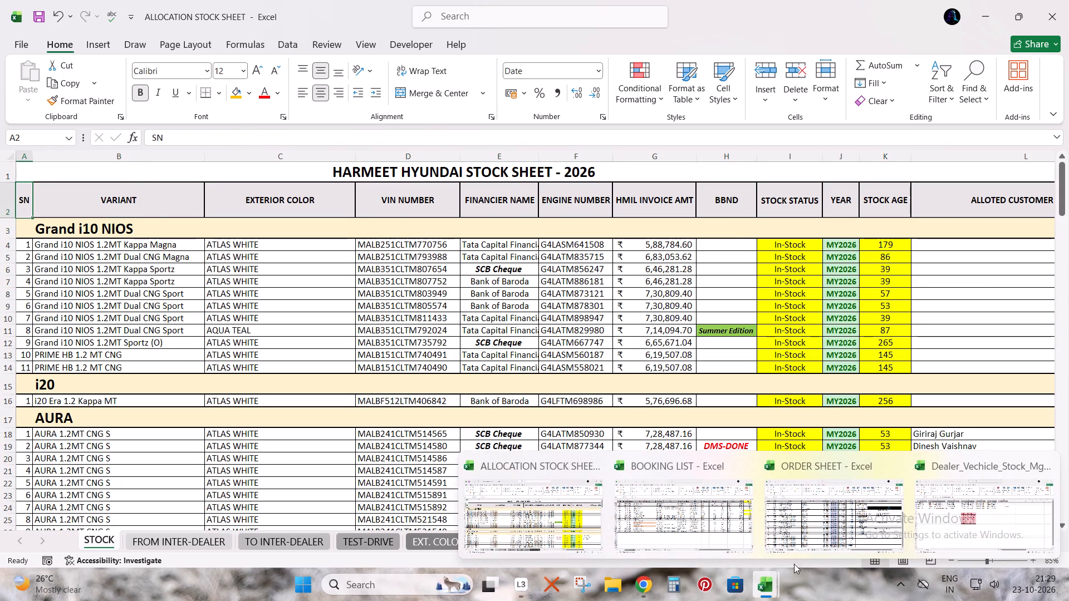
Close the Dealer_Vechicle_Stock_Mgt workbook without saving its changes.
{"action": "left_click", "coordinate": [946, 509]}
{"action": "left_click", "coordinate": [1064, 7]}
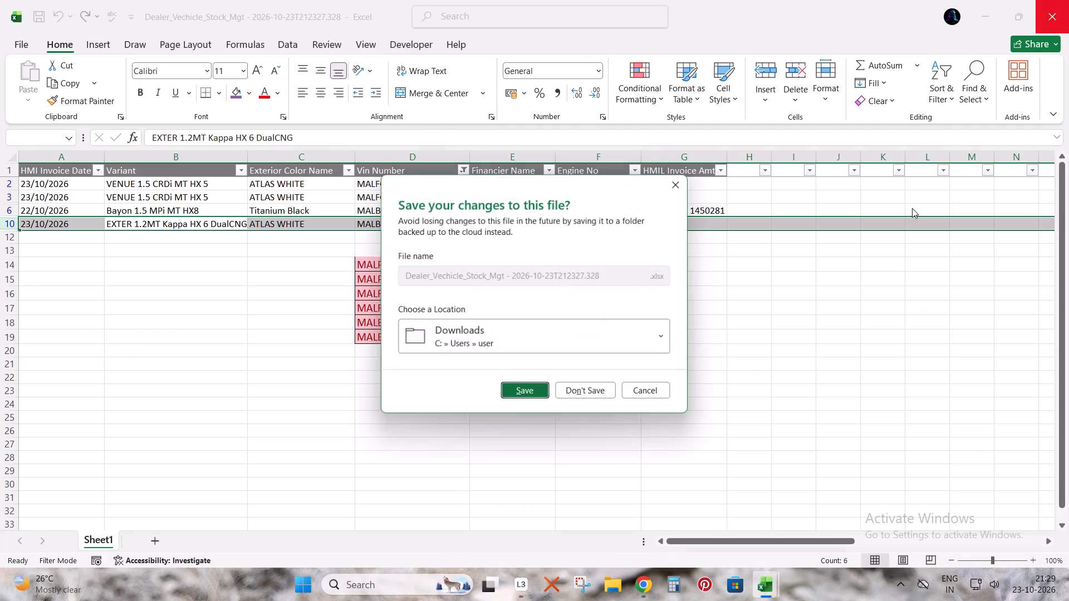
{"action": "left_click", "coordinate": [590, 396]}
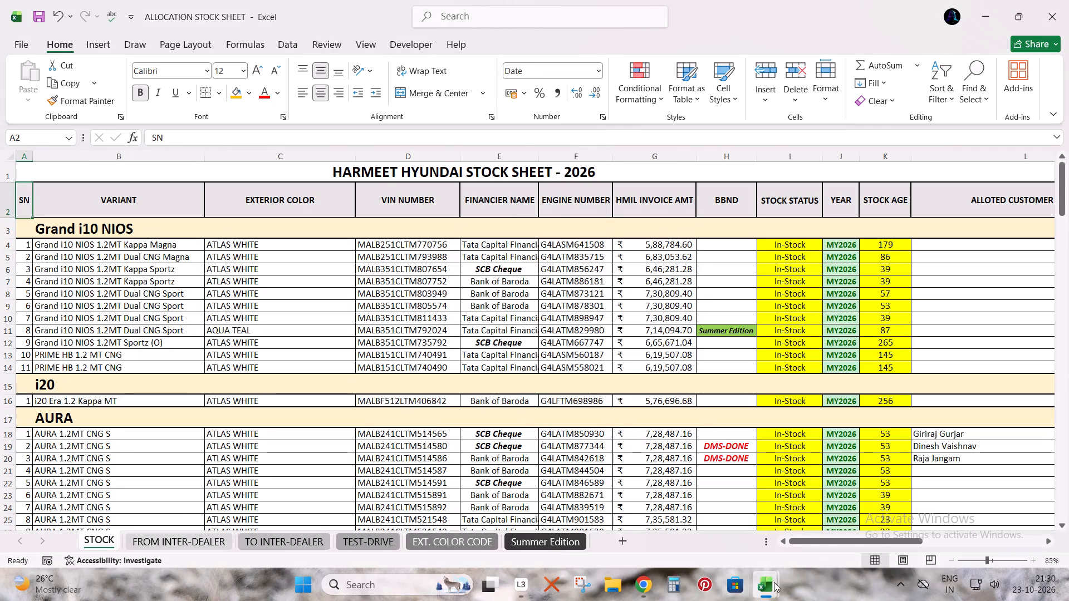
Switch to the BOOKING LIST workbook and turn on filters for the TOTAL BOOKING header row.
{"action": "left_click", "coordinate": [769, 582]}
{"action": "left_click", "coordinate": [774, 510]}
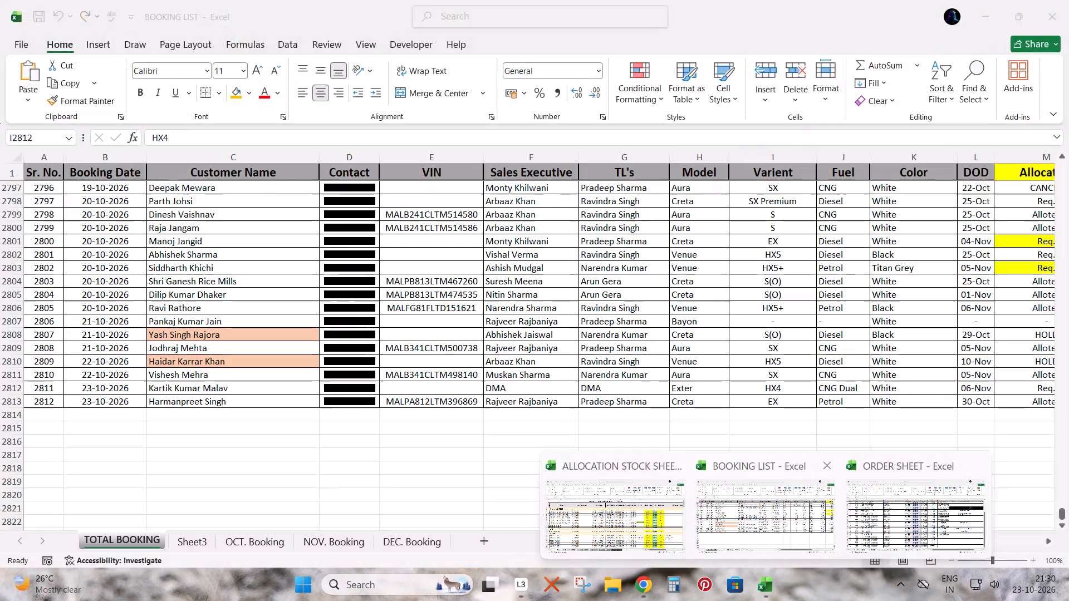
{"action": "left_click", "coordinate": [1014, 174]}
{"action": "key", "text": "ctrl+shift+l"}
Filter the Allocation column of the TOTAL BOOKING sheet to show only the Alloted bookings.
{"action": "key", "text": "alt+Down"}
{"action": "key", "text": "Down"}
{"action": "key", "text": "Down"}
{"action": "key", "text": "Down"}
{"action": "key", "text": "Down"}
{"action": "key", "text": "Down"}
{"action": "key", "text": "Down"}
{"action": "key", "text": "Down"}
{"action": "key", "text": "Down"}
{"action": "key", "text": "Down"}
{"action": "key", "text": "Down"}
{"action": "key", "text": "Down"}
{"action": "key", "text": "Down"}
{"action": "key", "text": "Down"}
{"action": "key", "text": "Down"}
{"action": "key", "text": "Down"}
{"action": "key", "text": "Down"}
{"action": "key", "text": "Down"}
{"action": "key", "text": "Down"}
{"action": "key", "text": "Down"}
{"action": "key", "text": "Down"}
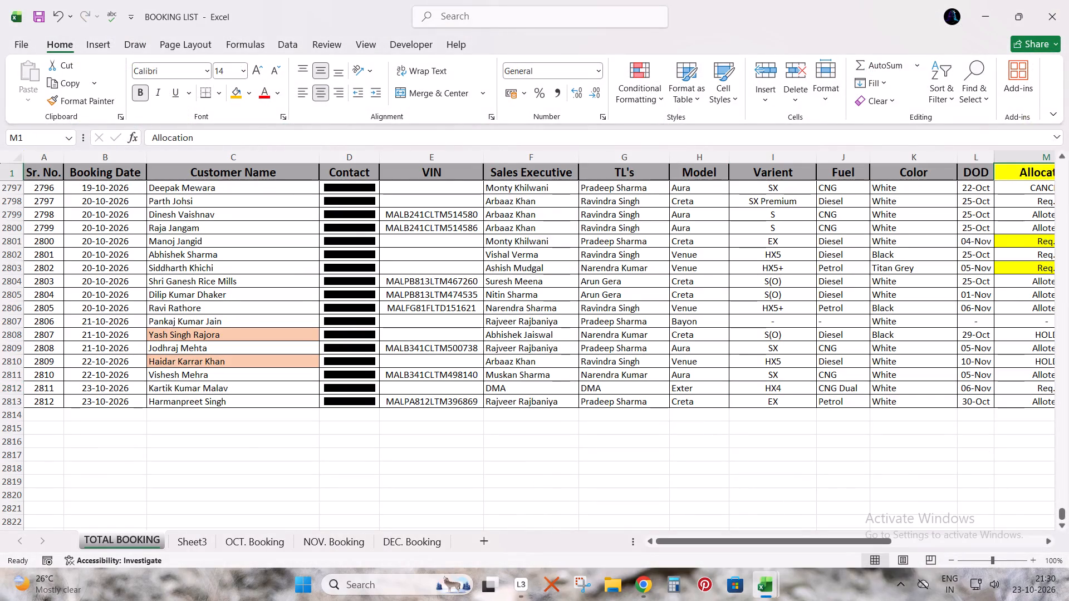
{"action": "key", "text": "Down"}
{"action": "key", "text": "Down"}
{"action": "key", "text": "Down"}
{"action": "key", "text": "Down"}
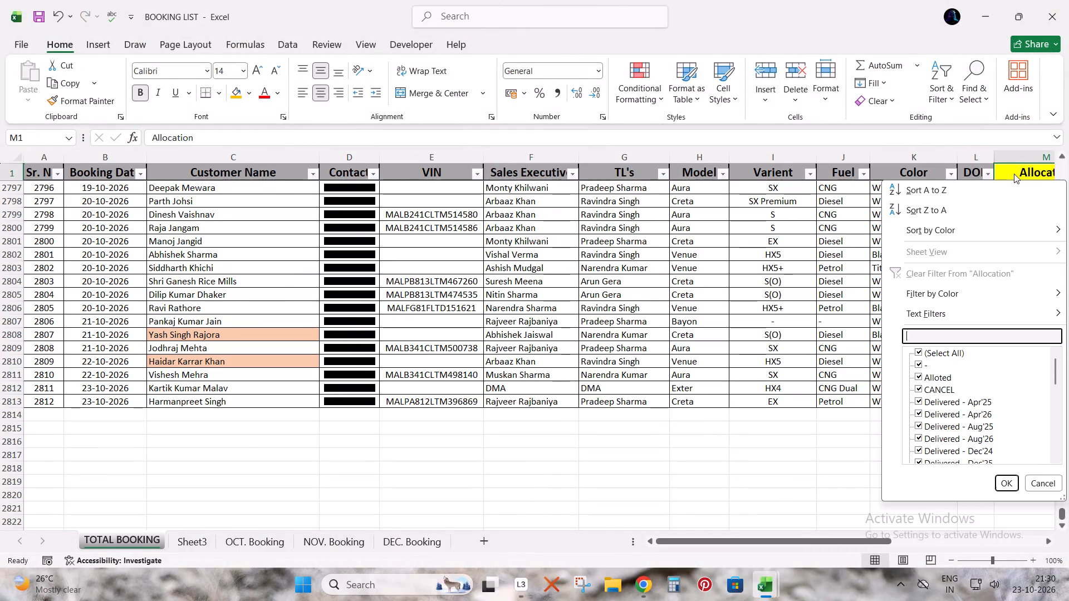
{"action": "key", "text": "Down"}
{"action": "key", "text": "space"}
{"action": "key", "text": "Down"}
{"action": "key", "text": "Down"}
{"action": "key", "text": "space"}
{"action": "key", "text": "Return"}
{"action": "key", "text": "Down"}
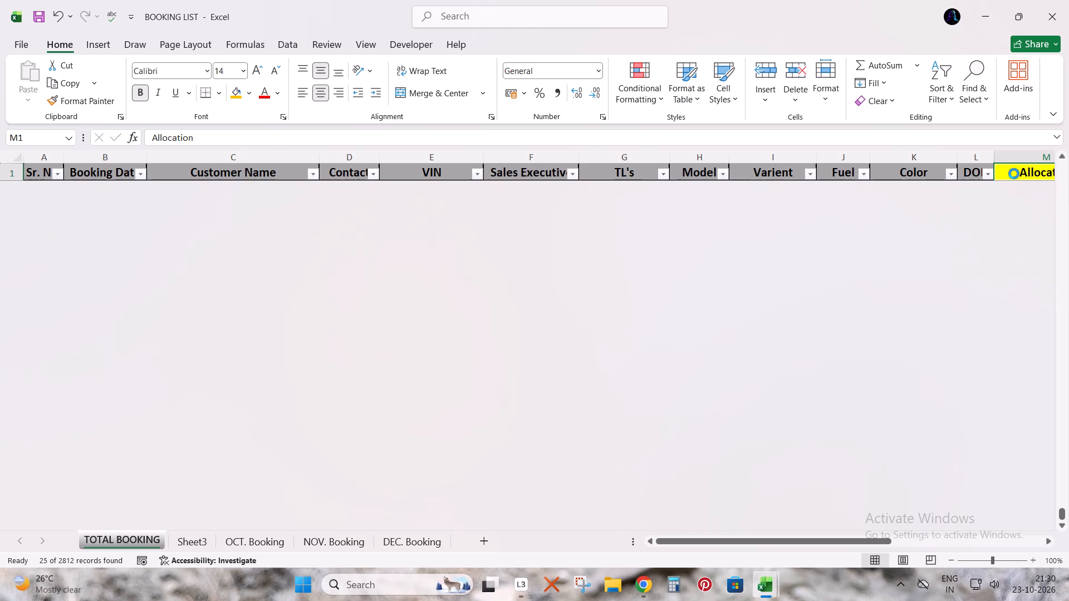
Switch to the Dealer Order Status page of GDMS in Chrome.
{"action": "left_click", "coordinate": [641, 593]}
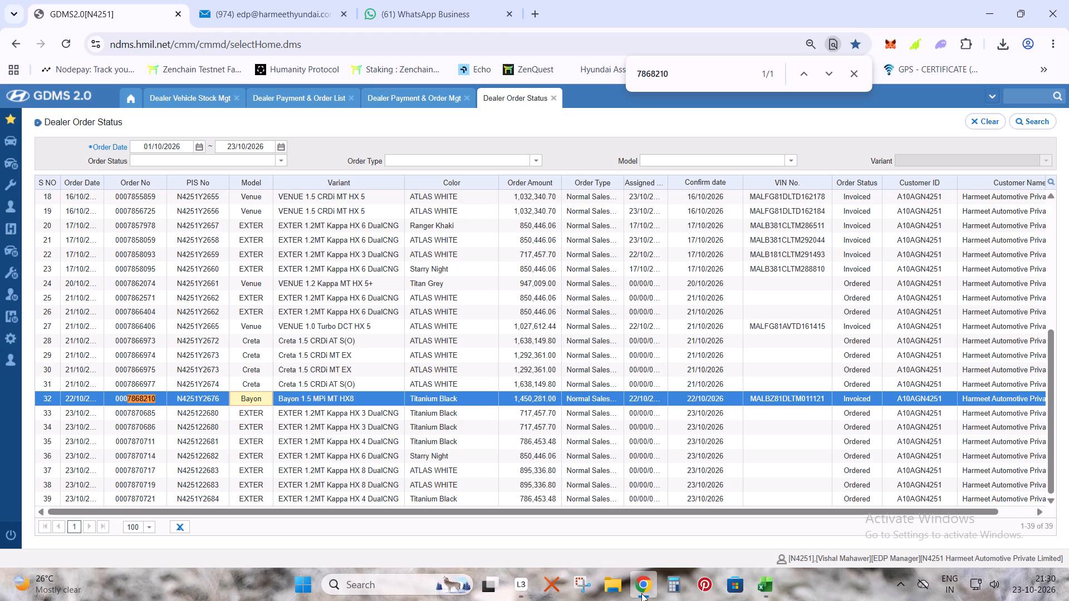
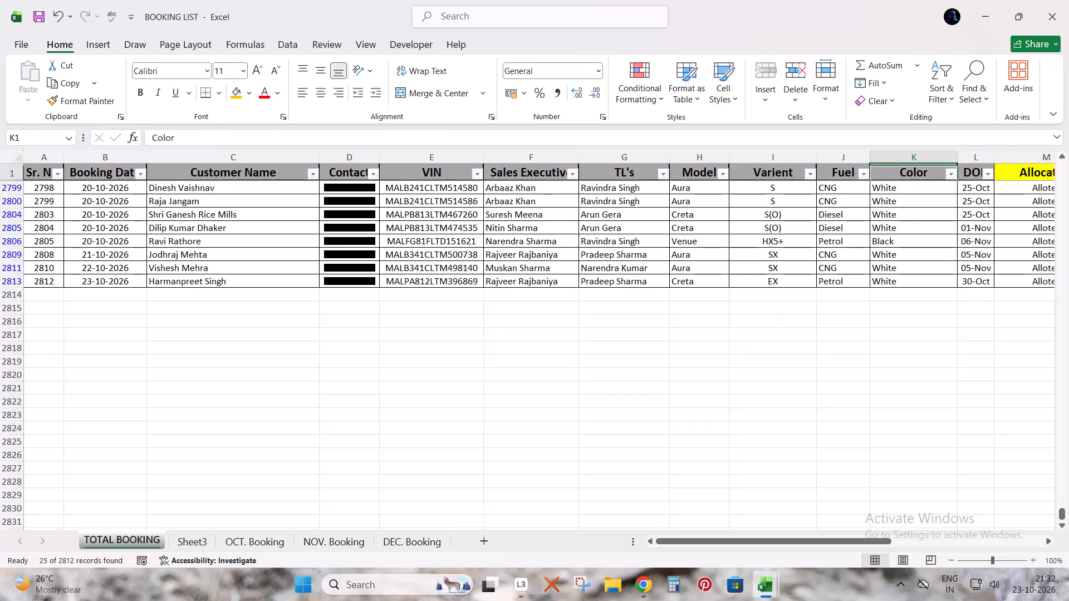
Select all the filtered Alloted entries in the Allocation column of the TOTAL BOOKING sheet to check their count.
{"action": "key", "text": "Down"}
{"action": "key", "text": "Right"}
{"action": "key", "text": "Up"}
{"action": "key", "text": "Right"}
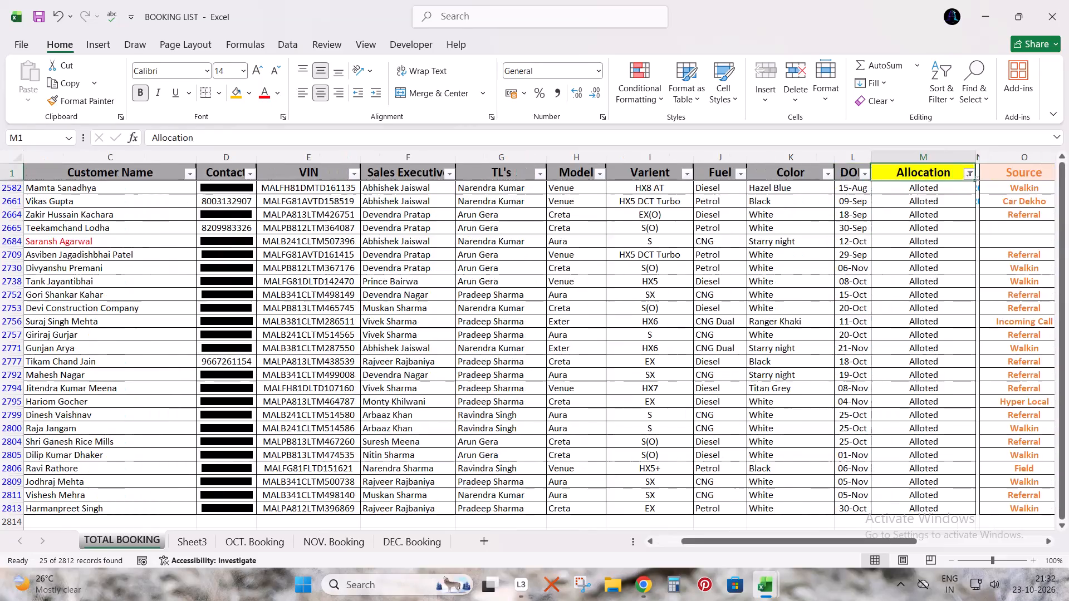
{"action": "key", "text": "Down"}
{"action": "key", "text": "Up"}
{"action": "key", "text": "Down"}
{"action": "key", "text": "ctrl+shift+Down"}
Switch to the ALLOCATION STOCK SHEET workbook and turn on filters for the header row of the STOCK sheet.
{"action": "key", "text": "alt+Tab"}
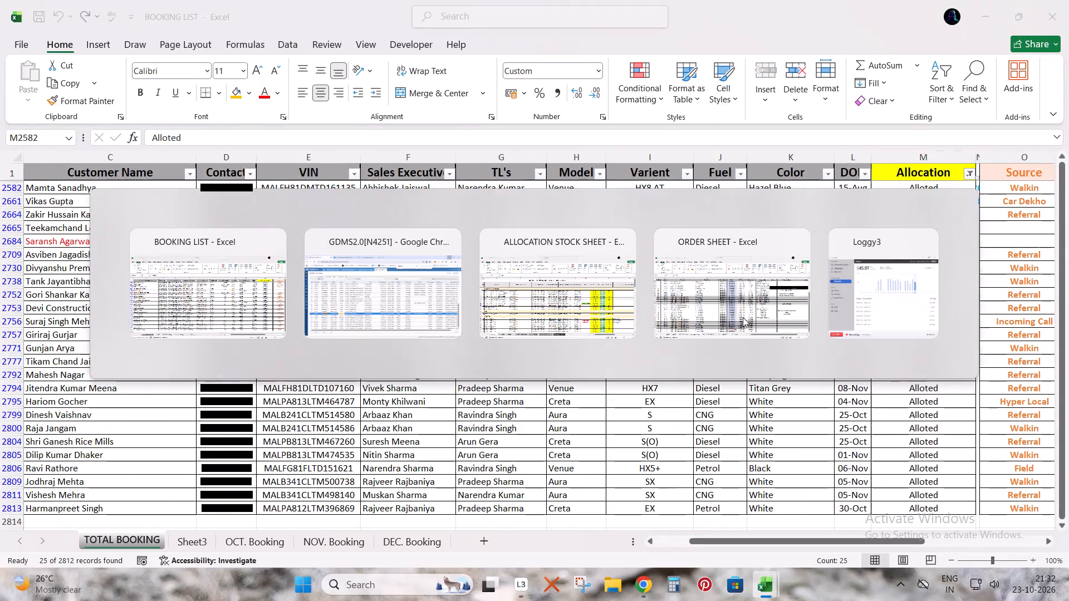
{"action": "key", "text": "alt+Tab"}
{"action": "left_click", "coordinate": [1010, 205]}
{"action": "key", "text": "shift+space"}
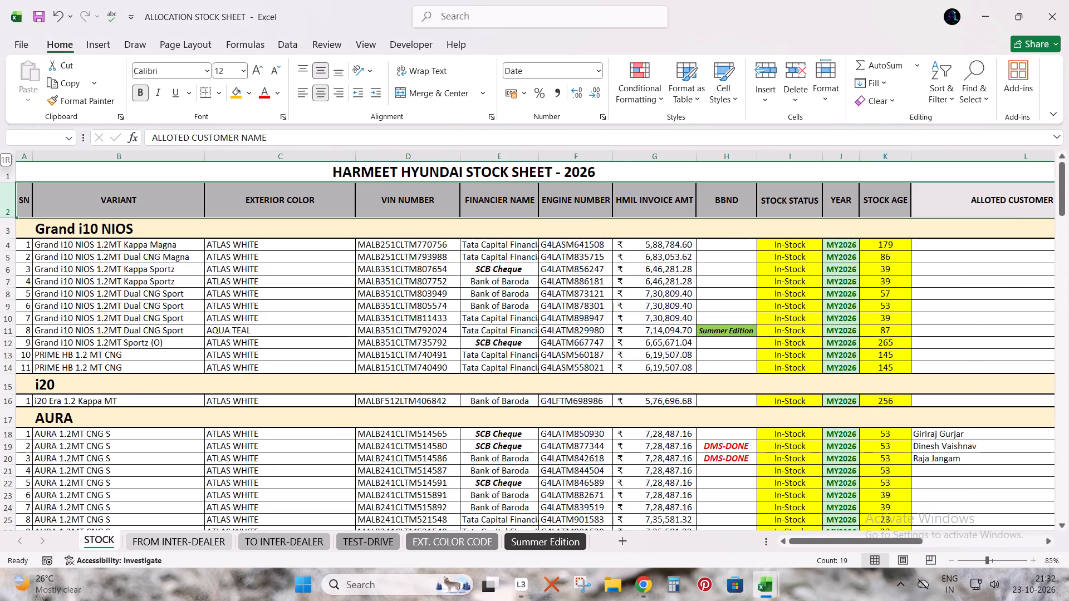
{"action": "key", "text": "ctrl+shift+l"}
In the ALLOTED CUSTOMER NAME filter, exclude the TEST-DRIVE (DEMO) entry.
{"action": "key", "text": "alt+Down"}
{"action": "key", "text": "Down"}
{"action": "key", "text": "Down"}
{"action": "key", "text": "Down"}
{"action": "key", "text": "Down"}
{"action": "key", "text": "Down"}
{"action": "key", "text": "Down"}
{"action": "key", "text": "Down"}
{"action": "key", "text": "Down"}
{"action": "key", "text": "Down"}
{"action": "key", "text": "Down"}
{"action": "key", "text": "Down"}
{"action": "key", "text": "Down"}
{"action": "key", "text": "Down"}
{"action": "key", "text": "Down"}
{"action": "key", "text": "Down"}
{"action": "key", "text": "Down"}
{"action": "key", "text": "Down"}
{"action": "key", "text": "Down"}
{"action": "key", "text": "Down"}
{"action": "key", "text": "Down"}
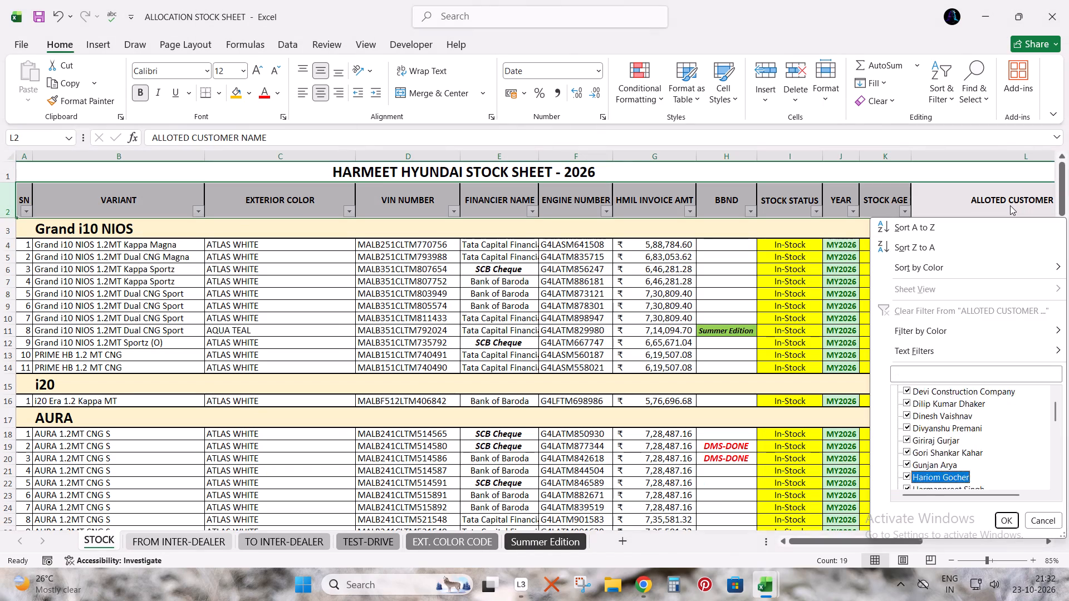
{"action": "key", "text": "Down"}
{"action": "key", "text": "Down"}
{"action": "key", "text": "Down"}
{"action": "key", "text": "Down"}
{"action": "key", "text": "Down"}
{"action": "key", "text": "Up"}
{"action": "key", "text": "Up"}
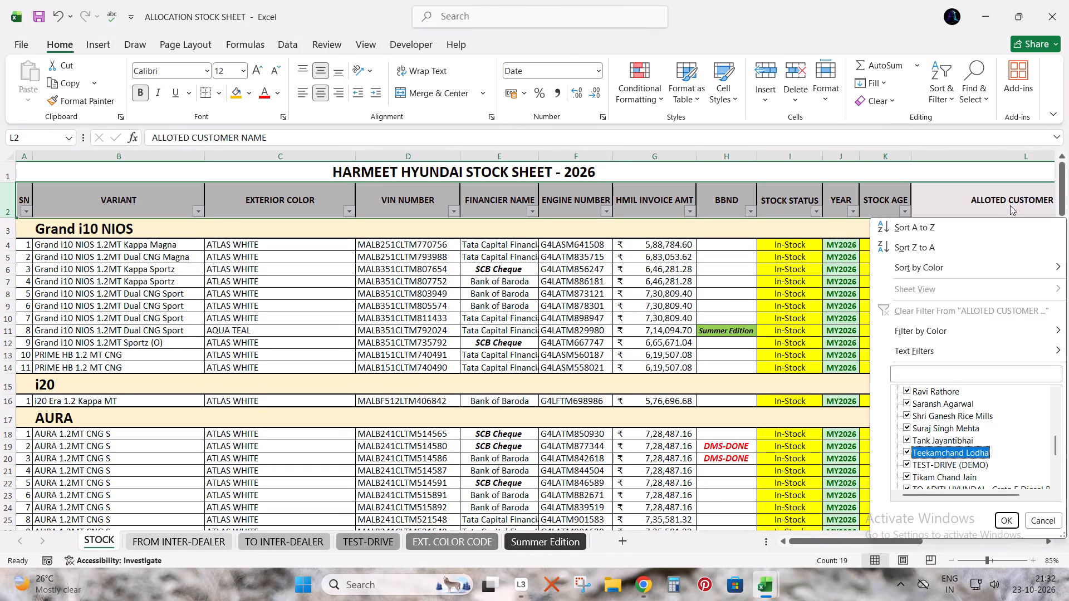
{"action": "key", "text": "Down"}
{"action": "key", "text": "space"}
Look through the names in the ALLOTED CUSTOMER NAME filter list for other entries that are not customers.
{"action": "key", "text": "Down"}
{"action": "key", "text": "Down"}
{"action": "key", "text": "Down"}
{"action": "key", "text": "Up"}
{"action": "key", "text": "Up"}
{"action": "key", "text": "Up"}
{"action": "key", "text": "Up"}
{"action": "key", "text": "Up"}
{"action": "key", "text": "Up"}
{"action": "key", "text": "Up"}
{"action": "key", "text": "Up"}
{"action": "key", "text": "Up"}
{"action": "key", "text": "Up"}
{"action": "key", "text": "Up"}
{"action": "key", "text": "Up"}
{"action": "key", "text": "Up"}
{"action": "key", "text": "Up"}
{"action": "key", "text": "Up"}
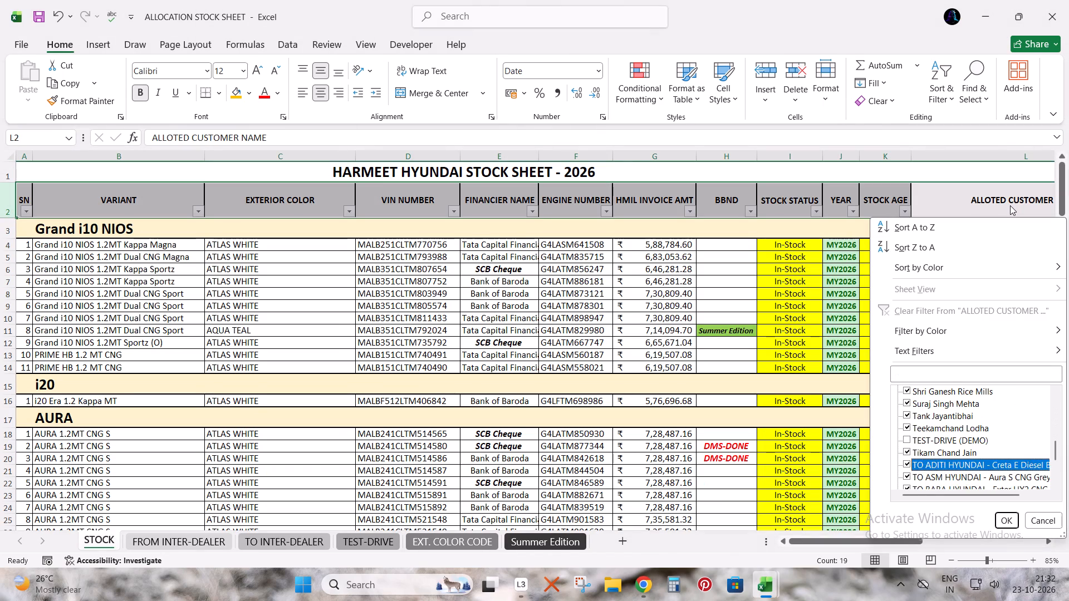
{"action": "key", "text": "Up"}
{"action": "key", "text": "Up"}
{"action": "key", "text": "Up"}
{"action": "key", "text": "Up"}
{"action": "key", "text": "Up"}
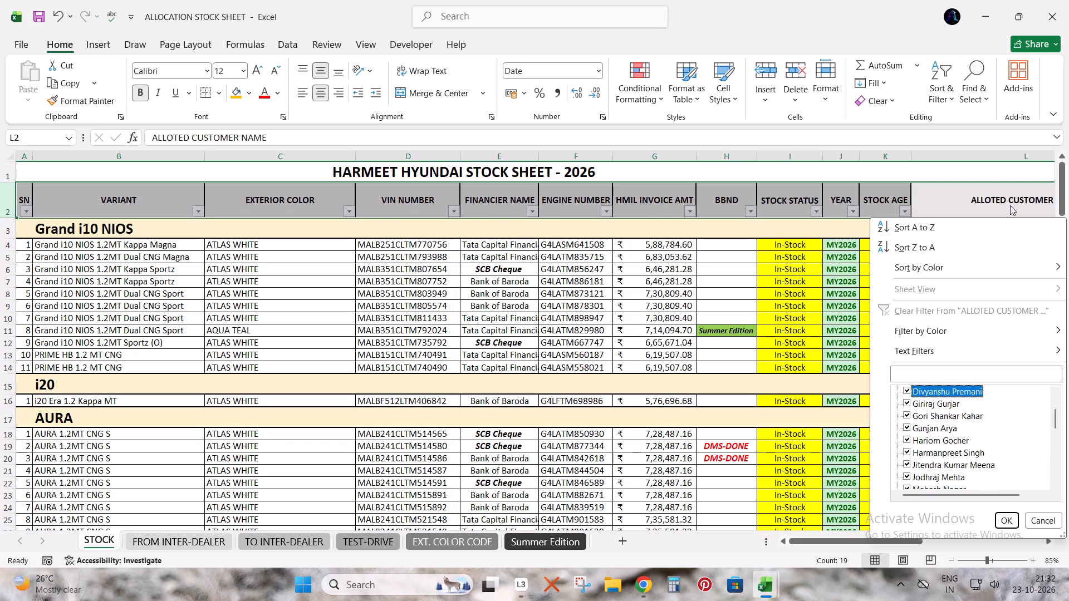
{"action": "key", "text": "Up"}
{"action": "key", "text": "Up"}
{"action": "key", "text": "Up"}
{"action": "key", "text": "Up"}
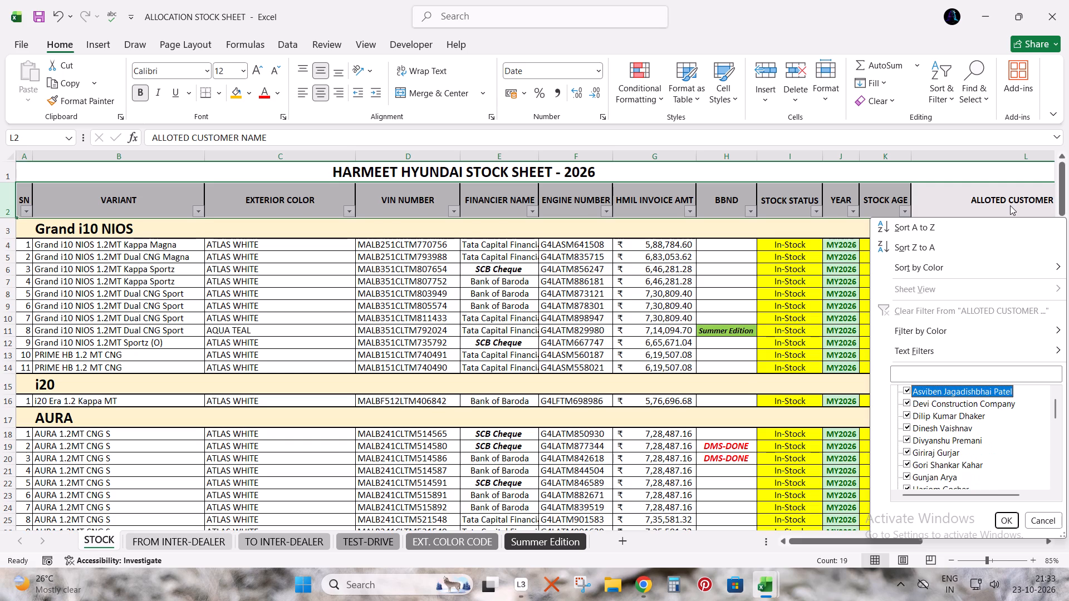
{"action": "key", "text": "Up"}
{"action": "key", "text": "Up"}
{"action": "key", "text": "Down"}
{"action": "key", "text": "Down"}
{"action": "key", "text": "Down"}
{"action": "key", "text": "Down"}
{"action": "key", "text": "Down"}
{"action": "key", "text": "Down"}
{"action": "key", "text": "Down"}
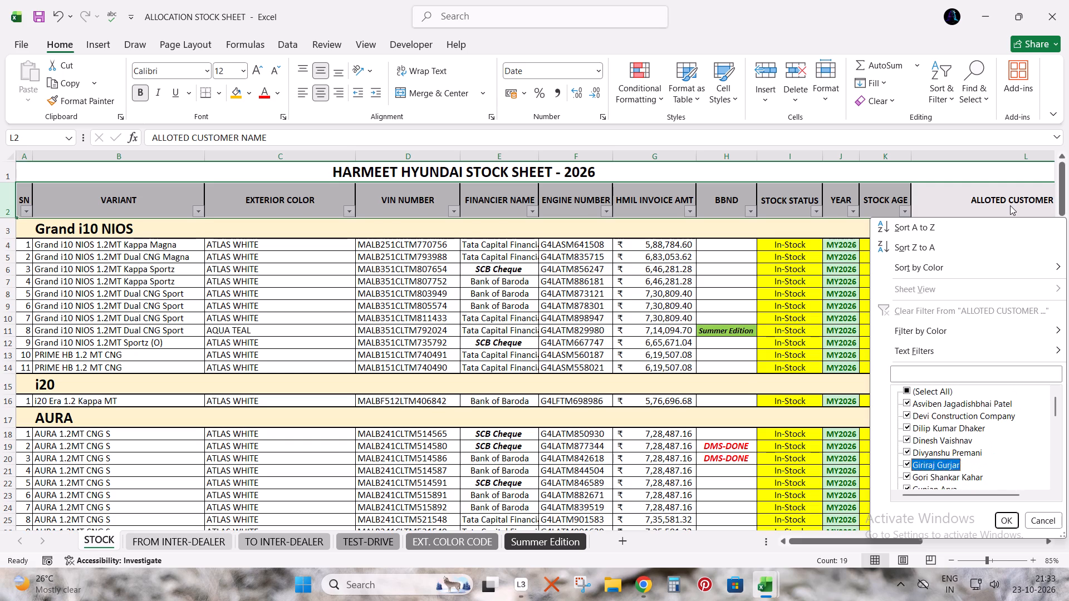
{"action": "key", "text": "Down"}
{"action": "key", "text": "Down"}
{"action": "key", "text": "Down"}
{"action": "key", "text": "Down"}
{"action": "key", "text": "Down"}
{"action": "key", "text": "Down"}
{"action": "key", "text": "Down"}
{"action": "key", "text": "Down"}
{"action": "key", "text": "Down"}
{"action": "key", "text": "Down"}
{"action": "key", "text": "Down"}
{"action": "key", "text": "Down"}
{"action": "key", "text": "Down"}
{"action": "key", "text": "Down"}
{"action": "key", "text": "Down"}
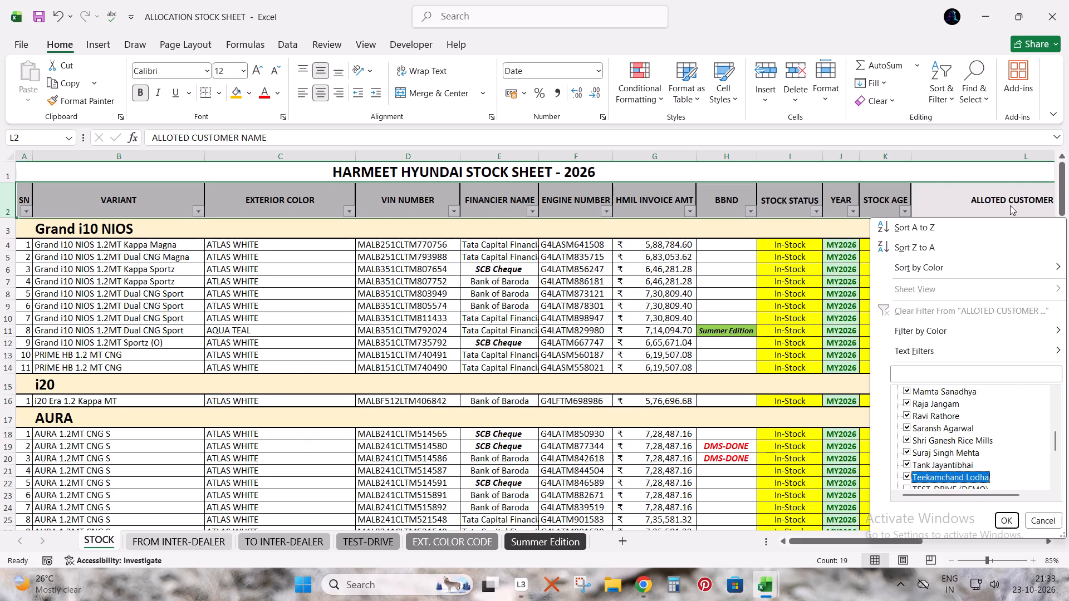
{"action": "key", "text": "Down"}
{"action": "key", "text": "Down"}
{"action": "key", "text": "Down"}
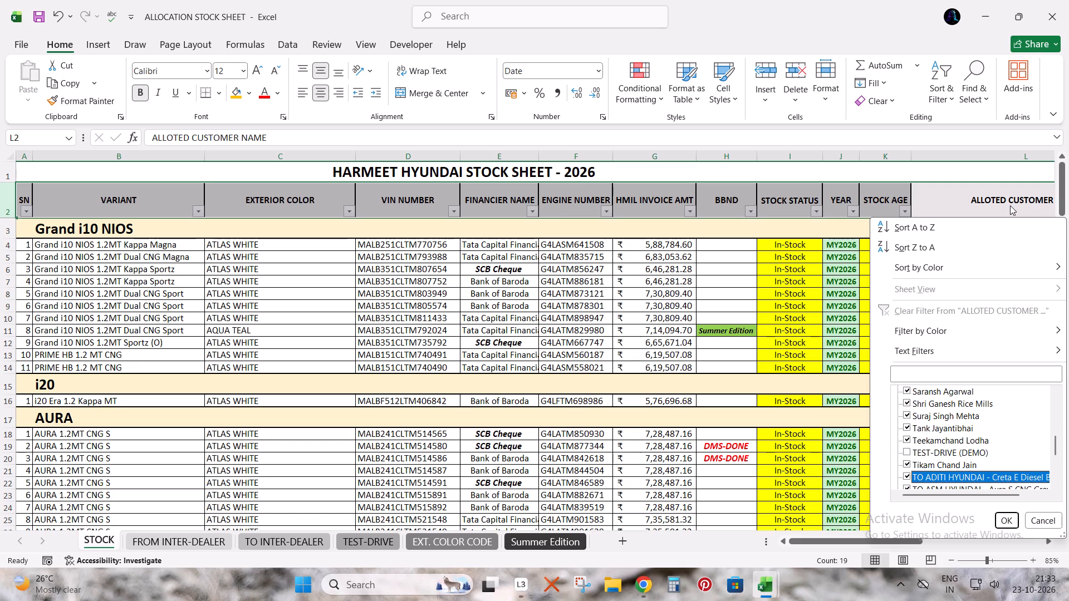
{"action": "key", "text": "Down"}
{"action": "key", "text": "Down"}
Exclude the ADITI, ASM, BABA and both L.R. HYUNDAI dealer transfer entries from the ALLOTED CUSTOMER NAME filter.
{"action": "key", "text": "Up"}
{"action": "key", "text": "Up"}
{"action": "key", "text": "space"}
{"action": "key", "text": "Down"}
{"action": "key", "text": "space"}
{"action": "key", "text": "Down"}
{"action": "key", "text": "space"}
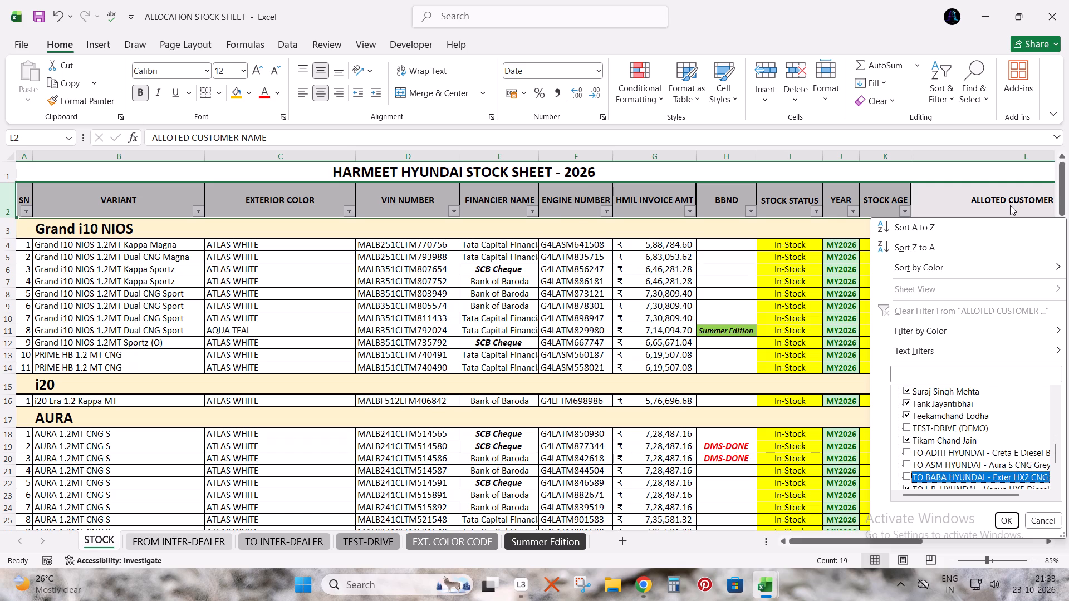
{"action": "key", "text": "Down"}
{"action": "key", "text": "space"}
{"action": "key", "text": "Down"}
{"action": "key", "text": "space"}
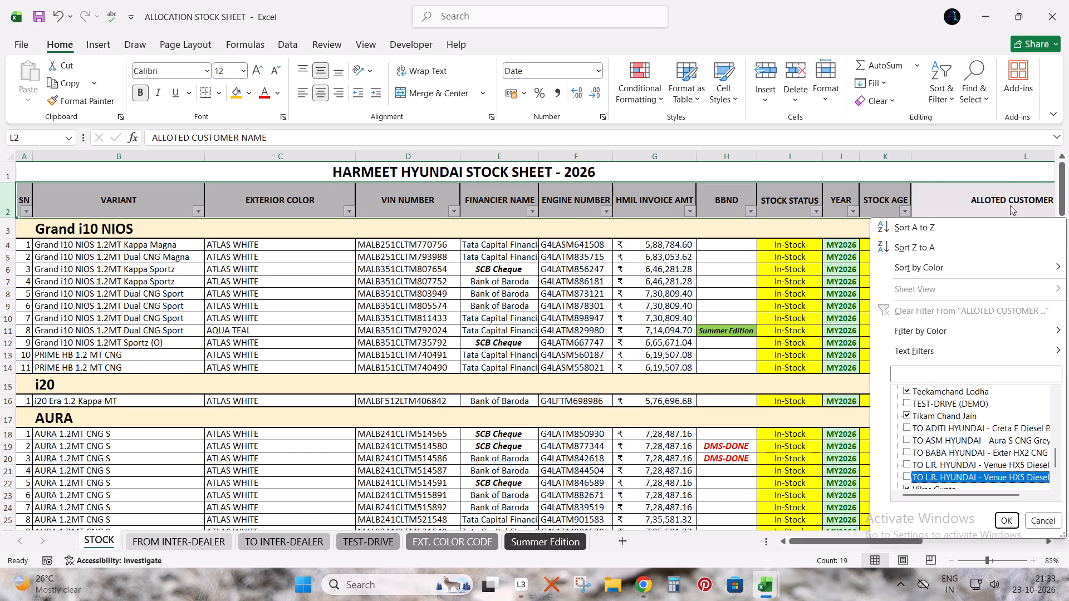
Exclude the blank entries as well and apply the ALLOTED CUSTOMER NAME filter.
{"action": "key", "text": "Down"}
{"action": "key", "text": "Down"}
{"action": "key", "text": "Down"}
{"action": "key", "text": "Down"}
{"action": "key", "text": "Down"}
{"action": "key", "text": "Up"}
{"action": "key", "text": "space"}
{"action": "key", "text": "Return"}
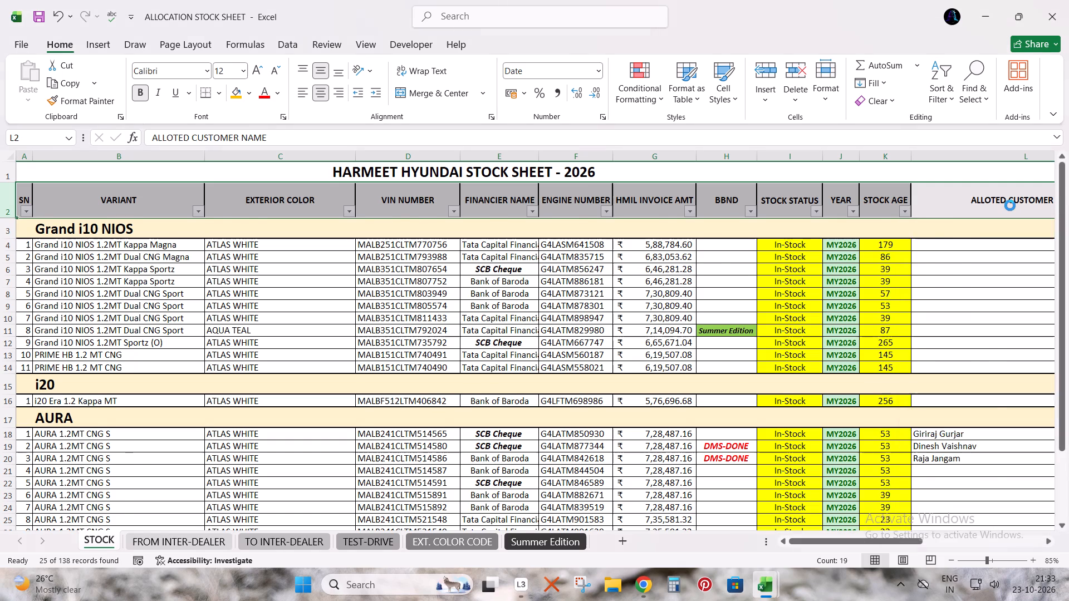
Select the filtered allotted customer names to check their count, and compare them with the Alloted bookings in BOOKING LIST.
{"action": "key", "text": "Down"}
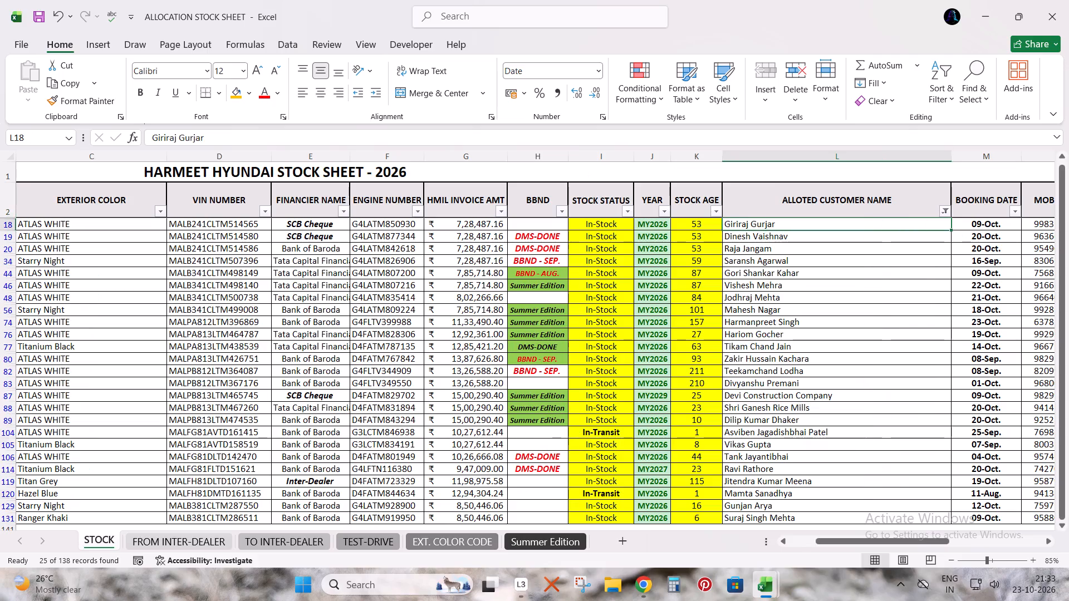
{"action": "key", "text": "ctrl+shift+Down"}
{"action": "key", "text": "alt+Tab"}
{"action": "key", "text": "alt+Tab"}
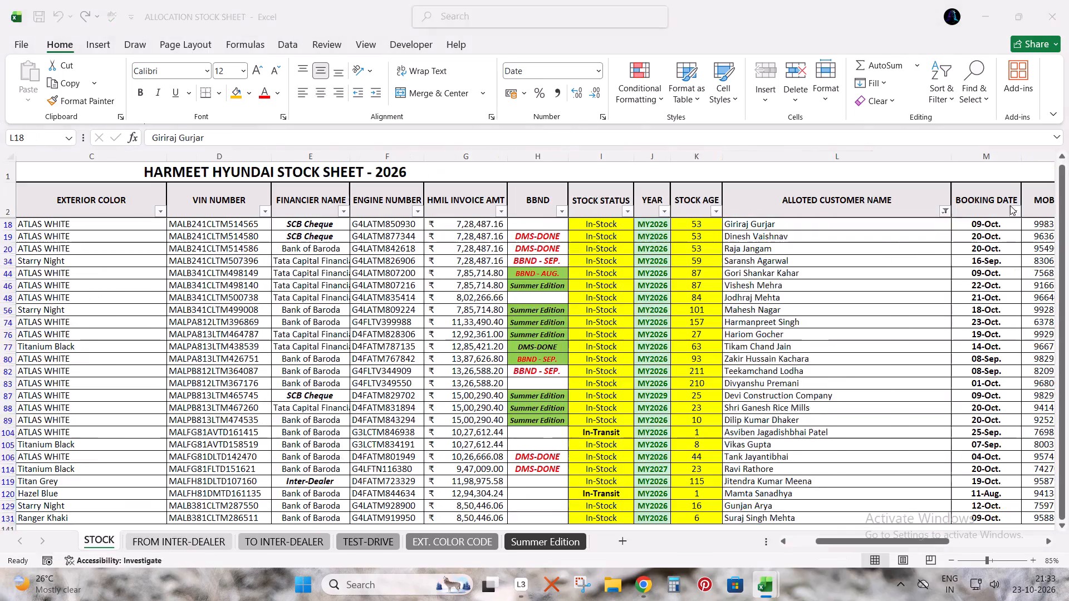
{"action": "key", "text": "ctrl+Up"}
{"action": "key", "text": "ctrl+Left"}
{"action": "key", "text": "Down"}
{"action": "key", "text": "alt+Tab"}
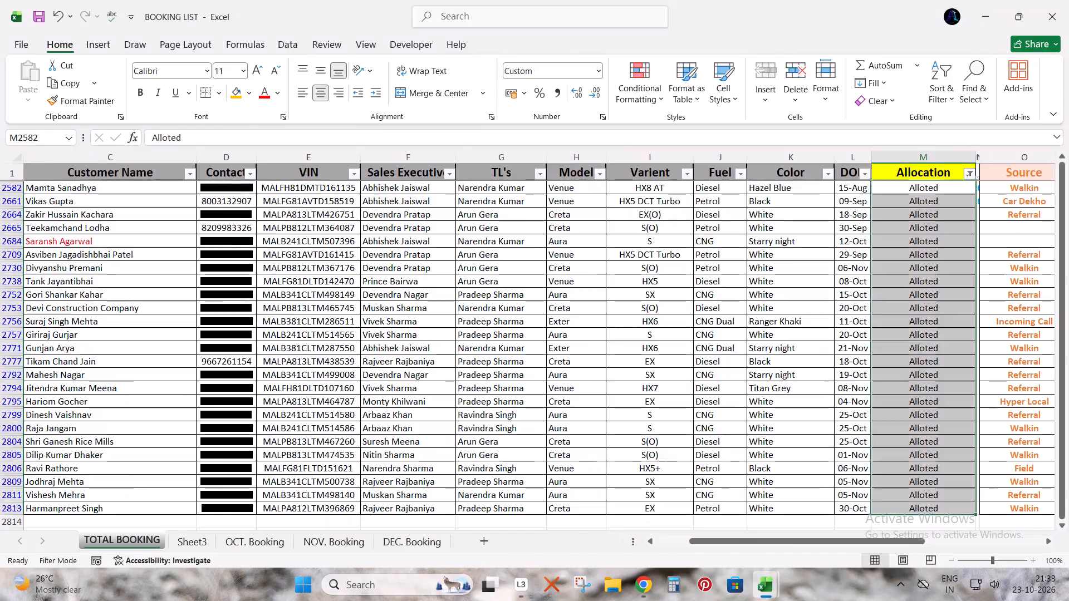
Open the Book - Copy - Copy workbook from the desktop and go to its Sheet1 allocated stock table.
{"action": "left_click", "coordinate": [1068, 600]}
{"action": "double_click", "coordinate": [220, 299]}
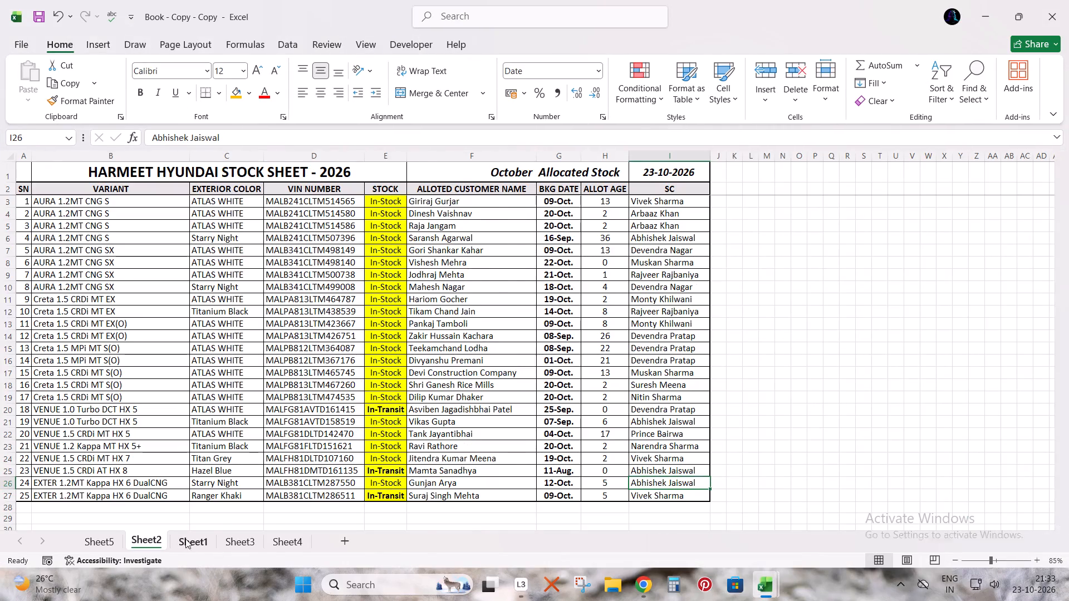
{"action": "left_click", "coordinate": [185, 539]}
{"action": "left_click", "coordinate": [290, 405]}
Copy the filtered rows of the STOCK sheet in ALLOCATION STOCK SHEET, from the SN column through PLANT BILLING DATE.
{"action": "key", "text": "alt+Tab"}
{"action": "key", "text": "alt+Tab"}
{"action": "key", "text": "alt+Tab"}
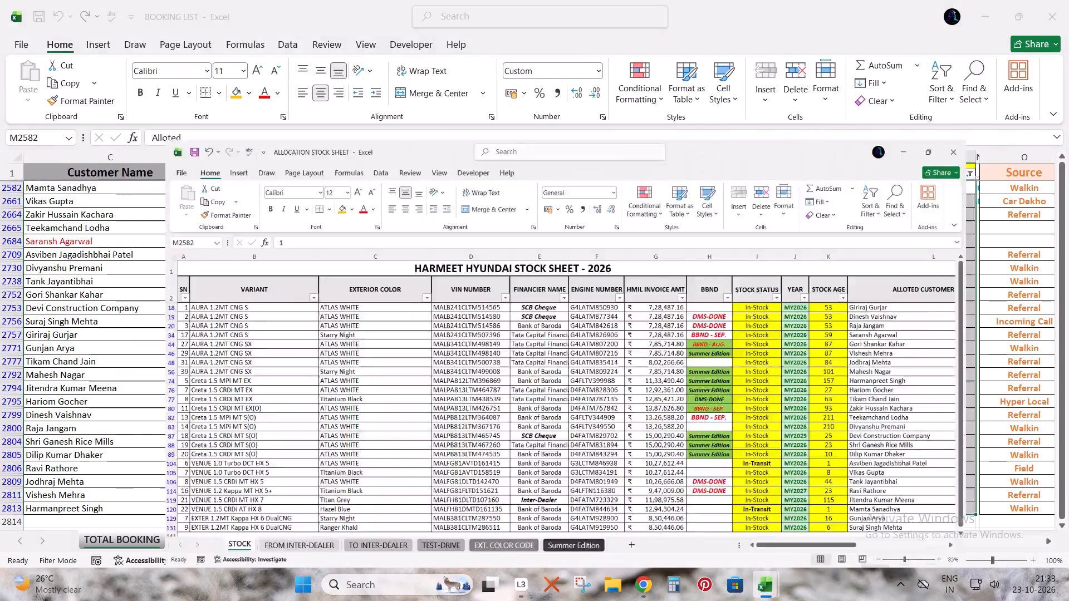
{"action": "key", "text": "ctrl+Up"}
{"action": "key", "text": "ctrl+Left"}
{"action": "key", "text": "Down"}
{"action": "key", "text": "Down"}
{"action": "key", "text": "ctrl+shift+Right"}
{"action": "key", "text": "ctrl+shift+Right"}
{"action": "key", "text": "ctrl+shift+Right"}
{"action": "key", "text": "shift+Left"}
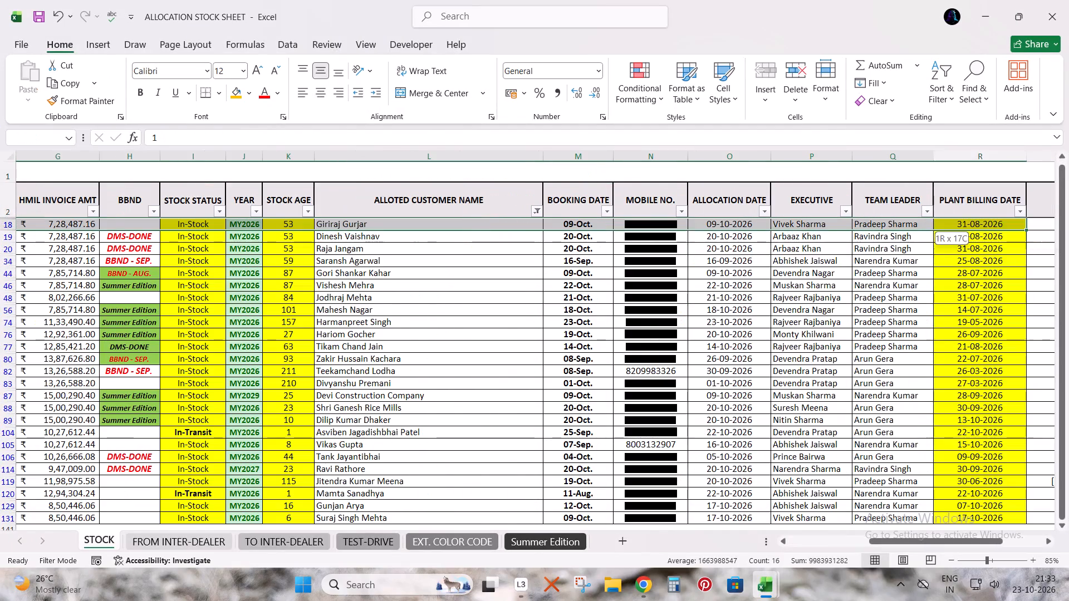
{"action": "key", "text": "ctrl+shift+Down"}
{"action": "key", "text": "shift+Down"}
{"action": "key", "text": "shift+Up"}
{"action": "key", "text": "ctrl+c"}
Paste the copied stock rows into Sheet1 of Book - Copy - Copy, starting at cell A3.
{"action": "key", "text": "alt+Tab"}
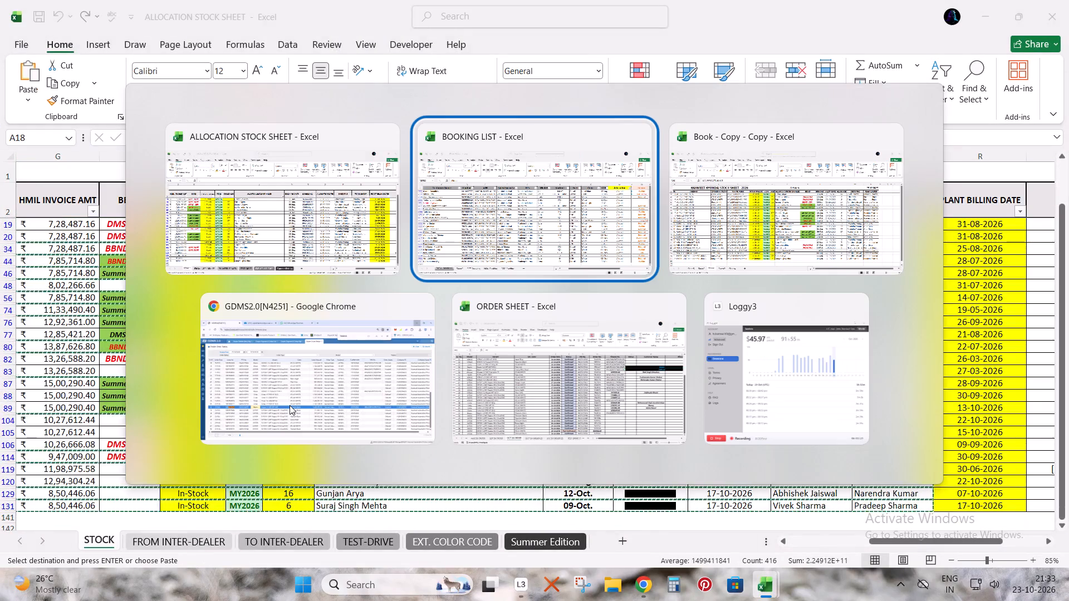
{"action": "key", "text": "alt+Tab"}
{"action": "key", "text": "ctrl+Up"}
{"action": "key", "text": "ctrl+Left"}
{"action": "key", "text": "Down"}
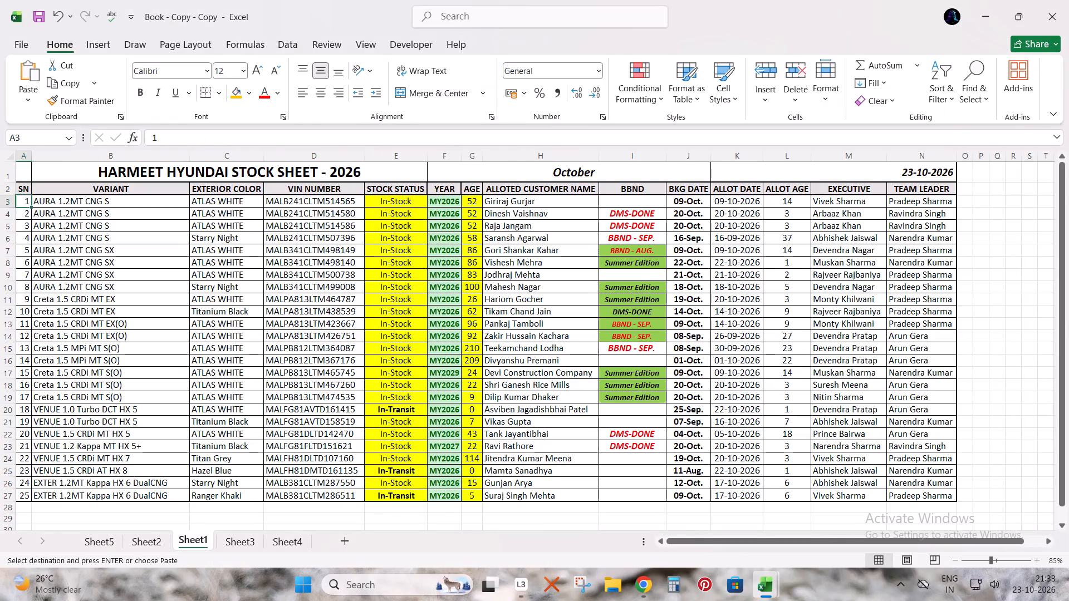
{"action": "key", "text": "ctrl+v"}
Delete the pasted financier, engine number and date cells E3:G27 in Sheet1, shifting the remaining cells left.
{"action": "key", "text": "ctrl+Up"}
{"action": "key", "text": "Right"}
{"action": "key", "text": "Right"}
{"action": "key", "text": "Right"}
{"action": "key", "text": "Right"}
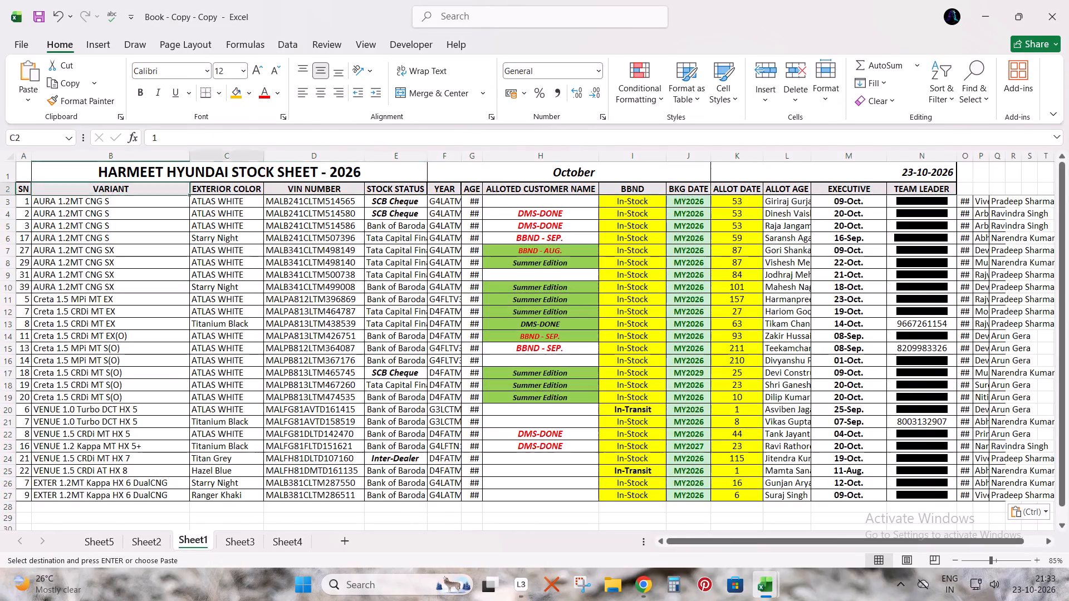
{"action": "key", "text": "Right"}
{"action": "key", "text": "Down"}
{"action": "key", "text": "Left"}
{"action": "key", "text": "Up"}
{"action": "key", "text": "Down"}
{"action": "key", "text": "shift+Right"}
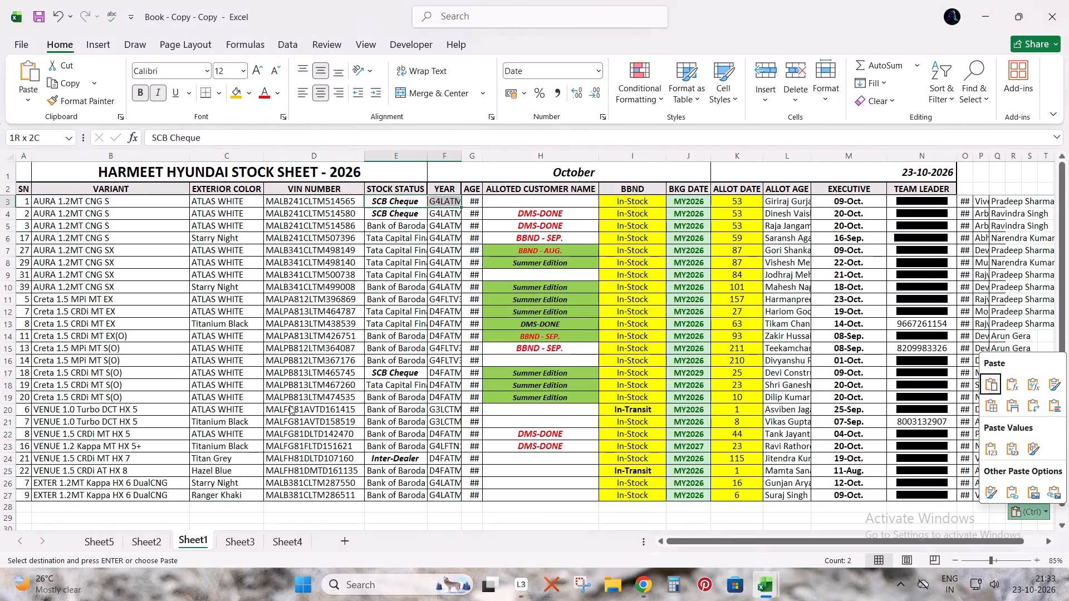
{"action": "key", "text": "shift+Right"}
{"action": "key", "text": "Escape"}
{"action": "key", "text": "shift+Right"}
{"action": "key", "text": "ctrl+shift+Down"}
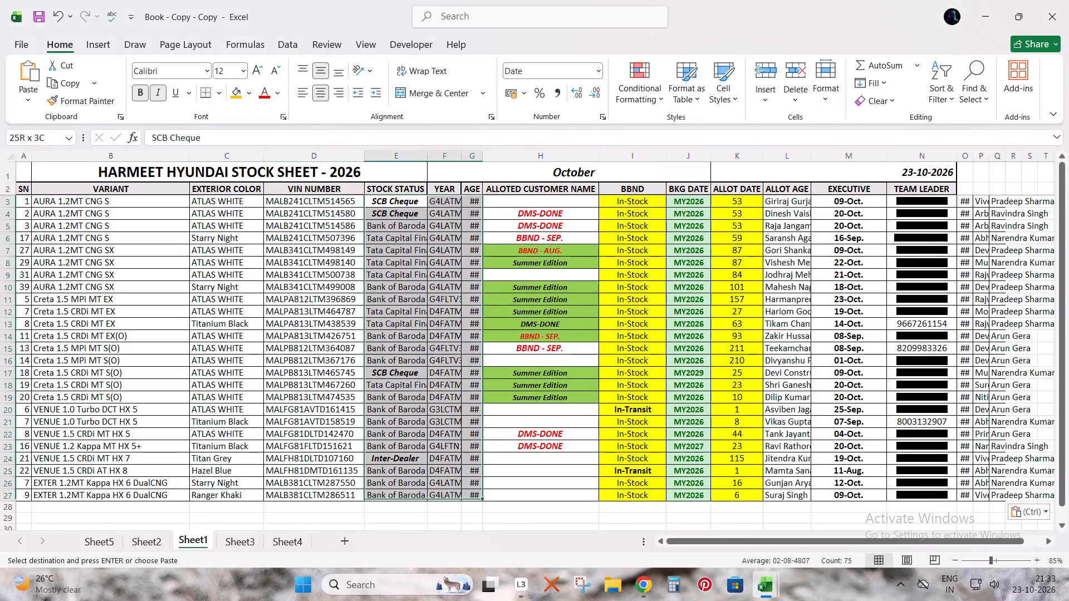
{"action": "key", "text": "ctrl+minus"}
{"action": "key", "text": "Return"}
Cut the remark cells E3:E27 and insert them before the booking dates at J3, so they fall under BBND.
{"action": "key", "text": "Right"}
{"action": "key", "text": "Up"}
{"action": "key", "text": "Left"}
{"action": "key", "text": "Down"}
{"action": "key", "text": "ctrl+shift+Down"}
{"action": "key", "text": "ctrl+shift+Down"}
{"action": "key", "text": "ctrl+shift+Down"}
{"action": "key", "text": "ctrl+shift+Down"}
{"action": "key", "text": "ctrl+shift+Down"}
{"action": "key", "text": "ctrl+shift+Down"}
{"action": "key", "text": "ctrl+shift+Down"}
{"action": "key", "text": "ctrl+shift+Down"}
{"action": "key", "text": "ctrl+shift+Down"}
{"action": "key", "text": "ctrl+shift+Down"}
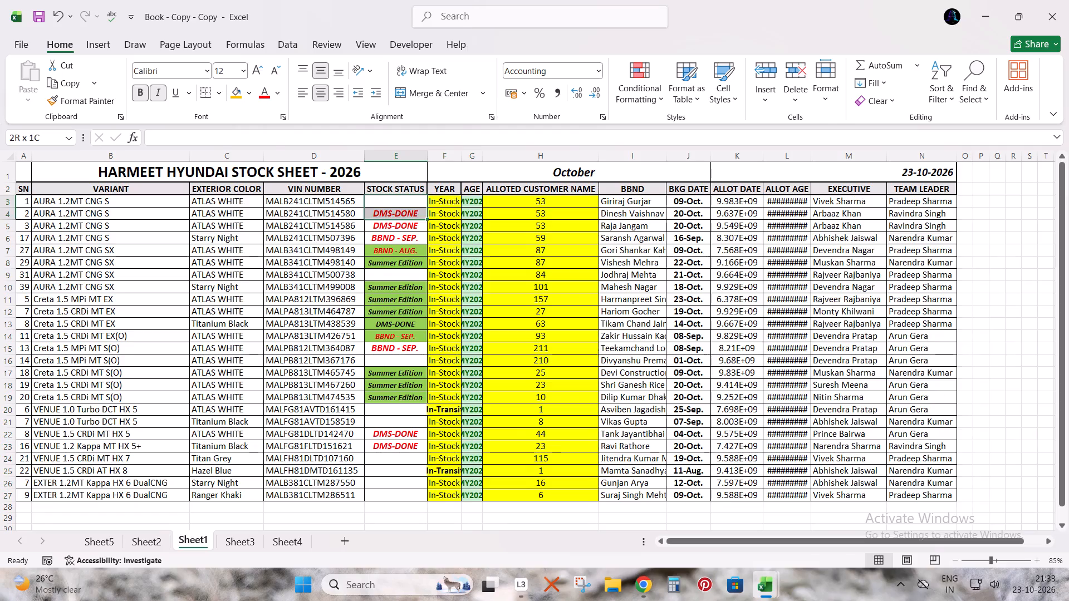
{"action": "key", "text": "ctrl+shift+Up"}
{"action": "key", "text": "shift+Down"}
{"action": "key", "text": "shift+Down"}
{"action": "key", "text": "shift+Down"}
{"action": "key", "text": "shift+Down"}
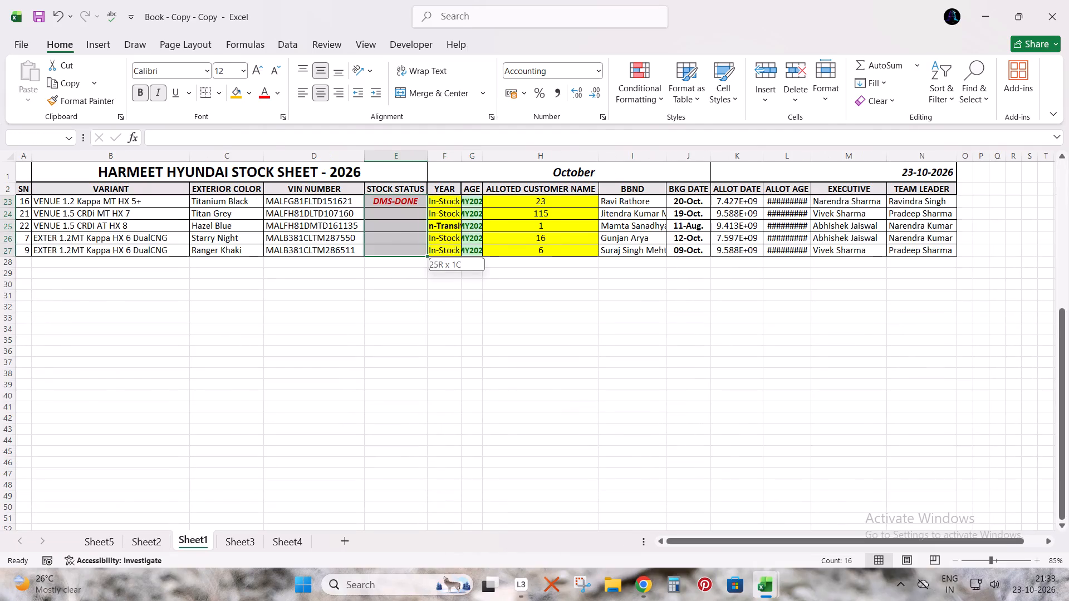
{"action": "key", "text": "ctrl+x"}
{"action": "key", "text": "Right"}
{"action": "key", "text": "Up"}
{"action": "key", "text": "Right"}
{"action": "key", "text": "Right"}
{"action": "key", "text": "Right"}
{"action": "key", "text": "Down"}
{"action": "key", "text": "Right"}
{"action": "key", "text": "Up"}
{"action": "key", "text": "Down"}
{"action": "key", "text": "ctrl+plus"}
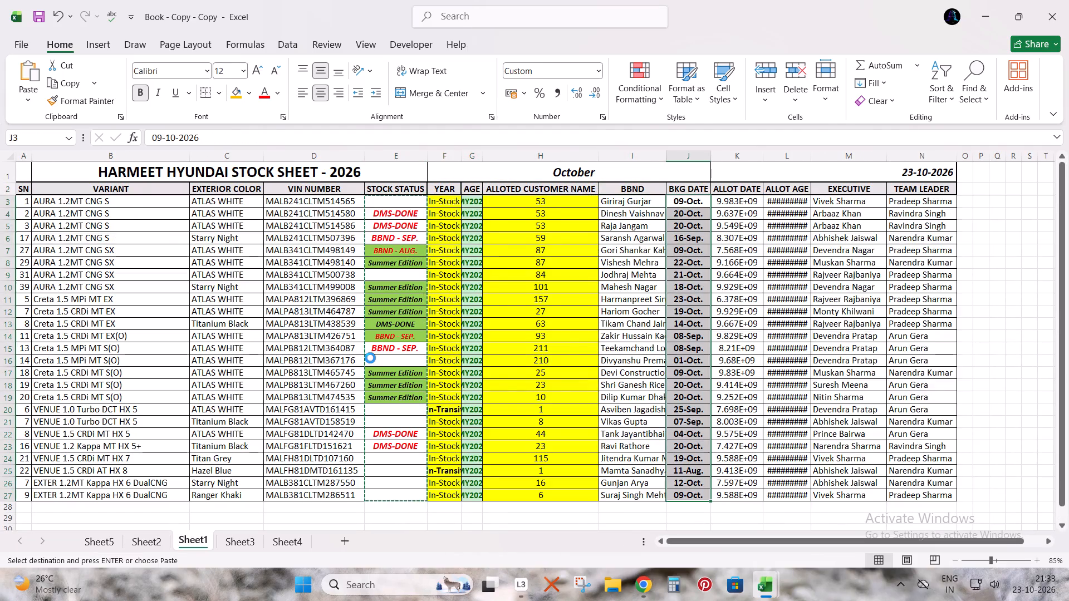
Delete the phone number cells K3:K27 under ALLOT DATE, shifting the remaining cells left.
{"action": "key", "text": "Right"}
{"action": "key", "text": "Right"}
{"action": "key", "text": "Down"}
{"action": "key", "text": "Up"}
{"action": "key", "text": "Up"}
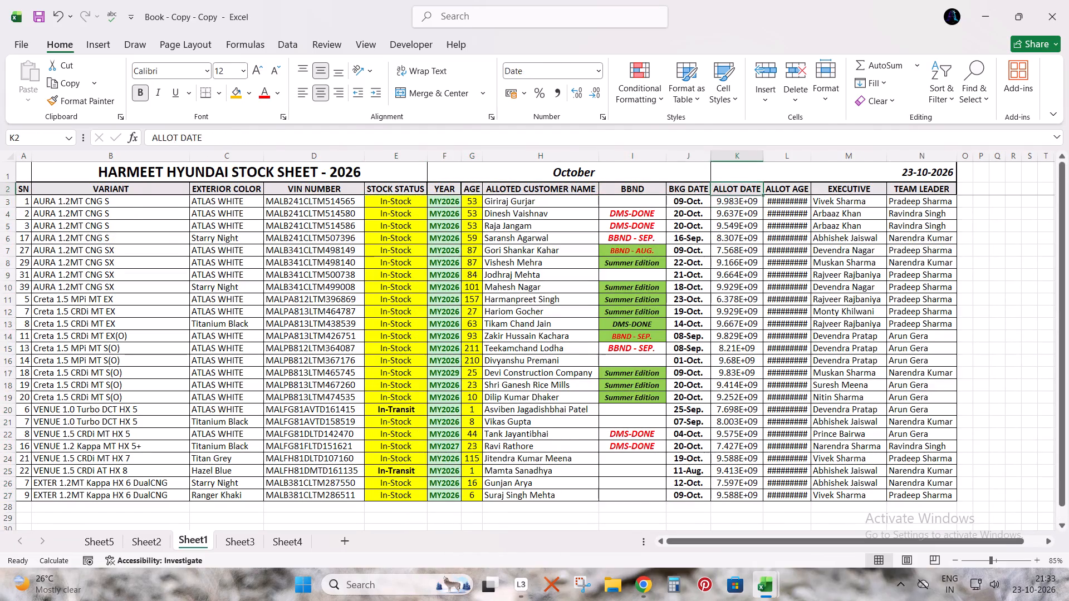
{"action": "key", "text": "Down"}
{"action": "key", "text": "ctrl+shift+Down"}
{"action": "key", "text": "ctrl+minus"}
{"action": "key", "text": "Return"}
Insert blank cells in L3:L27 under ALLOT AGE, shifting the executive and team leader names right.
{"action": "key", "text": "Right"}
{"action": "key", "text": "Up"}
{"action": "key", "text": "Down"}
{"action": "key", "text": "ctrl+shift+Down"}
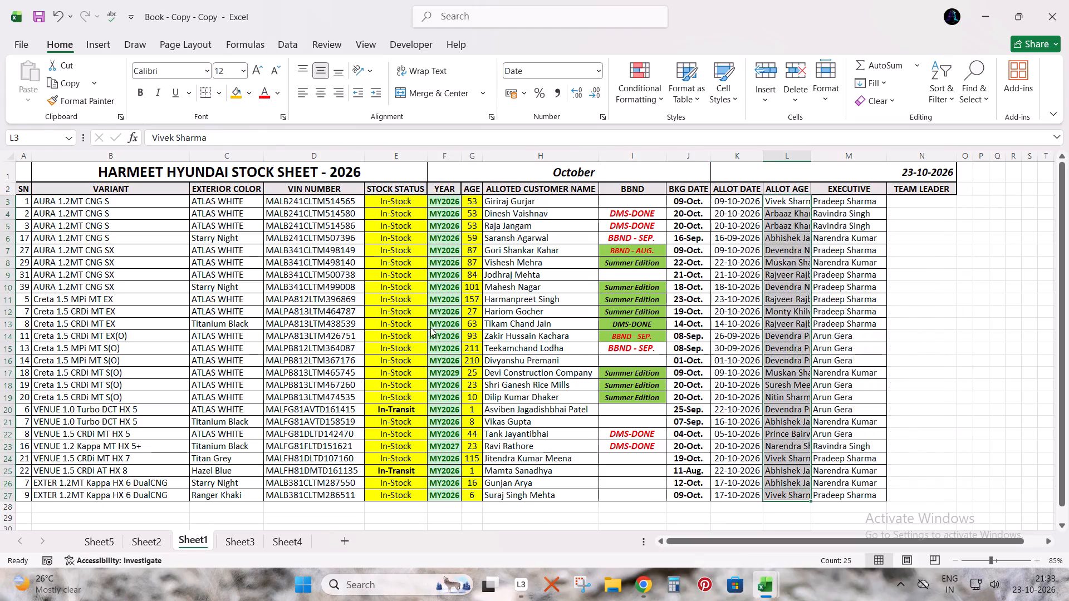
{"action": "key", "text": "ctrl+plus"}
{"action": "key", "text": "Return"}
Enter the formula =TODAY()-K3 in the first ALLOT AGE cell, L3.
{"action": "key", "text": "Up"}
{"action": "key", "text": "Down"}
{"action": "type", "text": "=TO"}
{"action": "key", "text": "Tab"}
{"action": "type", "text": ")-="}
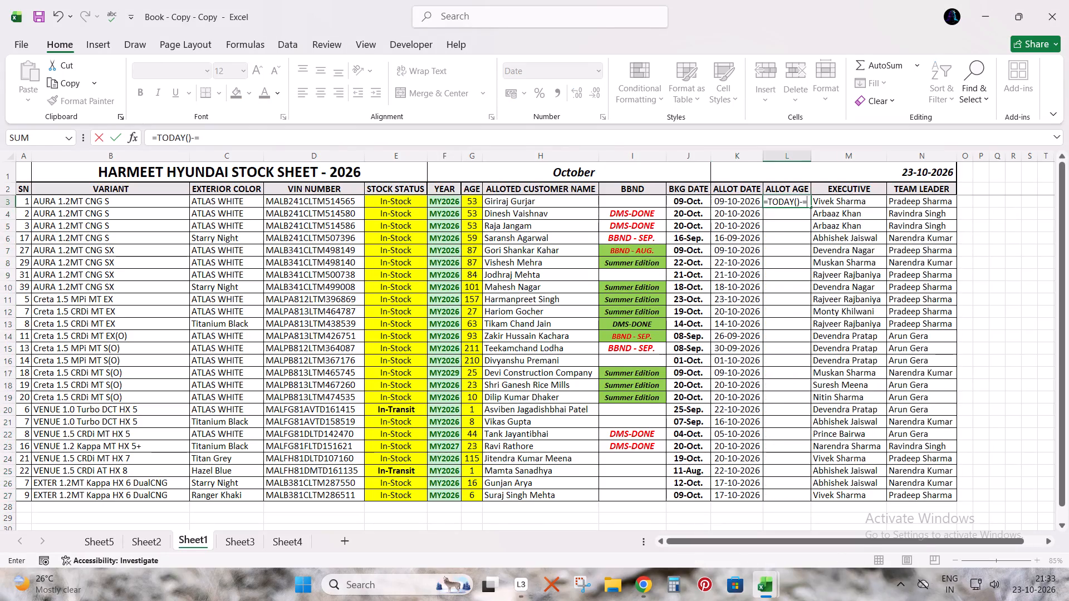
{"action": "key", "text": "BackSpace"}
{"action": "key", "text": "Left"}
{"action": "key", "text": "Return"}
Set ALLOT AGE cell L3 to General number format and fill its formula down to row 27.
{"action": "key", "text": "Up"}
{"action": "key", "text": "Up"}
{"action": "key", "text": "Down"}
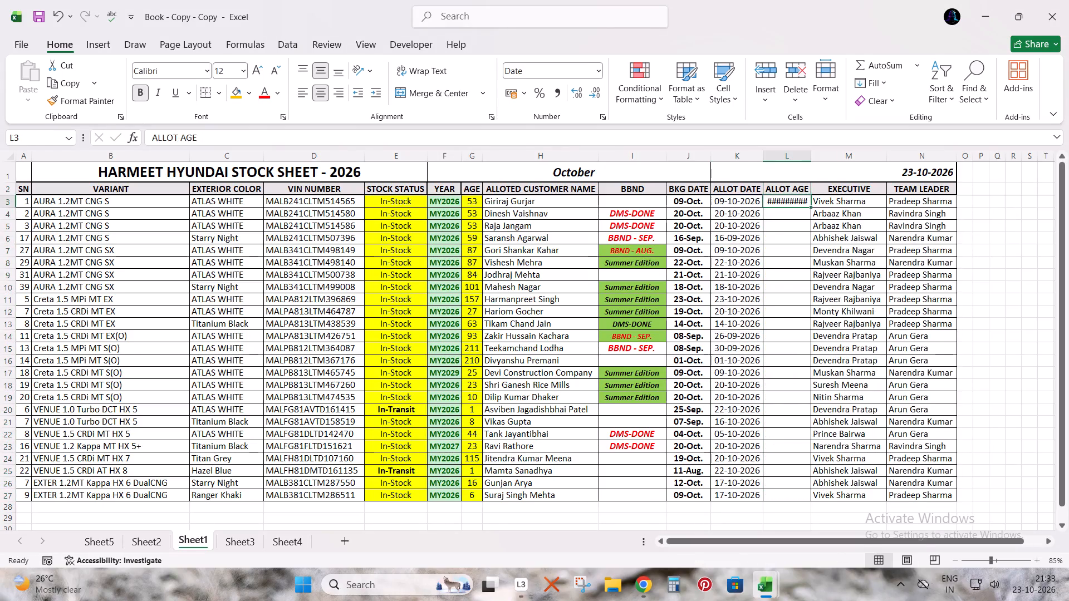
{"action": "left_click", "coordinate": [600, 71]}
{"action": "left_click", "coordinate": [600, 91]}
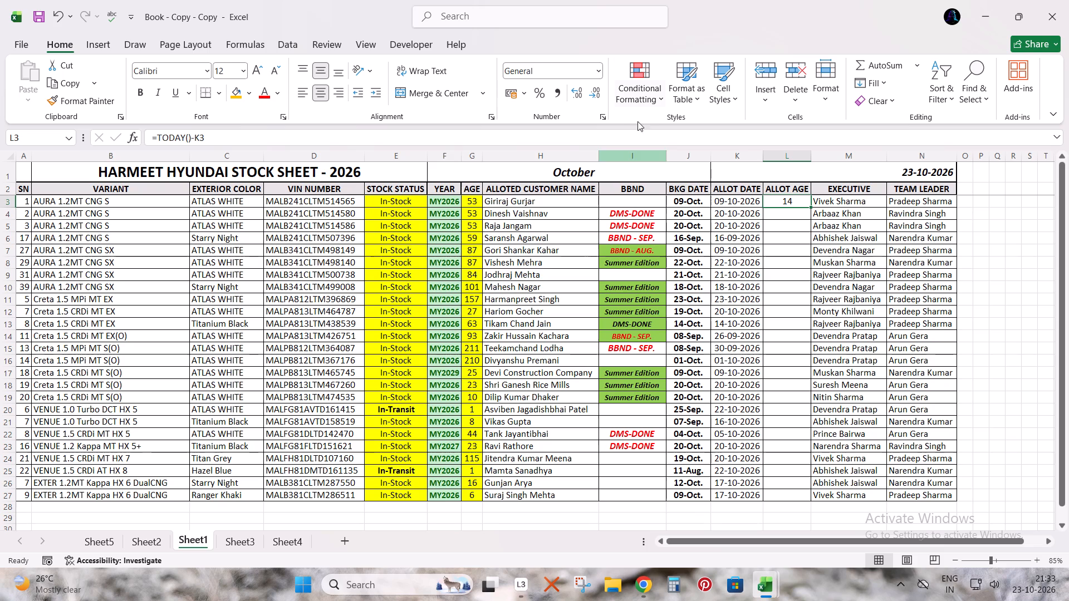
{"action": "double_click", "coordinate": [810, 207]}
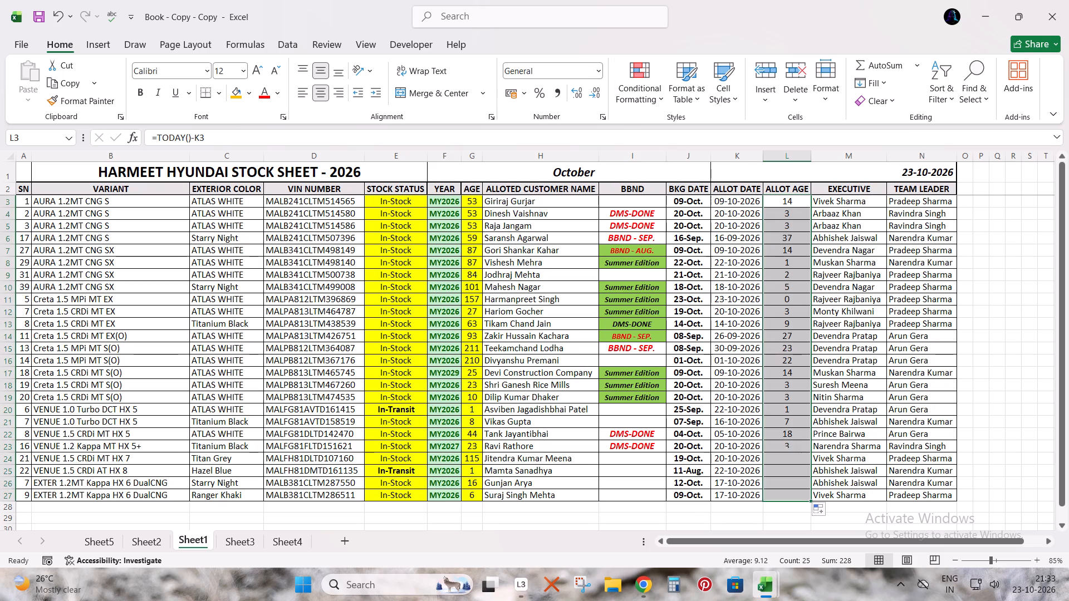
Renumber the SN column consecutively from 1 to 25 by filling the series from A3:A4 down.
{"action": "key", "text": "Left"}
{"action": "key", "text": "Up"}
{"action": "key", "text": "Left"}
{"action": "key", "text": "ctrl+Left"}
{"action": "key", "text": "Down"}
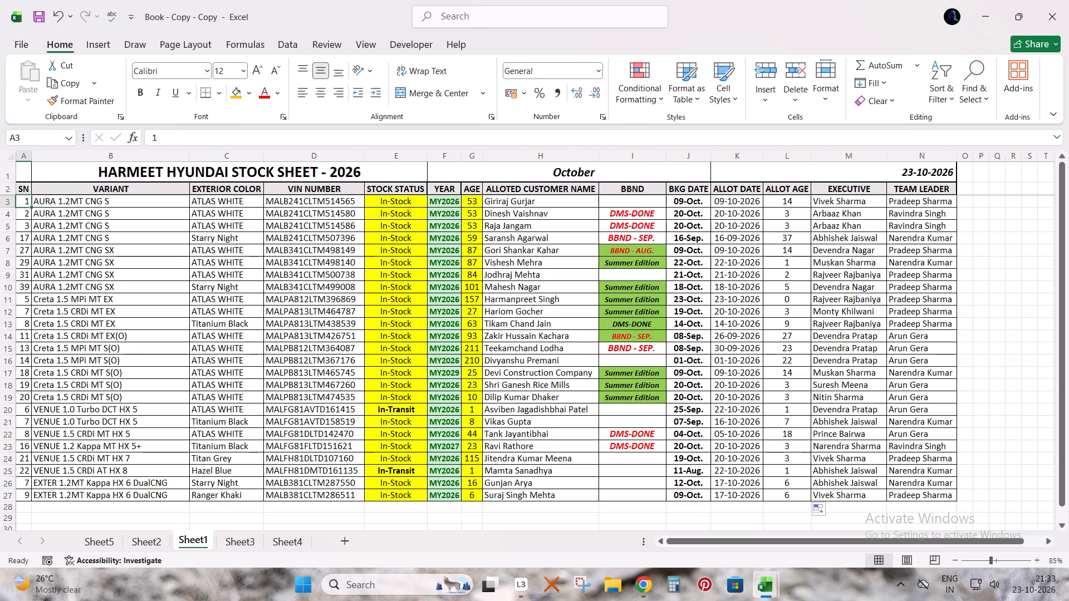
{"action": "key", "text": "shift+Down"}
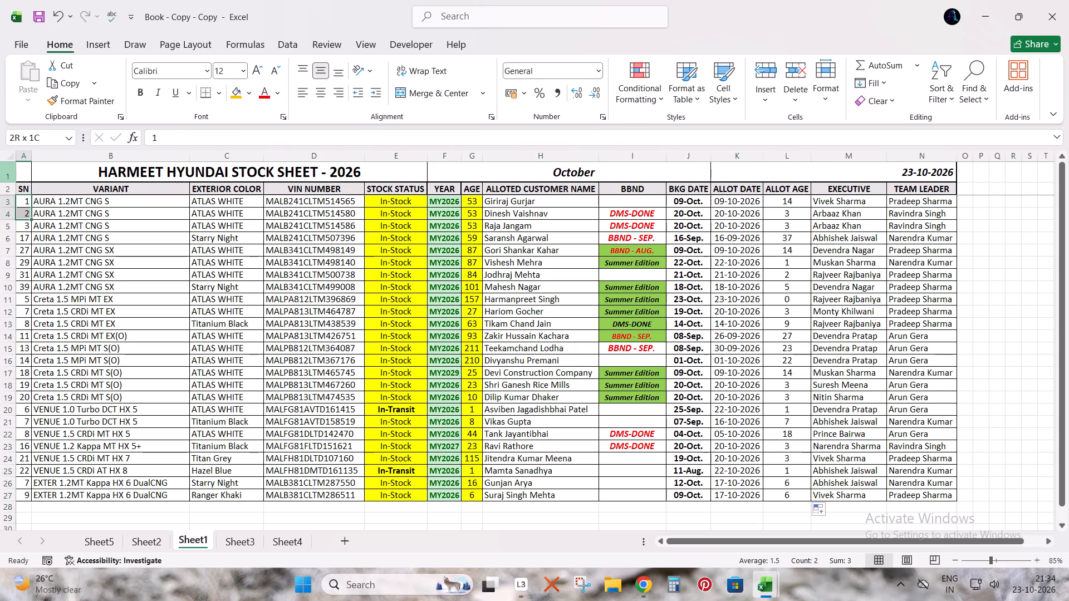
{"action": "double_click", "coordinate": [31, 219]}
Apply thick outside borders around the whole stock table in Sheet1.
{"action": "left_click", "coordinate": [155, 291]}
{"action": "key", "text": "ctrl+a"}
{"action": "left_click", "coordinate": [222, 94]}
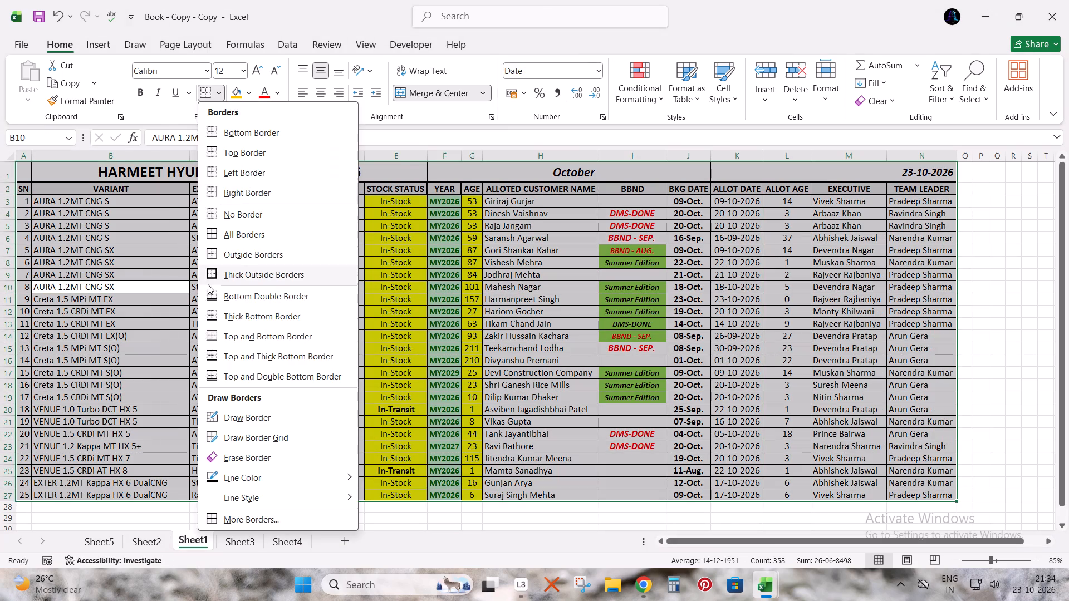
{"action": "left_click", "coordinate": [207, 274]}
{"action": "left_click", "coordinate": [160, 274]}
Copy the complete rows 3 to 27 of the Sheet1 stock table.
{"action": "key", "text": "ctrl+Up"}
{"action": "key", "text": "ctrl+Left"}
{"action": "key", "text": "Down"}
{"action": "key", "text": "Down"}
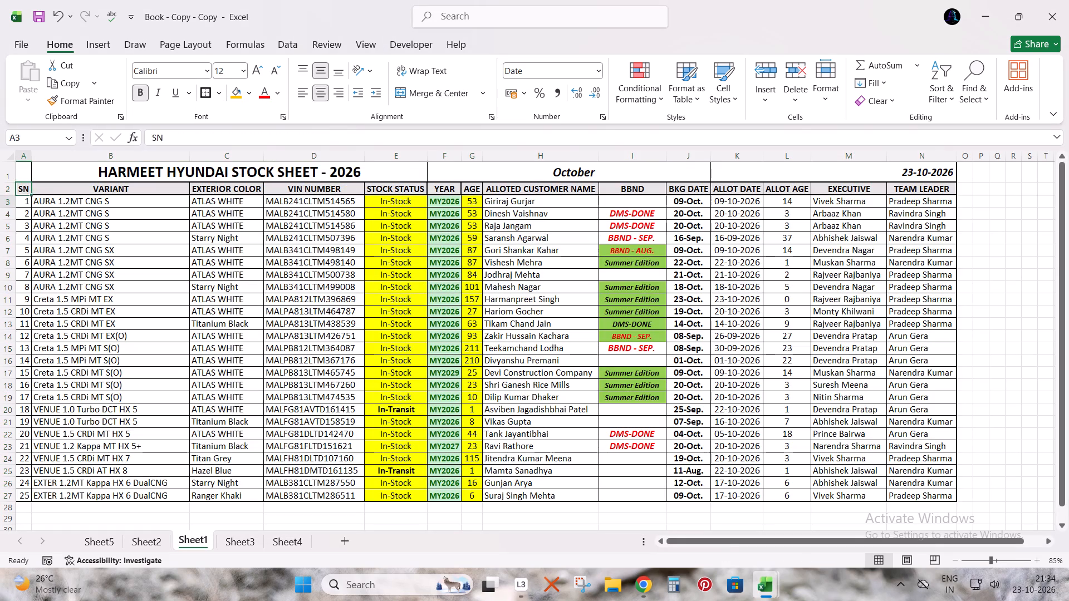
{"action": "key", "text": "shift+space"}
{"action": "key", "text": "ctrl+shift+Down"}
{"action": "key", "text": "ctrl+c"}
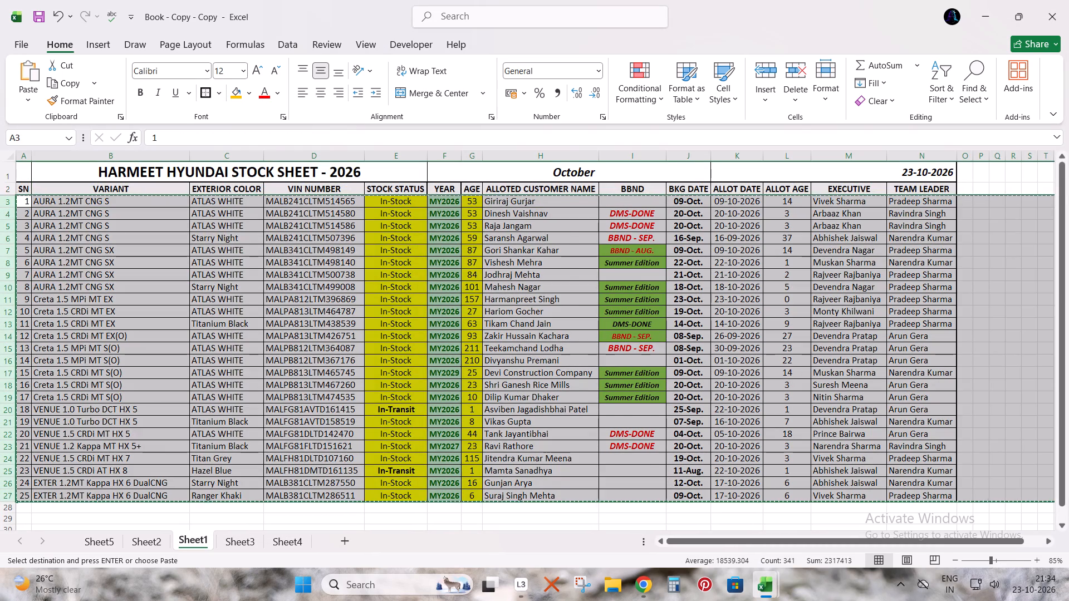
Paste the copied rows into the October Allocated Stock table on Sheet2, starting at cell A3.
{"action": "key", "text": "ctrl+Page_Up"}
{"action": "key", "text": "ctrl+Up"}
{"action": "key", "text": "ctrl+Left"}
{"action": "key", "text": "Down"}
{"action": "key", "text": "Left"}
{"action": "key", "text": "ctrl+Left"}
{"action": "key", "text": "ctrl+Left"}
{"action": "key", "text": "Down"}
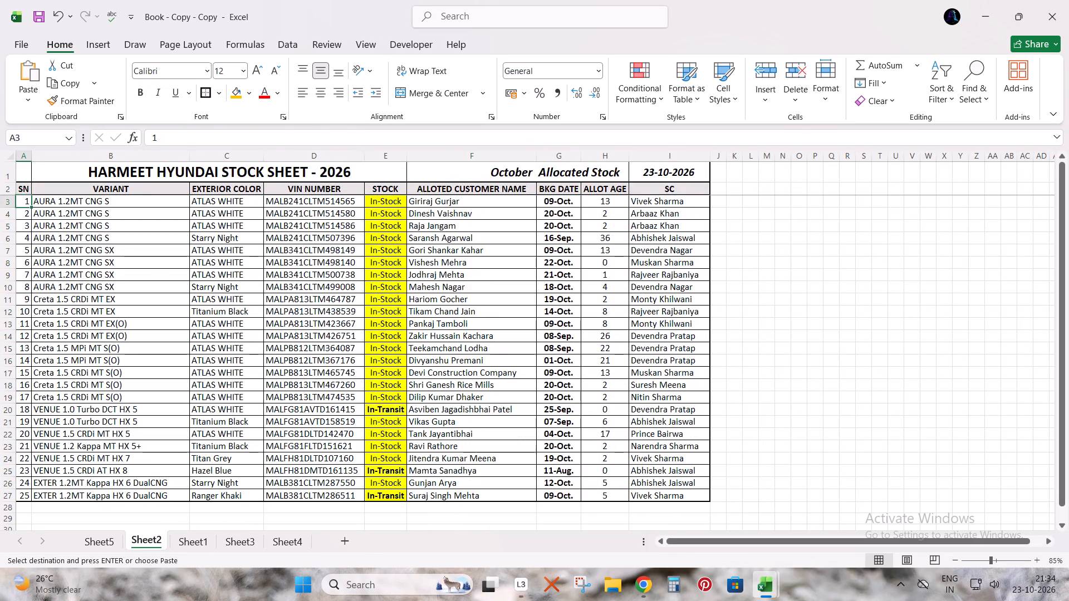
{"action": "key", "text": "ctrl+v"}
Delete the pasted model year and stock age cells F3:G27 on Sheet2, shifting the remaining cells left.
{"action": "key", "text": "Right"}
{"action": "key", "text": "Up"}
{"action": "key", "text": "Right"}
{"action": "key", "text": "Right"}
{"action": "key", "text": "Right"}
{"action": "key", "text": "Right"}
{"action": "key", "text": "Down"}
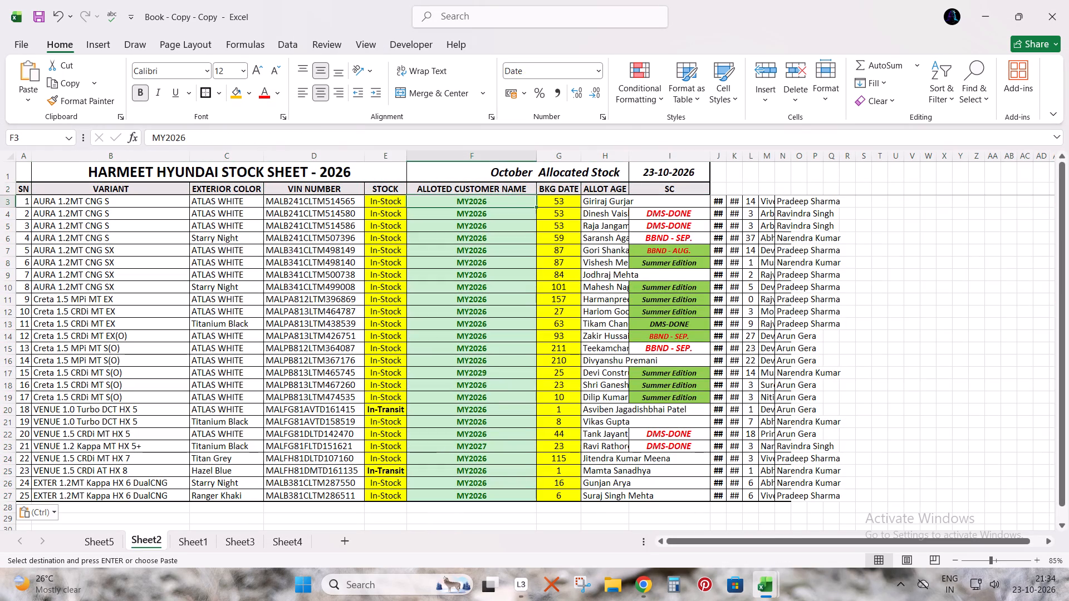
{"action": "key", "text": "shift+Right"}
{"action": "key", "text": "Escape"}
{"action": "key", "text": "Right"}
{"action": "key", "text": "Left"}
{"action": "key", "text": "Up"}
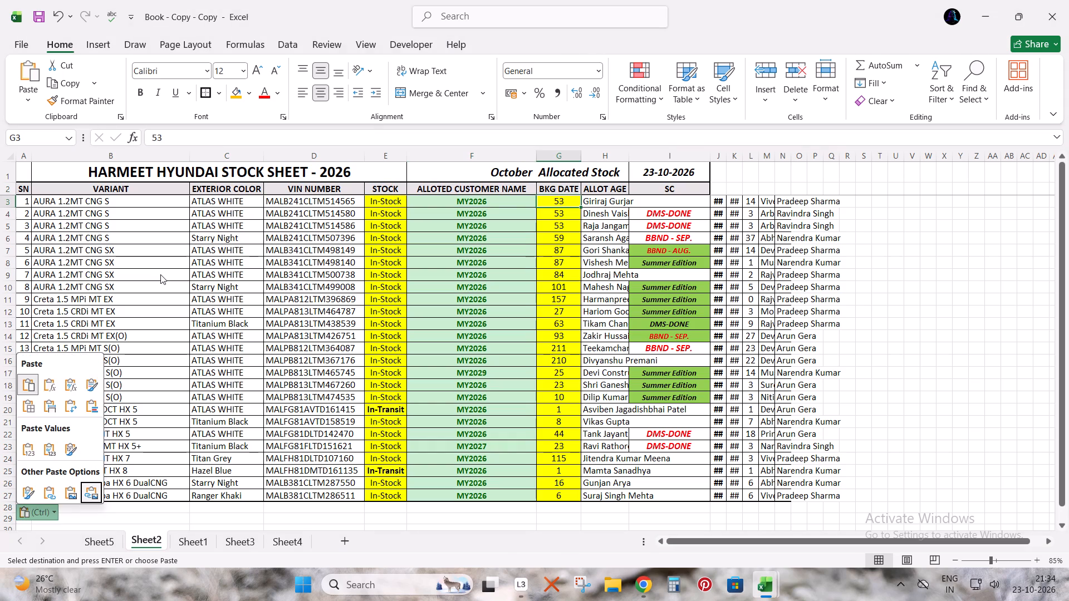
{"action": "key", "text": "Escape"}
{"action": "key", "text": "Left"}
{"action": "key", "text": "Down"}
{"action": "key", "text": "Up"}
{"action": "key", "text": "shift+Right"}
{"action": "key", "text": "ctrl+shift+Down"}
{"action": "key", "text": "ctrl+minus"}
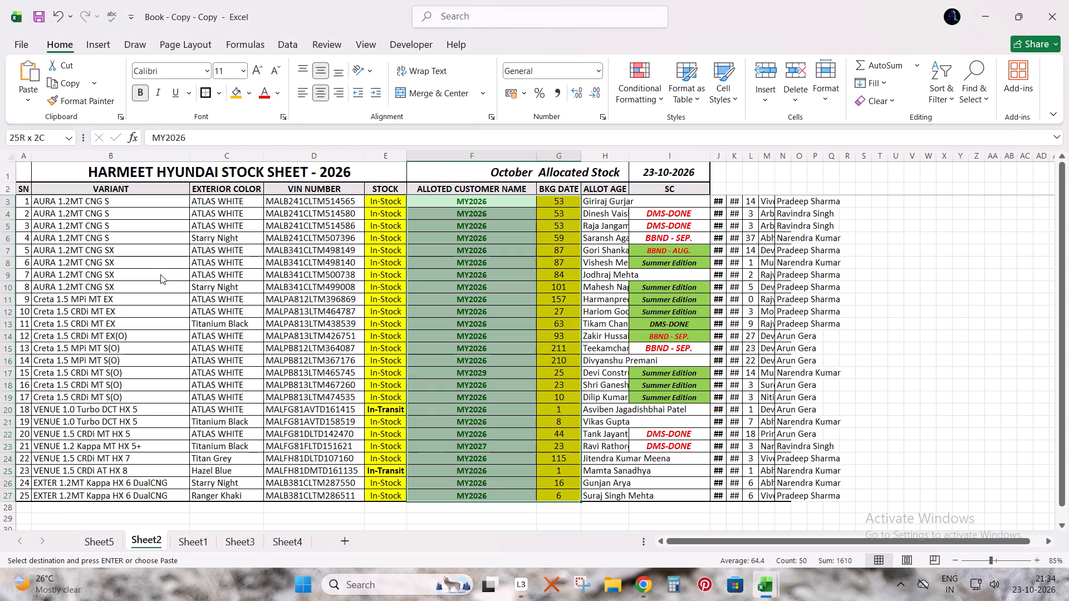
{"action": "key", "text": "Return"}
Delete the BBND remark cells G3:G27 under BKG DATE on Sheet2, shifting the remaining cells left.
{"action": "key", "text": "Right"}
{"action": "key", "text": "Up"}
{"action": "key", "text": "Right"}
{"action": "key", "text": "Down"}
{"action": "key", "text": "Up"}
{"action": "key", "text": "Left"}
{"action": "key", "text": "Down"}
{"action": "key", "text": "ctrl+shift+Down"}
{"action": "key", "text": "ctrl+shift+Down"}
{"action": "key", "text": "ctrl+shift+Down"}
{"action": "key", "text": "ctrl+shift+Down"}
{"action": "key", "text": "ctrl+shift+Down"}
{"action": "key", "text": "ctrl+shift+Down"}
{"action": "key", "text": "ctrl+shift+Down"}
{"action": "key", "text": "ctrl+shift+Down"}
{"action": "key", "text": "ctrl+shift+Down"}
{"action": "key", "text": "ctrl+shift+Down"}
{"action": "key", "text": "ctrl+shift+Down"}
{"action": "key", "text": "ctrl+shift+Down"}
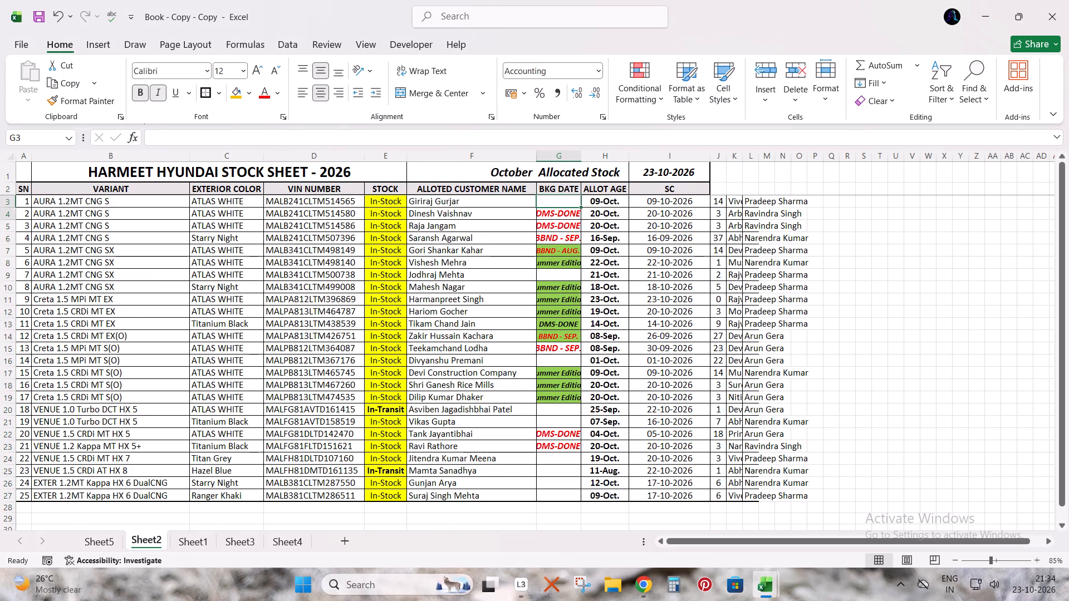
{"action": "key", "text": "ctrl+shift+Up"}
{"action": "key", "text": "shift+Down"}
{"action": "key", "text": "shift+Down"}
{"action": "key", "text": "shift+Down"}
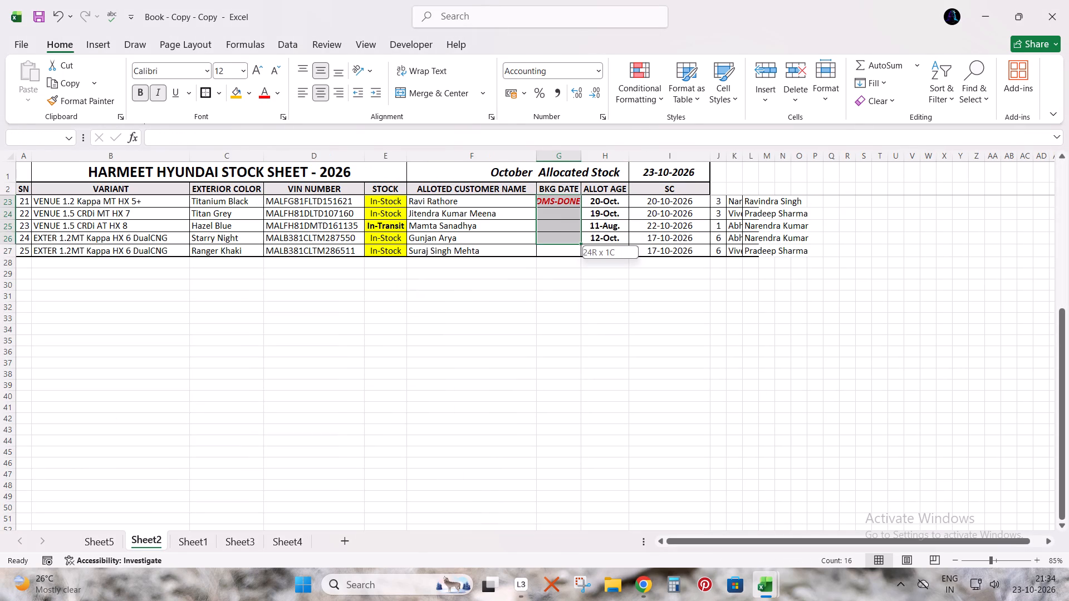
{"action": "key", "text": "shift+Down"}
{"action": "key", "text": "ctrl+minus"}
{"action": "key", "text": "Return"}
Convert the allotment age formulas in I3:I27 on Sheet2 to plain values by copying and pasting them in place.
{"action": "key", "text": "Right"}
{"action": "key", "text": "Up"}
{"action": "key", "text": "Right"}
{"action": "key", "text": "Down"}
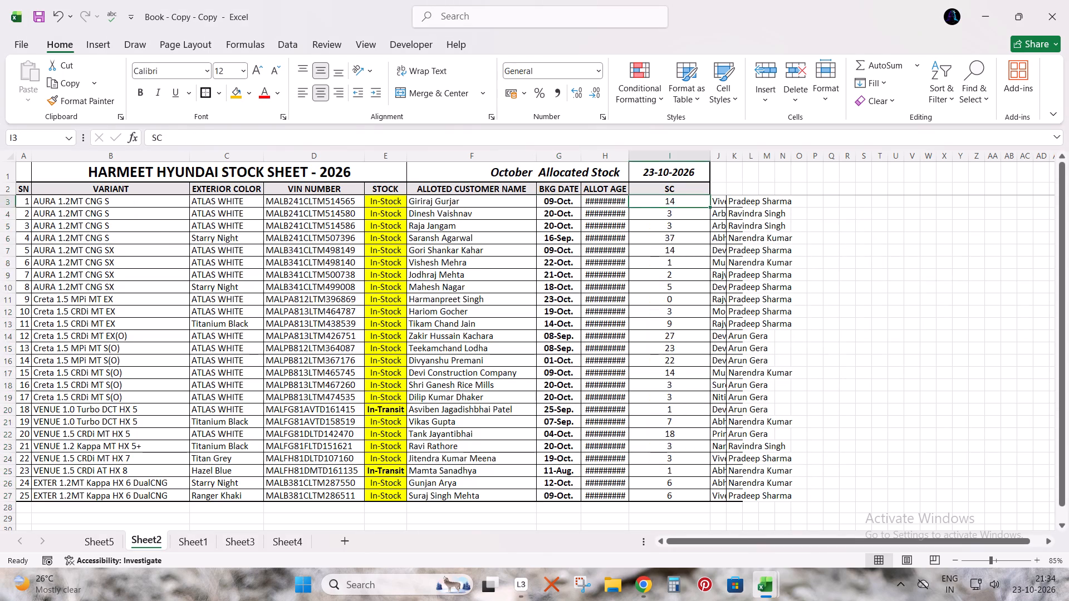
{"action": "key", "text": "ctrl+shift+Down"}
{"action": "key", "text": "ctrl+x"}
{"action": "key", "text": "ctrl+c"}
{"action": "key", "text": "ctrl+c"}
{"action": "key", "text": "ctrl+v"}
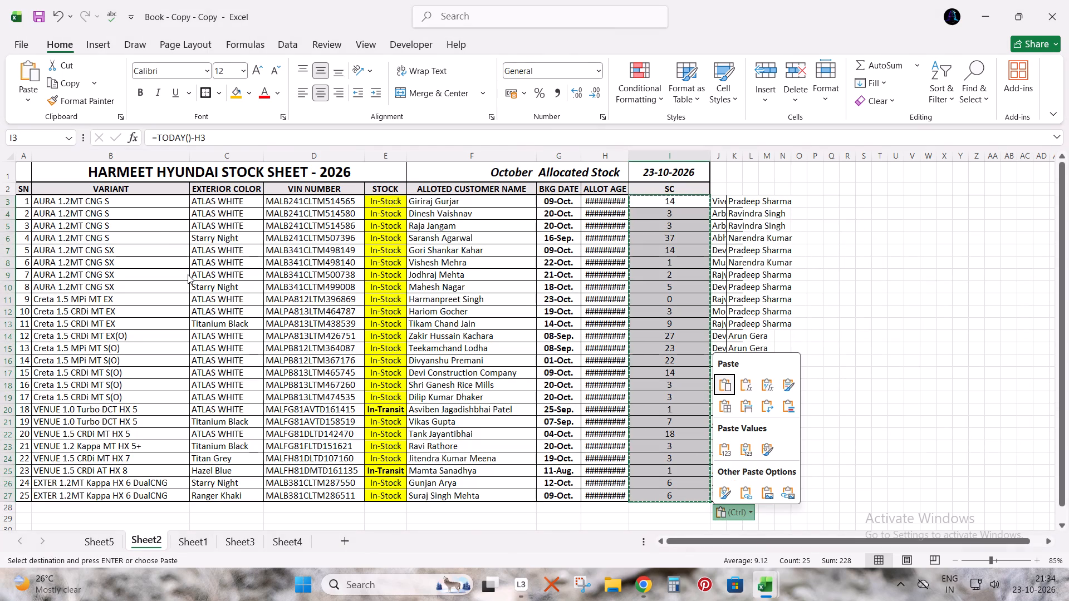
{"action": "key", "text": "Down"}
{"action": "key", "text": "Down"}
{"action": "key", "text": "Return"}
Delete the date cells H3:H27 under ALLOT AGE on Sheet2, shifting the remaining cells left.
{"action": "key", "text": "Left"}
{"action": "key", "text": "Down"}
{"action": "key", "text": "Up"}
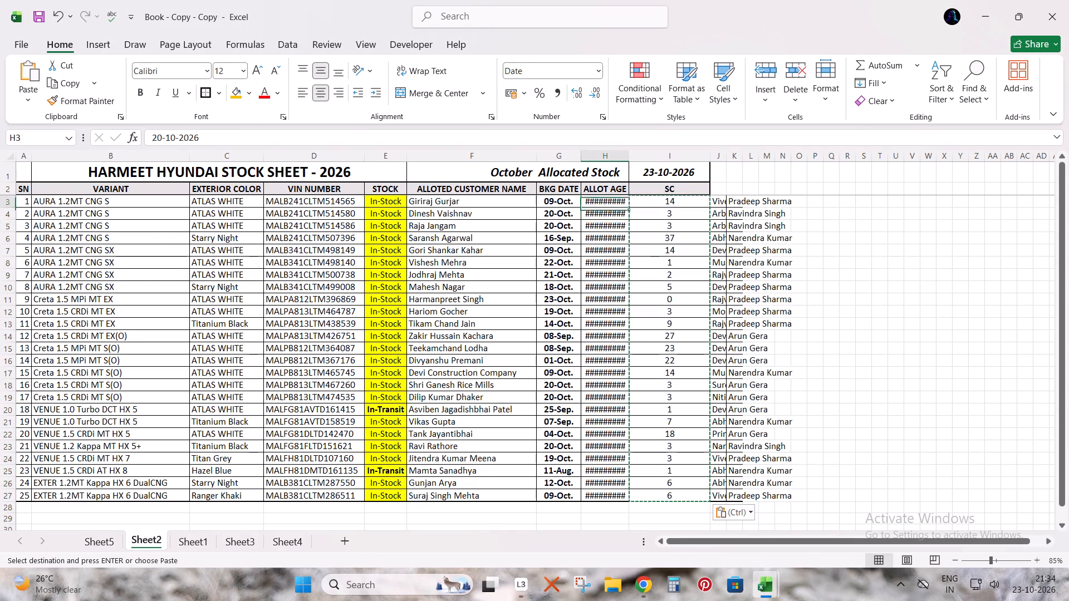
{"action": "key", "text": "ctrl+shift+Down"}
{"action": "key", "text": "ctrl+minus"}
{"action": "key", "text": "Return"}
Delete the whole column J holding the team leader names beside the Sheet2 table.
{"action": "key", "text": "Right"}
{"action": "key", "text": "Right"}
{"action": "key", "text": "ctrl+space"}
{"action": "key", "text": "ctrl+minus"}
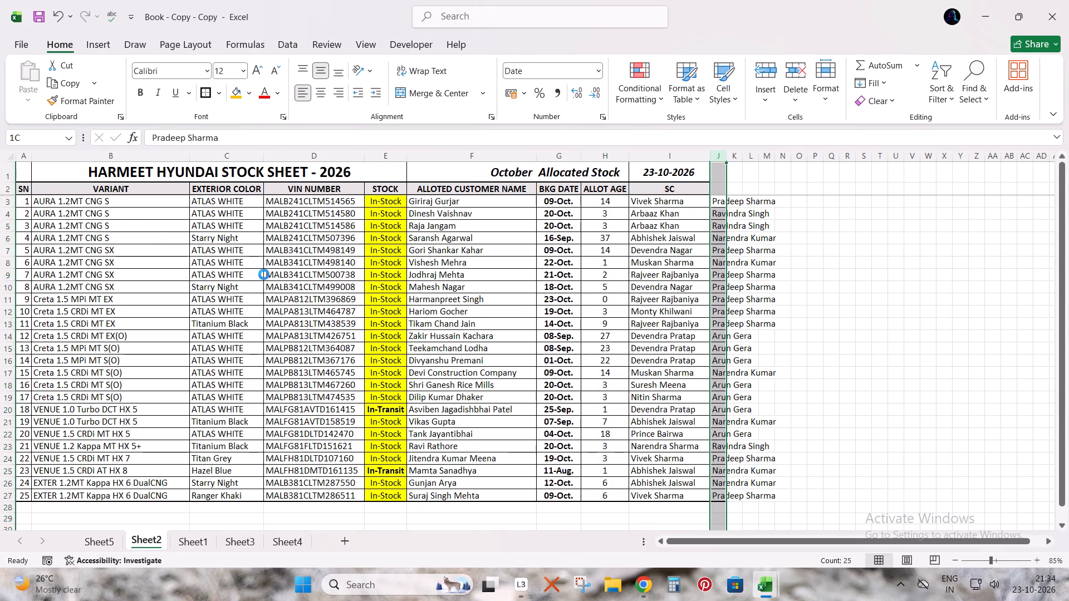
Apply borders to the entire October Allocated Stock table on Sheet2.
{"action": "key", "text": "Down"}
{"action": "key", "text": "Left"}
{"action": "key", "text": "ctrl+a"}
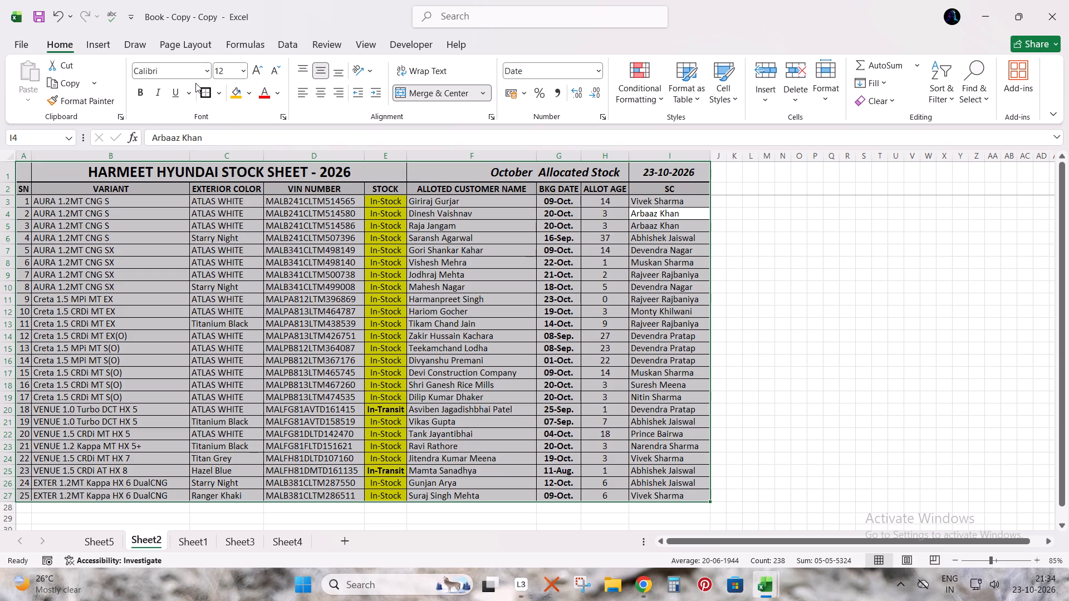
{"action": "left_click", "coordinate": [199, 91]}
{"action": "left_click", "coordinate": [266, 297]}
Switch to the ALLOCATION STOCK SHEET workbook and reset the header filters on STOCK so that all rows are shown.
{"action": "key", "text": "ctrl+Page_Down"}
{"action": "key", "text": "ctrl+Page_Down"}
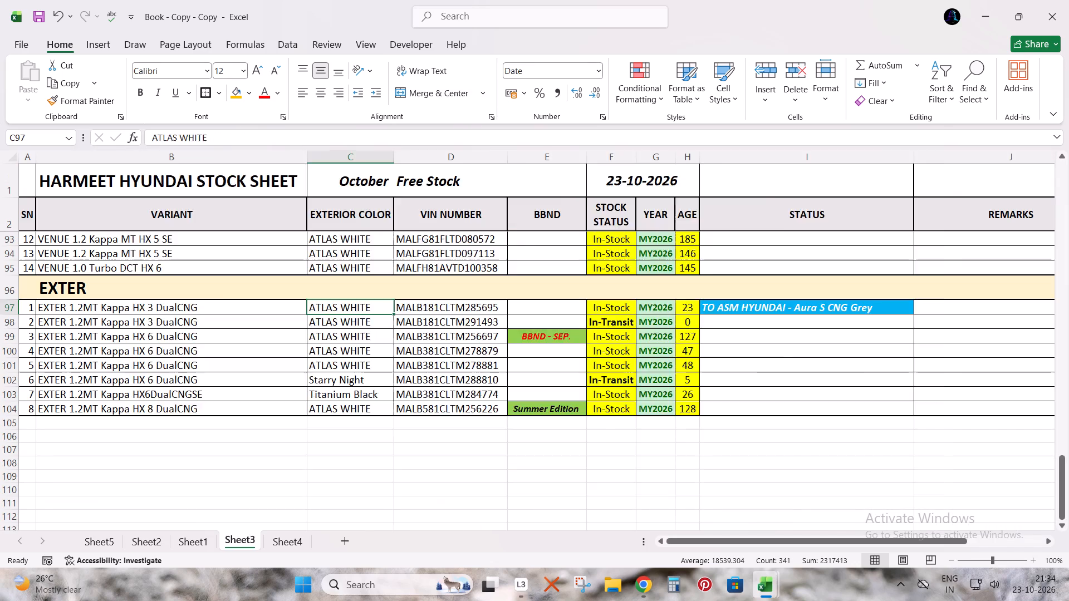
{"action": "key", "text": "alt+Tab"}
{"action": "key", "text": "ctrl+Up"}
{"action": "key", "text": "Down"}
{"action": "key", "text": "Right"}
{"action": "key", "text": "Right"}
{"action": "key", "text": "Right"}
{"action": "key", "text": "Right"}
{"action": "key", "text": "Right"}
{"action": "key", "text": "Right"}
{"action": "key", "text": "Right"}
{"action": "key", "text": "Right"}
{"action": "key", "text": "Right"}
{"action": "key", "text": "Right"}
{"action": "key", "text": "Right"}
{"action": "key", "text": "Right"}
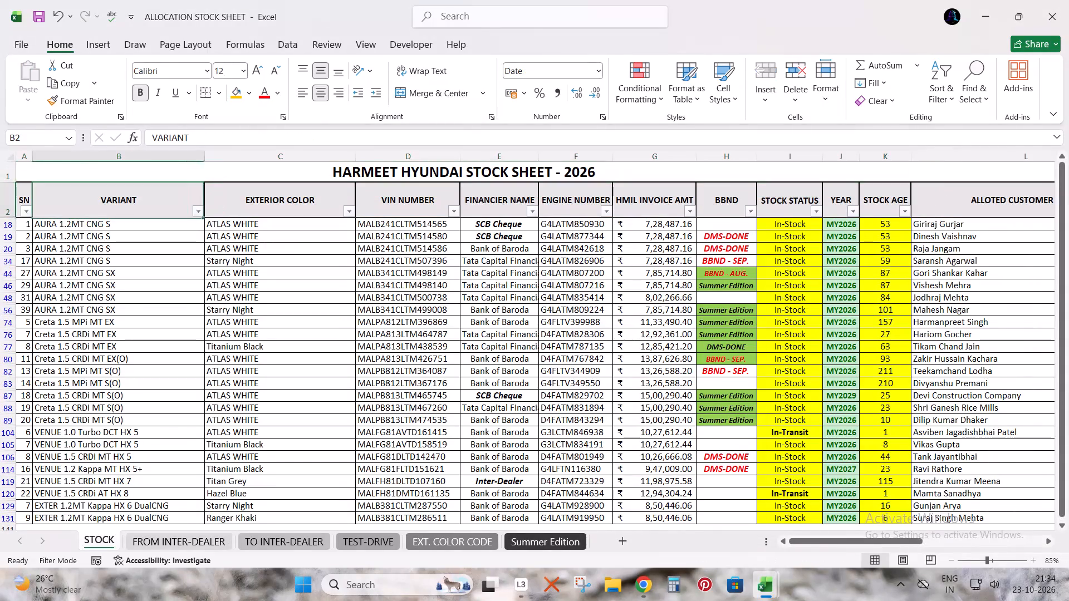
{"action": "key", "text": "Left"}
{"action": "key", "text": "ctrl+shift+l"}
{"action": "key", "text": "ctrl+shift+l"}
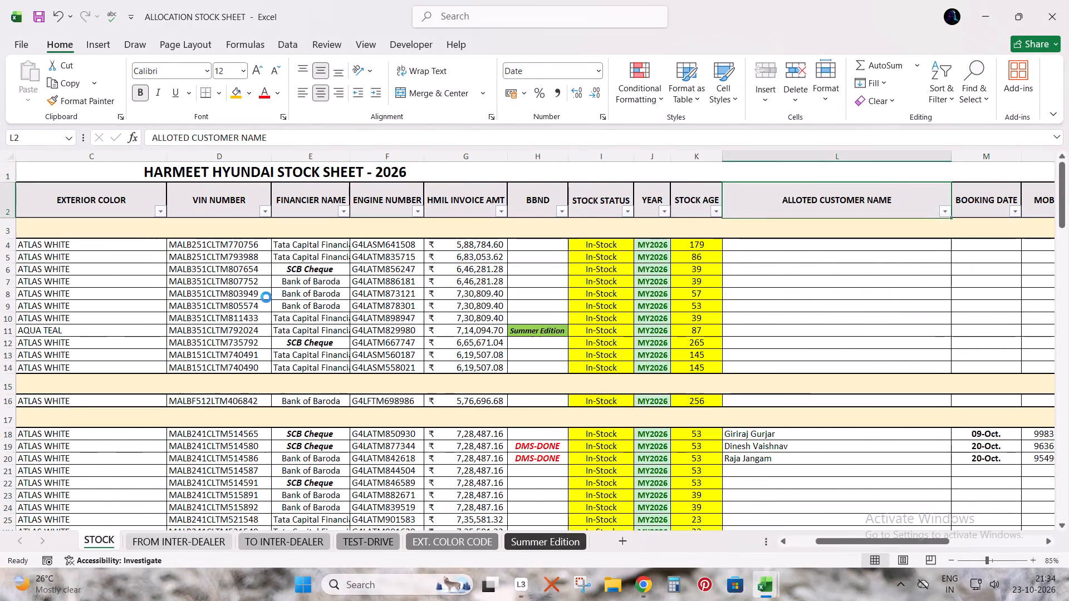
Filter ALLOTED CUSTOMER NAME to only blank cells and the inter-dealer entries starting with TO (ADITI, ASM, BABA and both L.R. HYUNDAI).
{"action": "key", "text": "alt+Down"}
{"action": "key", "text": "Down"}
{"action": "key", "text": "Down"}
{"action": "key", "text": "Down"}
{"action": "key", "text": "Down"}
{"action": "key", "text": "Down"}
{"action": "key", "text": "Down"}
{"action": "key", "text": "Down"}
{"action": "key", "text": "Down"}
{"action": "key", "text": "Down"}
{"action": "key", "text": "Down"}
{"action": "key", "text": "space"}
{"action": "key", "text": "Up"}
{"action": "key", "text": "space"}
{"action": "key", "text": "space"}
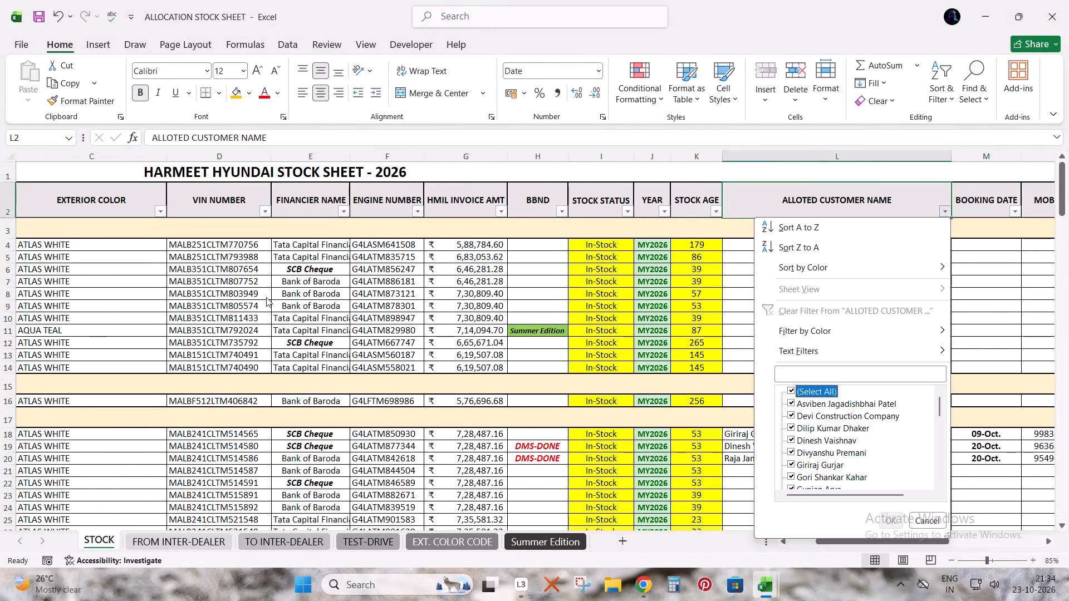
{"action": "key", "text": "Down"}
{"action": "key", "text": "Down"}
{"action": "key", "text": "Down"}
{"action": "key", "text": "Down"}
{"action": "key", "text": "Down"}
{"action": "key", "text": "Down"}
{"action": "key", "text": "Down"}
{"action": "key", "text": "Down"}
{"action": "key", "text": "Down"}
{"action": "key", "text": "Down"}
{"action": "key", "text": "Down"}
{"action": "key", "text": "Down"}
{"action": "key", "text": "Down"}
{"action": "key", "text": "Down"}
{"action": "key", "text": "Down"}
{"action": "key", "text": "Down"}
{"action": "key", "text": "Down"}
{"action": "key", "text": "Down"}
{"action": "key", "text": "Down"}
{"action": "key", "text": "Down"}
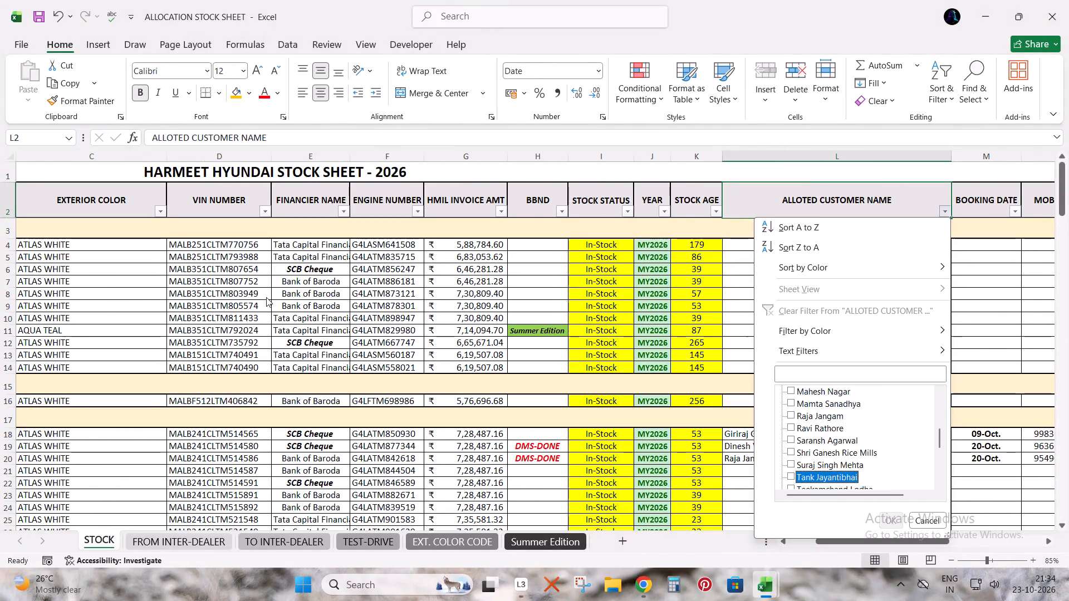
{"action": "key", "text": "Down"}
{"action": "key", "text": "Down"}
{"action": "key", "text": "Down"}
{"action": "key", "text": "Down"}
{"action": "key", "text": "Down"}
{"action": "key", "text": "Down"}
{"action": "key", "text": "Up"}
{"action": "key", "text": "Up"}
{"action": "key", "text": "space"}
{"action": "key", "text": "Down"}
{"action": "key", "text": "space"}
{"action": "key", "text": "Down"}
{"action": "key", "text": "space"}
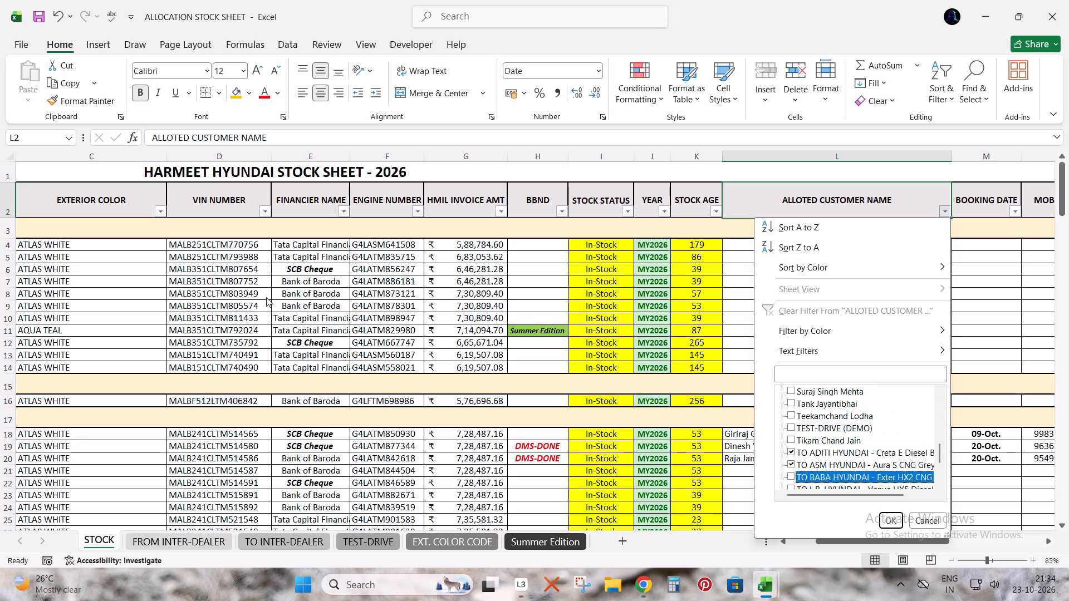
{"action": "key", "text": "Down"}
{"action": "key", "text": "space"}
{"action": "key", "text": "space"}
{"action": "key", "text": "Down"}
{"action": "key", "text": "Up"}
{"action": "key", "text": "space"}
{"action": "key", "text": "Down"}
{"action": "key", "text": "space"}
{"action": "key", "text": "Down"}
{"action": "key", "text": "Down"}
{"action": "key", "text": "Down"}
{"action": "key", "text": "Down"}
{"action": "key", "text": "Down"}
{"action": "key", "text": "Down"}
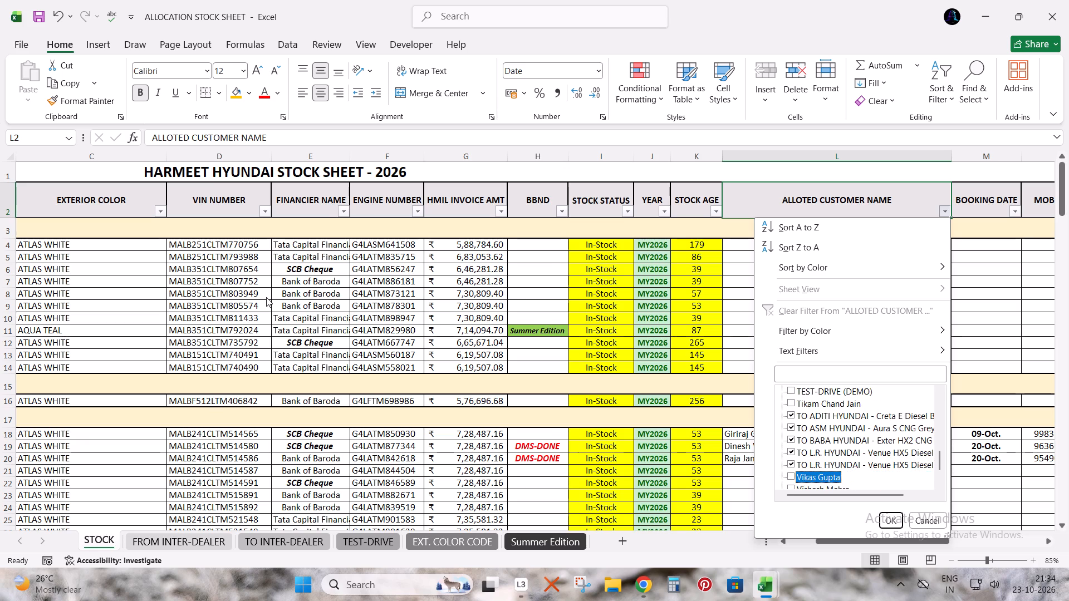
{"action": "key", "text": "Down"}
{"action": "key", "text": "Up"}
{"action": "key", "text": "Up"}
{"action": "key", "text": "Up"}
{"action": "key", "text": "space"}
{"action": "key", "text": "Return"}
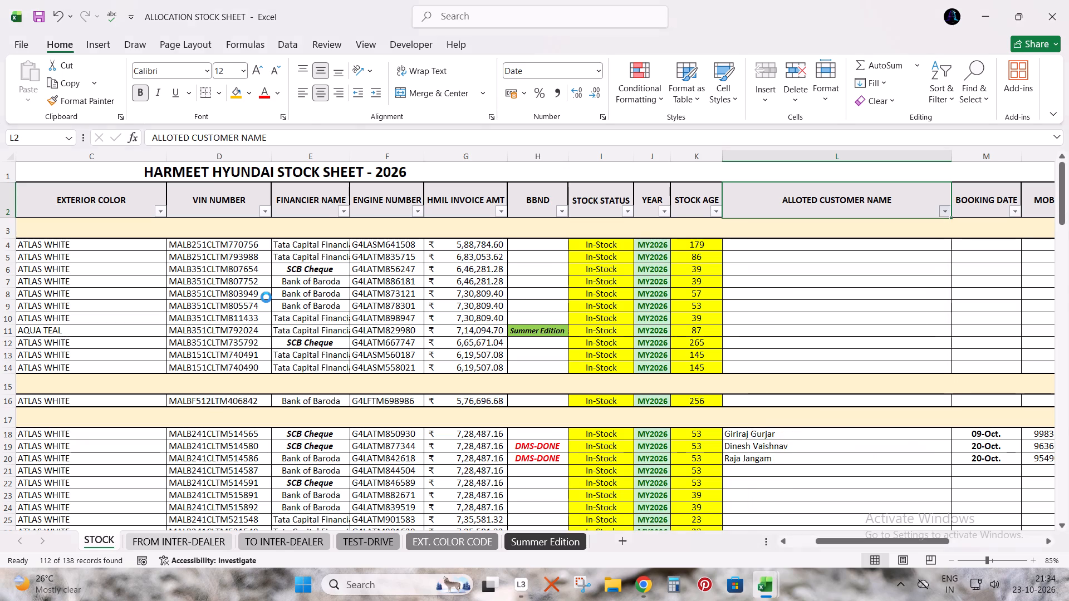
Examine the last filtered rows of the STOCK sheet, including the Experience & (Display) row below the EXTER entries.
{"action": "key", "text": "Down"}
{"action": "key", "text": "ctrl+Down"}
{"action": "key", "text": "ctrl+Down"}
{"action": "key", "text": "ctrl+Down"}
{"action": "key", "text": "ctrl+Down"}
{"action": "key", "text": "ctrl+Down"}
{"action": "key", "text": "ctrl+Down"}
{"action": "key", "text": "ctrl+Down"}
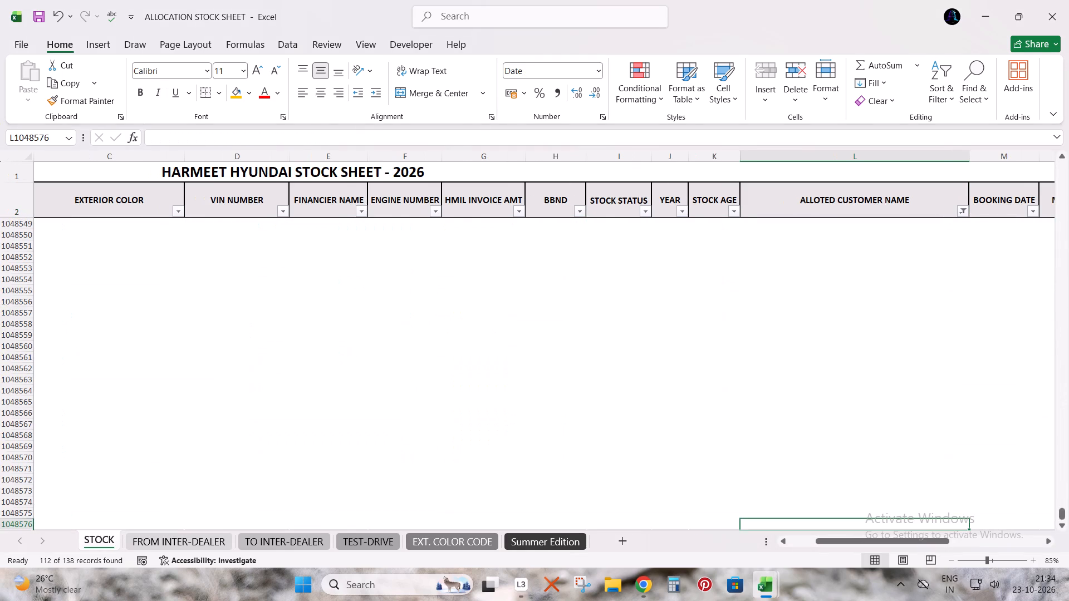
{"action": "key", "text": "ctrl+Up"}
{"action": "key", "text": "Down"}
{"action": "key", "text": "ctrl+Down"}
{"action": "key", "text": "Down"}
{"action": "key", "text": "ctrl+Up"}
{"action": "key", "text": "Down"}
{"action": "key", "text": "Down"}
{"action": "key", "text": "Down"}
{"action": "key", "text": "Down"}
{"action": "key", "text": "Down"}
{"action": "key", "text": "Down"}
{"action": "key", "text": "Down"}
{"action": "key", "text": "Down"}
{"action": "key", "text": "Down"}
{"action": "key", "text": "Down"}
{"action": "key", "text": "Down"}
{"action": "key", "text": "Down"}
{"action": "key", "text": "Down"}
{"action": "key", "text": "Down"}
{"action": "key", "text": "Down"}
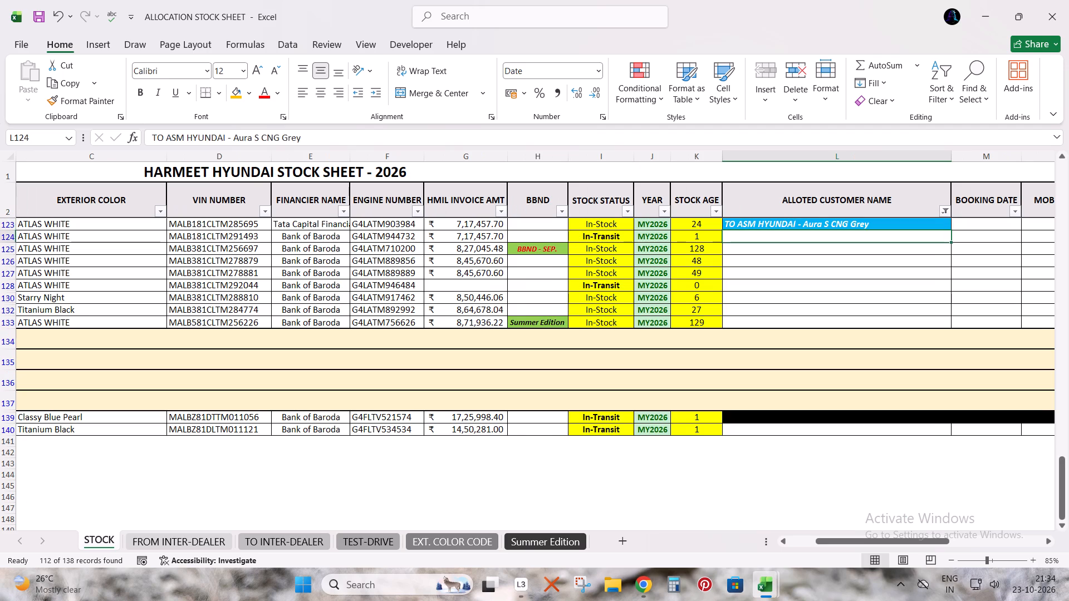
{"action": "key", "text": "Up"}
{"action": "key", "text": "Up"}
{"action": "key", "text": "Right"}
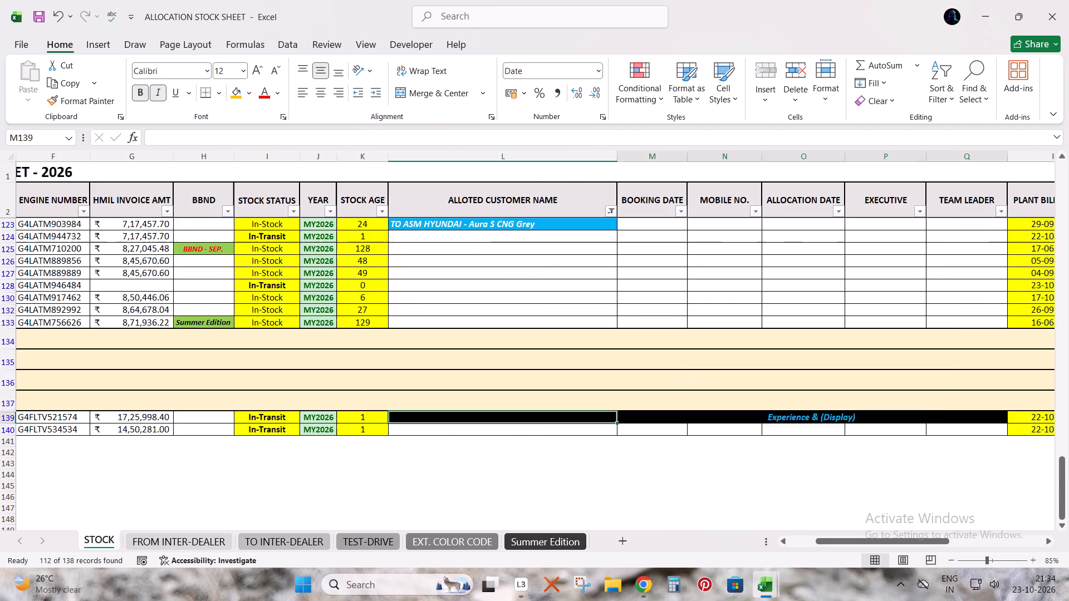
{"action": "key", "text": "Right"}
{"action": "key", "text": "Left"}
{"action": "key", "text": "Left"}
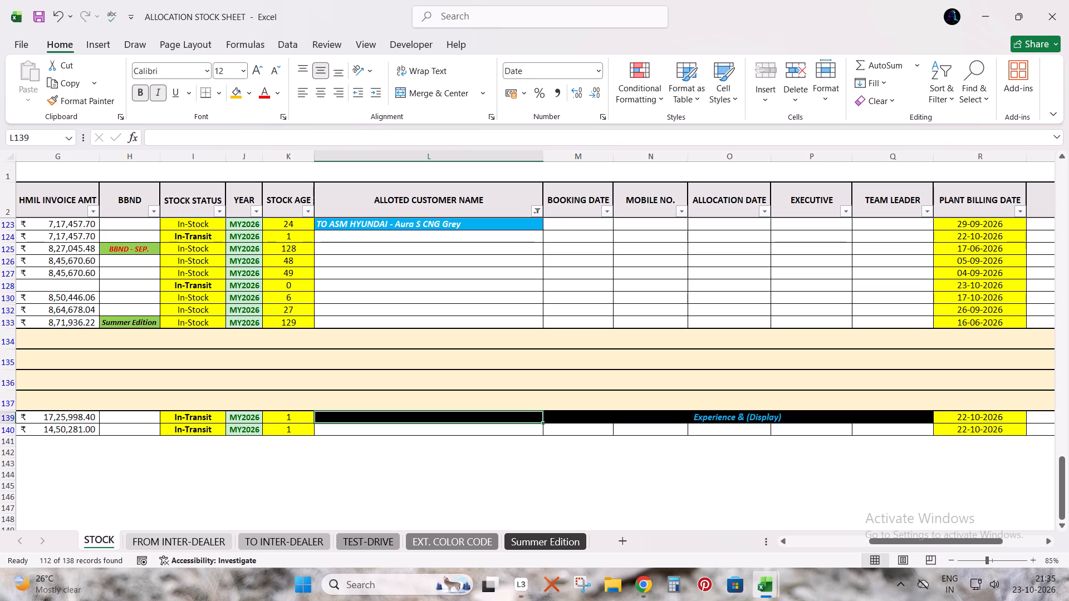
Copy the filtered STOCK rows, all columns, from the Grand i10 NIOS heading through the last EXTER row, excluding the Experience & (Display) rows.
{"action": "key", "text": "ctrl+Up"}
{"action": "key", "text": "ctrl+Up"}
{"action": "key", "text": "ctrl+Up"}
{"action": "key", "text": "ctrl+Up"}
{"action": "key", "text": "ctrl+Up"}
{"action": "key", "text": "ctrl+Up"}
{"action": "key", "text": "ctrl+Up"}
{"action": "key", "text": "ctrl+Up"}
{"action": "key", "text": "ctrl+Up"}
{"action": "key", "text": "ctrl+Up"}
{"action": "key", "text": "ctrl+Up"}
{"action": "key", "text": "ctrl+Up"}
{"action": "key", "text": "ctrl+Up"}
{"action": "key", "text": "ctrl+Up"}
{"action": "key", "text": "Down"}
{"action": "key", "text": "ctrl+Left"}
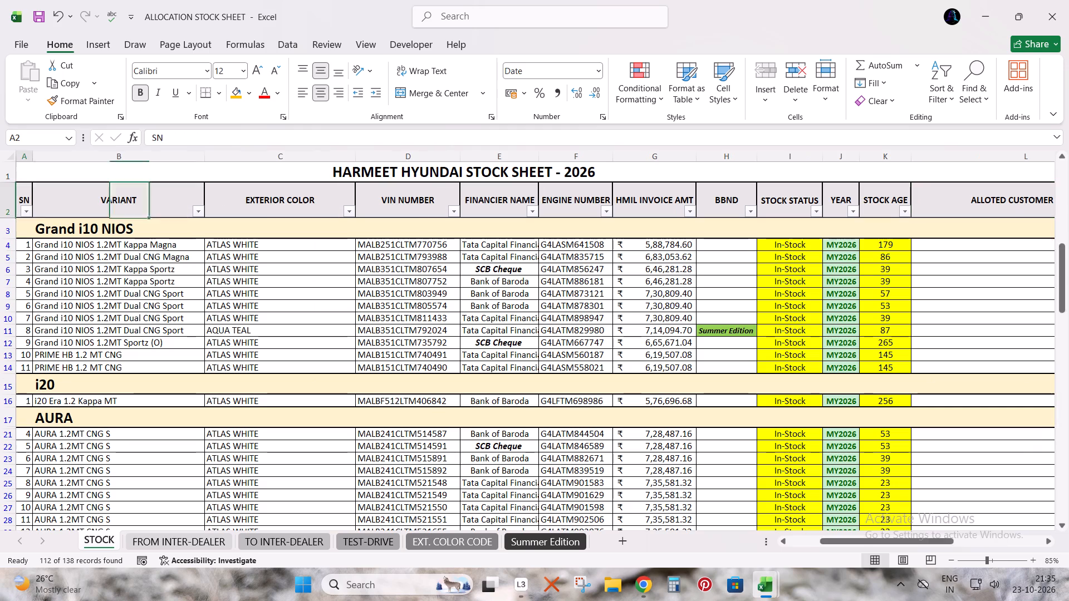
{"action": "key", "text": "ctrl+Left"}
{"action": "key", "text": "Down"}
{"action": "key", "text": "ctrl+shift+Right"}
{"action": "key", "text": "ctrl+shift+Right"}
{"action": "key", "text": "ctrl+shift+Down"}
{"action": "key", "text": "ctrl+shift+Down"}
{"action": "key", "text": "ctrl+shift+Down"}
{"action": "key", "text": "ctrl+shift+Down"}
{"action": "key", "text": "ctrl+shift+Down"}
{"action": "key", "text": "ctrl+shift+Down"}
{"action": "key", "text": "ctrl+shift+Down"}
{"action": "key", "text": "ctrl+shift+Down"}
{"action": "key", "text": "ctrl+shift+Down"}
{"action": "key", "text": "ctrl+shift+Down"}
{"action": "key", "text": "ctrl+shift+Down"}
{"action": "key", "text": "ctrl+shift+Down"}
{"action": "key", "text": "ctrl+shift+Down"}
{"action": "key", "text": "ctrl+shift+Down"}
{"action": "key", "text": "ctrl+shift+Down"}
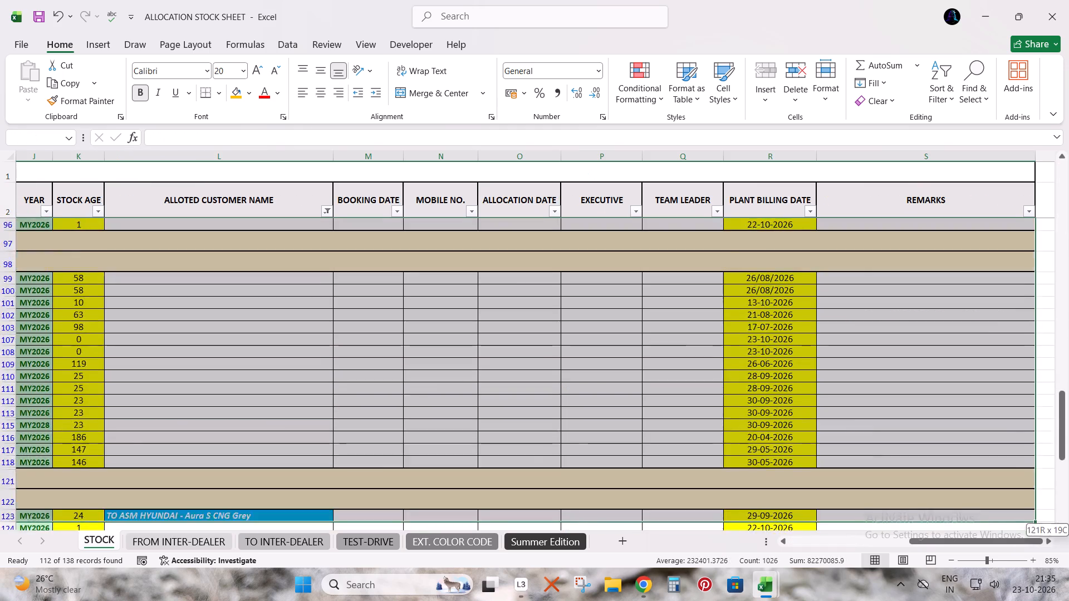
{"action": "key", "text": "ctrl+shift+Up"}
{"action": "key", "text": "shift+Up"}
{"action": "key", "text": "shift+Up"}
{"action": "key", "text": "shift+Up"}
{"action": "key", "text": "shift+Up"}
{"action": "key", "text": "shift+Up"}
{"action": "key", "text": "shift+Up"}
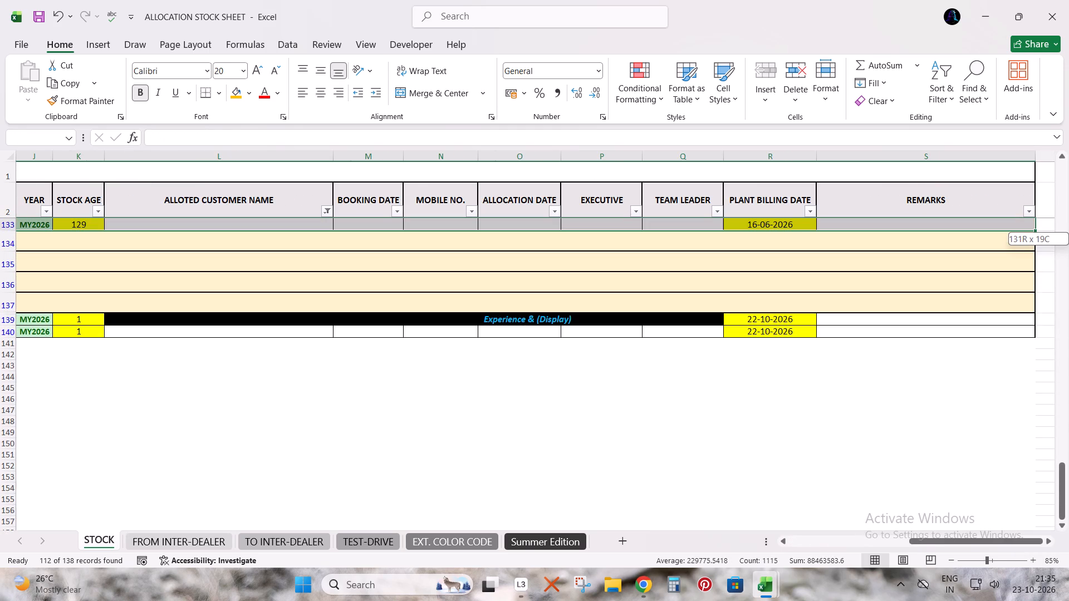
{"action": "key", "text": "ctrl+c"}
Switch to the Book - Copy - Copy workbook and paste the copied stock rows into Sheet3's October Free Stock table, starting at A3.
{"action": "key", "text": "alt+Tab"}
{"action": "key", "text": "ctrl+Up"}
{"action": "key", "text": "ctrl+Left"}
{"action": "key", "text": "ctrl+Up"}
{"action": "key", "text": "ctrl+Up"}
{"action": "key", "text": "ctrl+Up"}
{"action": "key", "text": "ctrl+Up"}
{"action": "key", "text": "ctrl+Up"}
{"action": "key", "text": "ctrl+Up"}
{"action": "key", "text": "ctrl+Up"}
{"action": "key", "text": "ctrl+Up"}
{"action": "key", "text": "ctrl+Up"}
{"action": "key", "text": "ctrl+Up"}
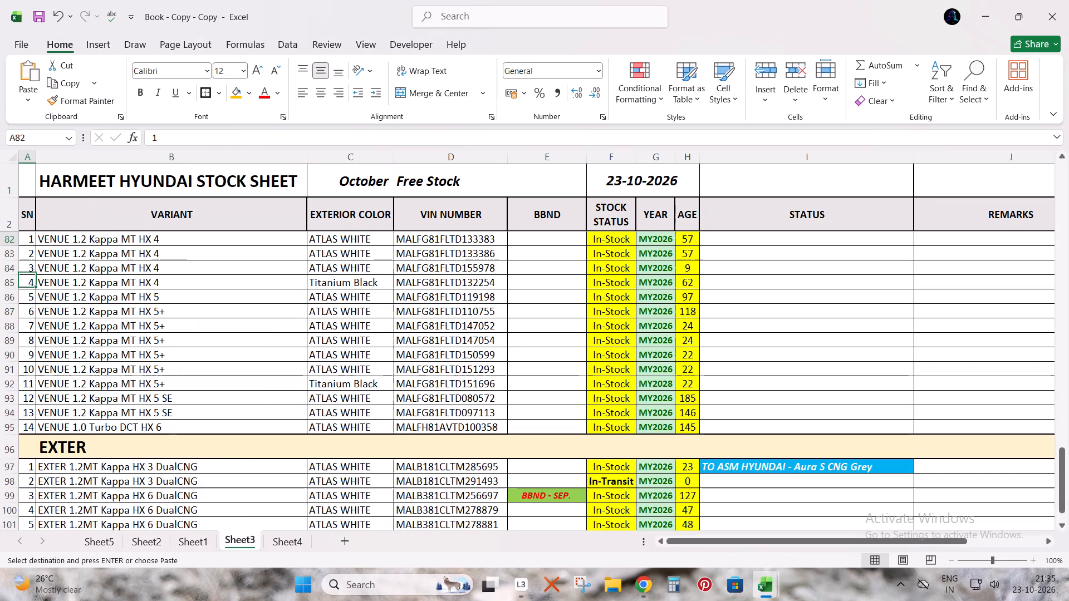
{"action": "key", "text": "Down"}
{"action": "key", "text": "Down"}
{"action": "key", "text": "ctrl+v"}
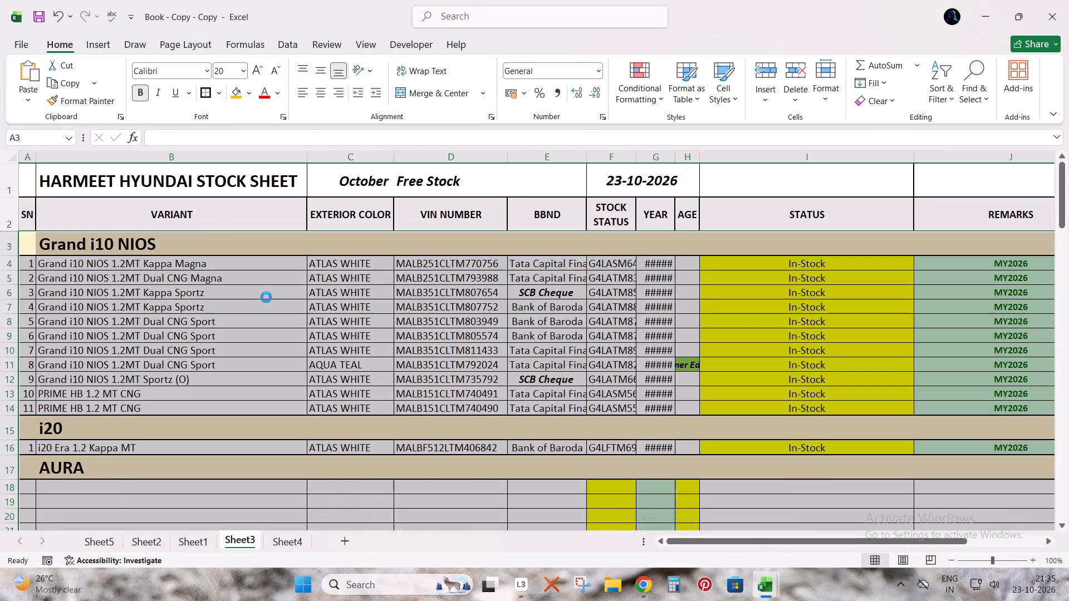
Delete the empty VERNA heading row above EXTER on Sheet3.
{"action": "scroll", "coordinate": [463, 424], "scroll_direction": "down", "scroll_amount": 20}
{"action": "scroll", "coordinate": [463, 424], "scroll_direction": "down", "scroll_amount": 1}
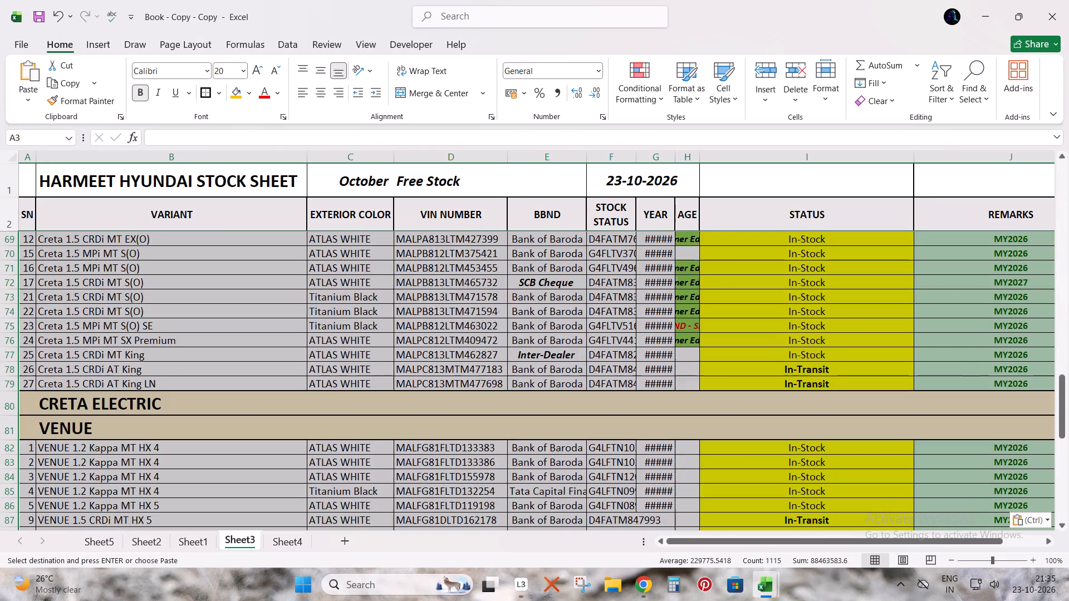
{"action": "scroll", "coordinate": [462, 422], "scroll_direction": "down", "scroll_amount": 12}
{"action": "scroll", "coordinate": [462, 421], "scroll_direction": "up", "scroll_amount": 4}
{"action": "left_click", "coordinate": [440, 367]}
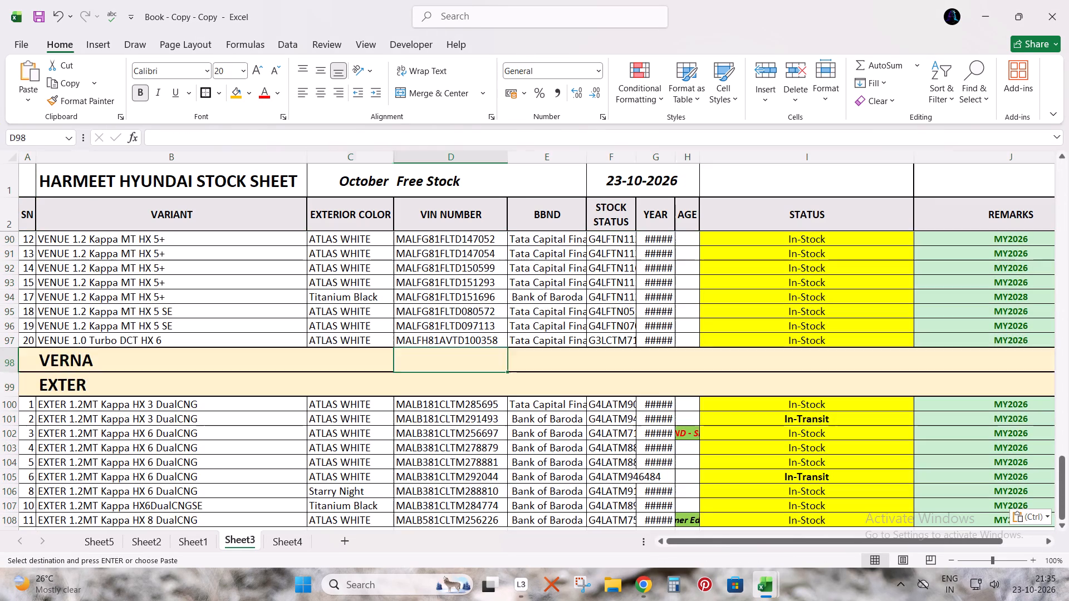
{"action": "key", "text": "shift+space"}
{"action": "key", "text": "ctrl+minus"}
Delete the empty CRETA ELECTRIC heading row above VENUE.
{"action": "key", "text": "Up"}
{"action": "key", "text": "Up"}
{"action": "key", "text": "Up"}
{"action": "key", "text": "Up"}
{"action": "key", "text": "Up"}
{"action": "key", "text": "Up"}
{"action": "key", "text": "Up"}
{"action": "key", "text": "Up"}
{"action": "key", "text": "Up"}
{"action": "key", "text": "Up"}
{"action": "key", "text": "Up"}
{"action": "key", "text": "Up"}
{"action": "key", "text": "Up"}
{"action": "key", "text": "Up"}
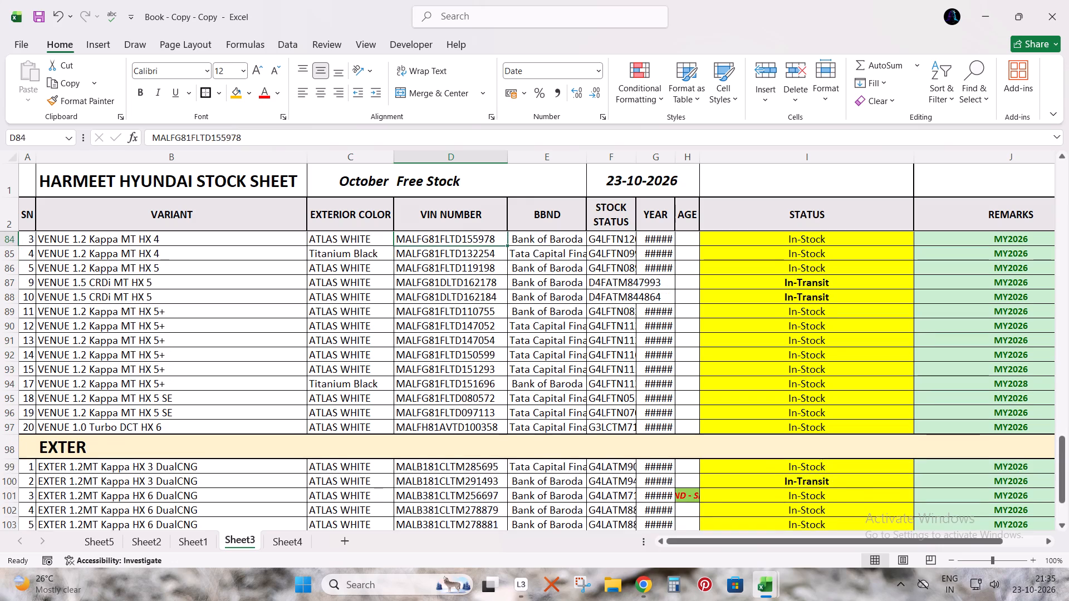
{"action": "key", "text": "Up"}
{"action": "key", "text": "Up"}
{"action": "key", "text": "Up"}
{"action": "key", "text": "Up"}
{"action": "key", "text": "Up"}
{"action": "key", "text": "Up"}
{"action": "key", "text": "Down"}
{"action": "key", "text": "Down"}
{"action": "key", "text": "shift+space"}
{"action": "key", "text": "ctrl+minus"}
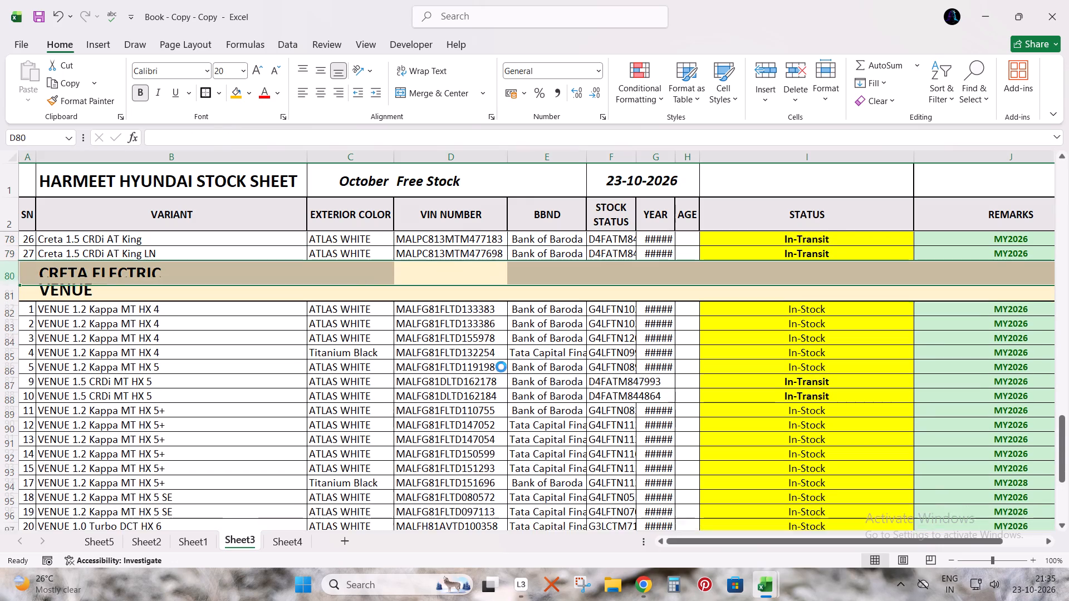
Delete the pasted financier, engine number and invoice amount cells in columns E to G below the headers, shifting the remaining cells left.
{"action": "left_click", "coordinate": [509, 211]}
{"action": "key", "text": "shift+Down"}
{"action": "key", "text": "Down"}
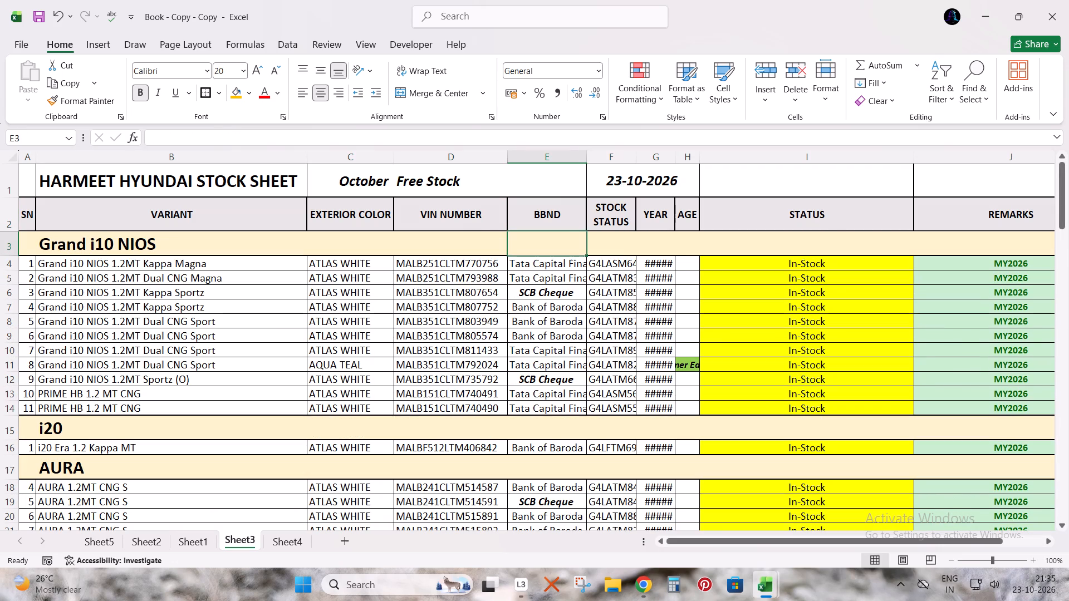
{"action": "key", "text": "shift+Right"}
{"action": "key", "text": "shift+Right"}
{"action": "key", "text": "ctrl+shift+Down"}
{"action": "key", "text": "ctrl+shift+Down"}
{"action": "key", "text": "ctrl+shift+Down"}
{"action": "key", "text": "ctrl+shift+Down"}
{"action": "key", "text": "ctrl+shift+Down"}
{"action": "key", "text": "ctrl+shift+Down"}
{"action": "key", "text": "ctrl+shift+Down"}
{"action": "key", "text": "ctrl+shift+Down"}
{"action": "key", "text": "ctrl+shift+Down"}
{"action": "key", "text": "ctrl+shift+Down"}
{"action": "key", "text": "ctrl+shift+Down"}
{"action": "key", "text": "ctrl+shift+Down"}
{"action": "key", "text": "ctrl+shift+Down"}
{"action": "key", "text": "ctrl+shift+Down"}
{"action": "key", "text": "ctrl+shift+Down"}
{"action": "key", "text": "ctrl+shift+Down"}
{"action": "key", "text": "ctrl+shift+Up"}
{"action": "key", "text": "ctrl+minus"}
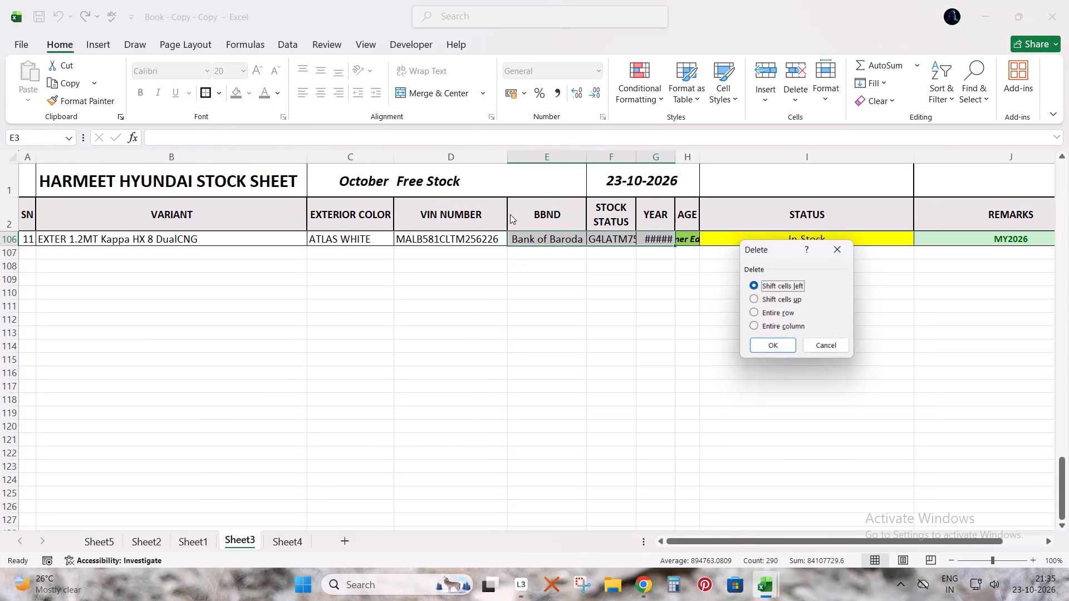
{"action": "key", "text": "Return"}
Delete the pasted booking date through plant billing date cells in columns J to O below the headers, shifting the remarks left.
{"action": "key", "text": "Up"}
{"action": "key", "text": "Down"}
{"action": "key", "text": "ctrl+Right"}
{"action": "key", "text": "Left"}
{"action": "key", "text": "shift+Left"}
{"action": "key", "text": "shift+Left"}
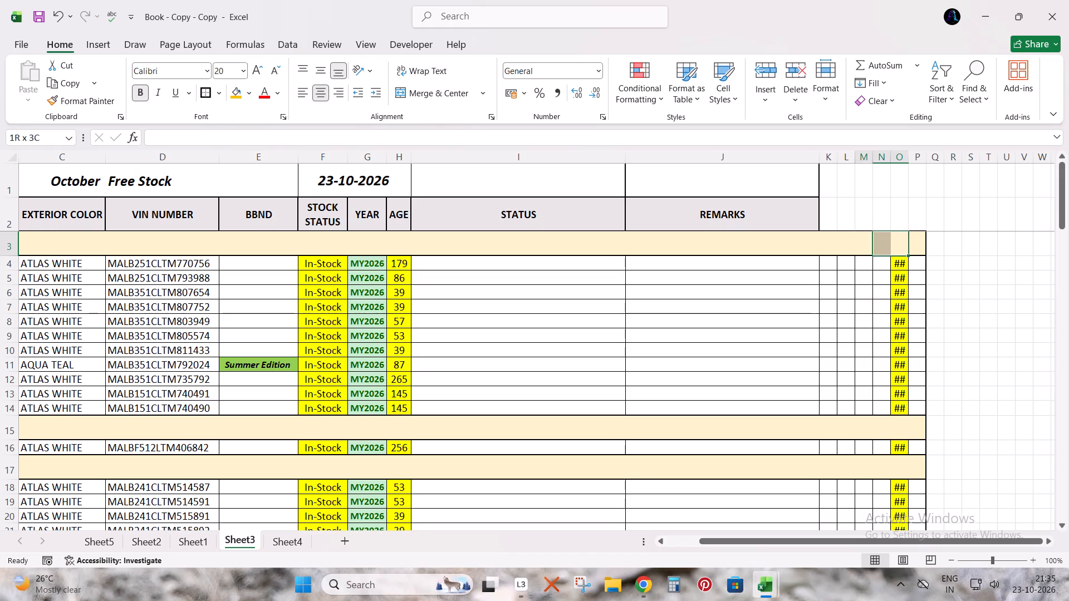
{"action": "key", "text": "shift+Left"}
{"action": "key", "text": "shift+Left"}
{"action": "key", "text": "shift+Left"}
{"action": "key", "text": "ctrl+shift+Down"}
{"action": "key", "text": "ctrl+shift+Down"}
{"action": "key", "text": "ctrl+shift+Down"}
{"action": "key", "text": "ctrl+shift+Down"}
{"action": "key", "text": "ctrl+shift+Down"}
{"action": "key", "text": "ctrl+shift+Down"}
{"action": "key", "text": "ctrl+shift+Down"}
{"action": "key", "text": "ctrl+shift+Down"}
{"action": "key", "text": "ctrl+shift+Down"}
{"action": "key", "text": "ctrl+shift+Down"}
{"action": "key", "text": "ctrl+shift+Down"}
{"action": "key", "text": "ctrl+shift+Down"}
{"action": "key", "text": "ctrl+shift+Down"}
{"action": "key", "text": "ctrl+shift+Down"}
{"action": "key", "text": "ctrl+shift+Down"}
{"action": "key", "text": "ctrl+shift+Down"}
{"action": "key", "text": "ctrl+shift+Down"}
{"action": "key", "text": "ctrl+shift+Up"}
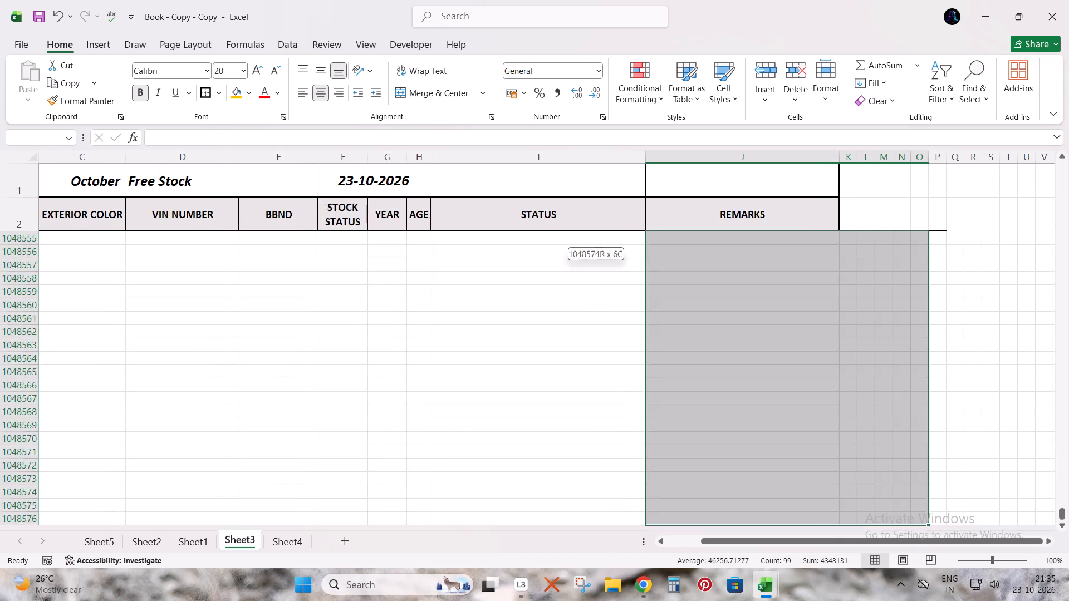
{"action": "key", "text": "ctrl+minus"}
{"action": "key", "text": "Return"}
Fill the SN series down the Grand i10 NIOS section from its first two numbers, 1 and 2.
{"action": "key", "text": "ctrl+Left"}
{"action": "key", "text": "ctrl+Left"}
{"action": "key", "text": "ctrl+Left"}
{"action": "key", "text": "ctrl+Left"}
{"action": "key", "text": "ctrl+Left"}
{"action": "key", "text": "Down"}
{"action": "key", "text": "shift+Down"}
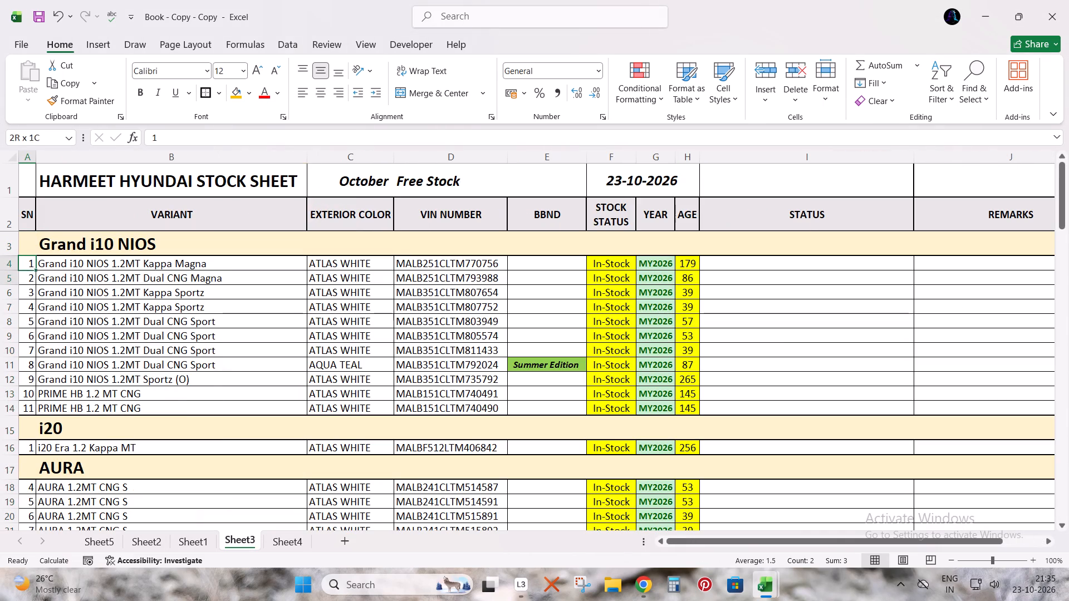
{"action": "double_click", "coordinate": [35, 282]}
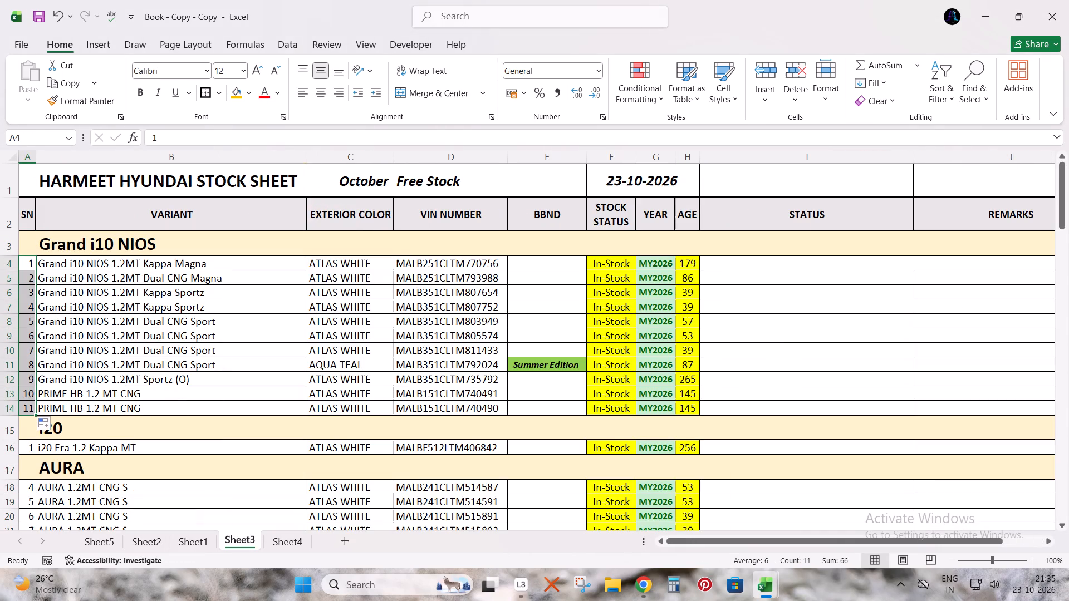
Renumber the AURA section's SN column by entering 1 and 2 in its first rows and filling the series down to its last row.
{"action": "scroll", "coordinate": [78, 353], "scroll_direction": "down", "scroll_amount": 2}
{"action": "left_click", "coordinate": [35, 393]}
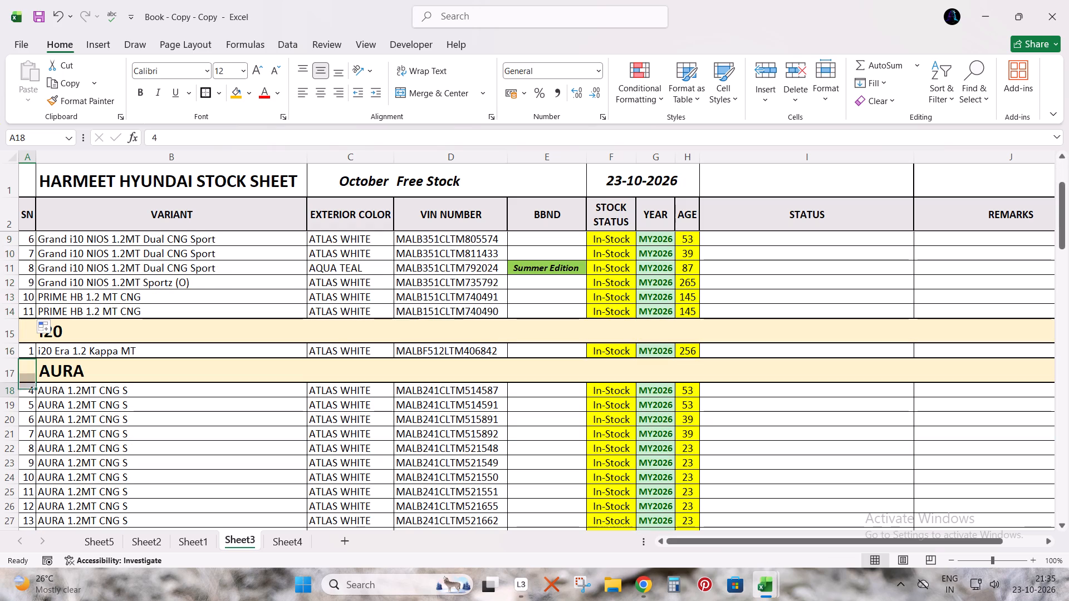
{"action": "key", "text": "1"}
{"action": "key", "text": "Return"}
{"action": "key", "text": "2"}
{"action": "key", "text": "Up"}
{"action": "key", "text": "shift+Down"}
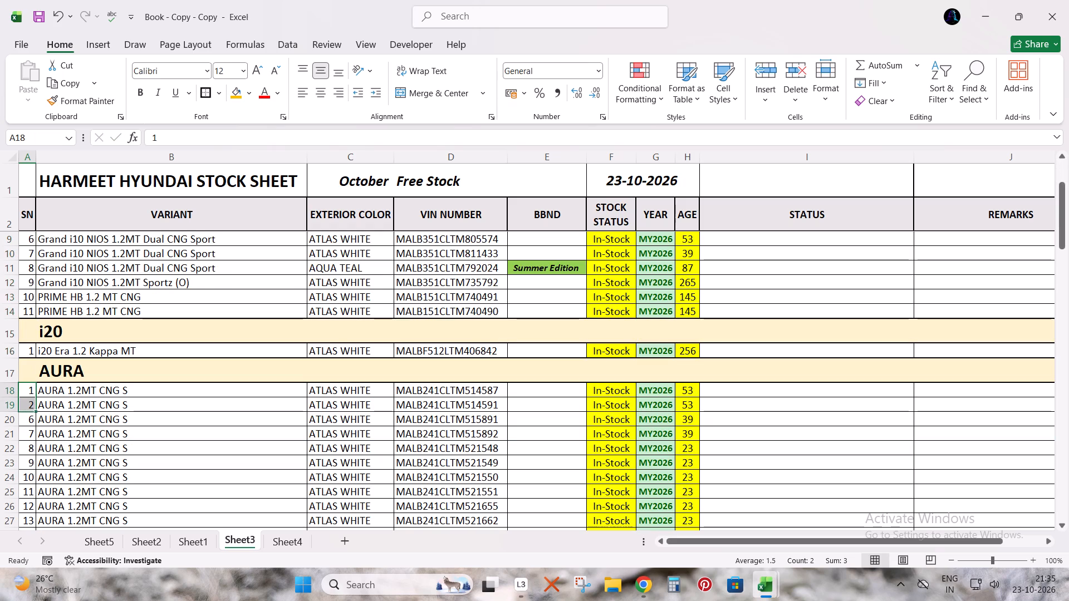
{"action": "double_click", "coordinate": [34, 410]}
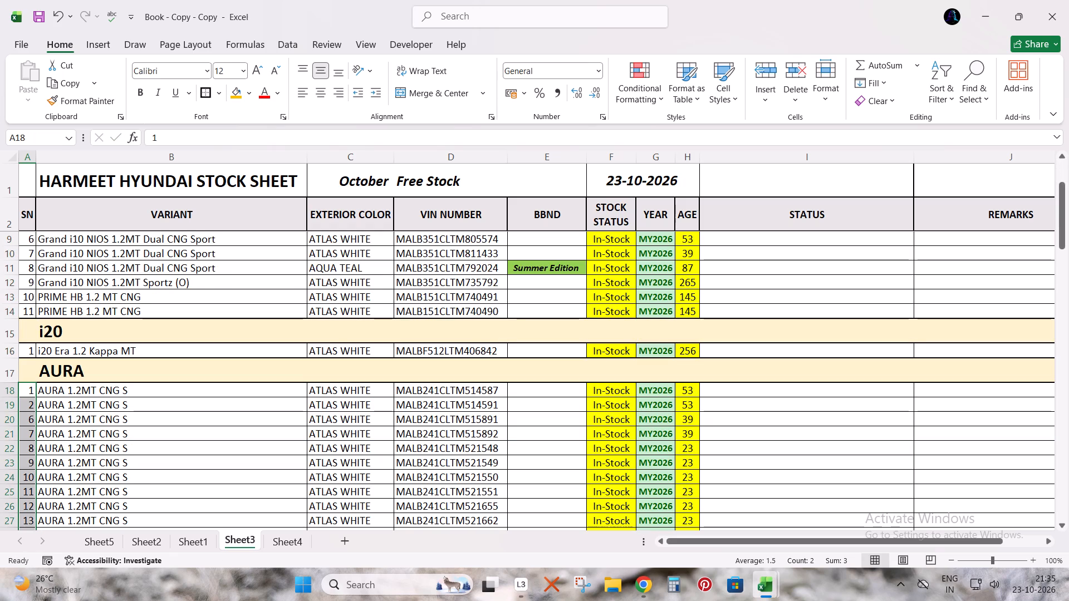
{"action": "scroll", "coordinate": [76, 406], "scroll_direction": "down", "scroll_amount": 17}
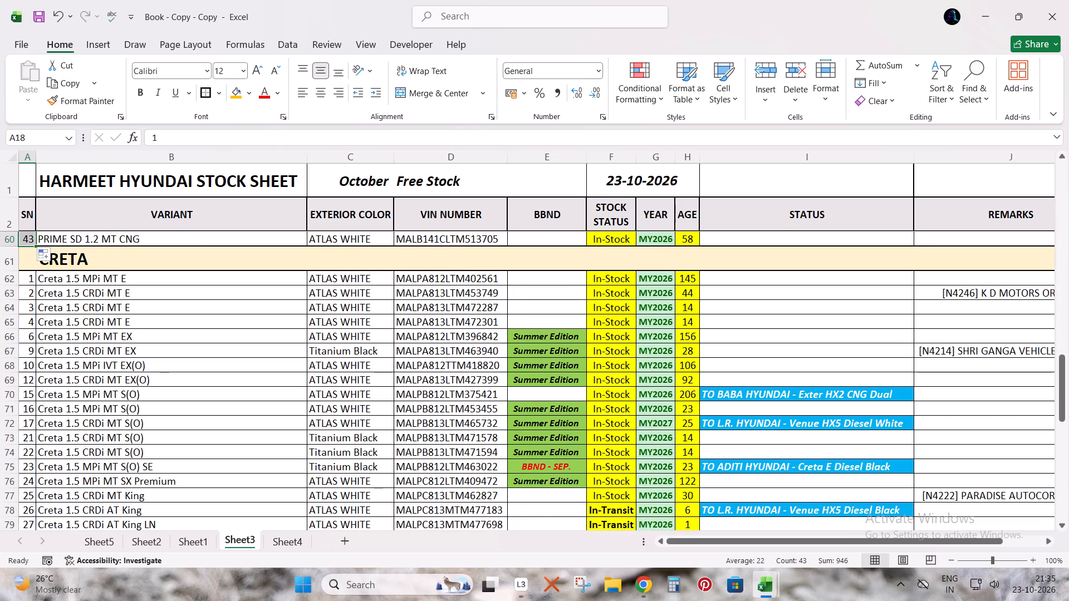
Fill the SN series down the CRETA, VENUE and EXTER sections, each from its first two numbers, 1 and 2.
{"action": "left_click_drag", "start_coordinate": [27, 278], "coordinate": [31, 291]}
{"action": "double_click", "coordinate": [37, 299]}
{"action": "scroll", "coordinate": [114, 372], "scroll_direction": "down", "scroll_amount": 2}
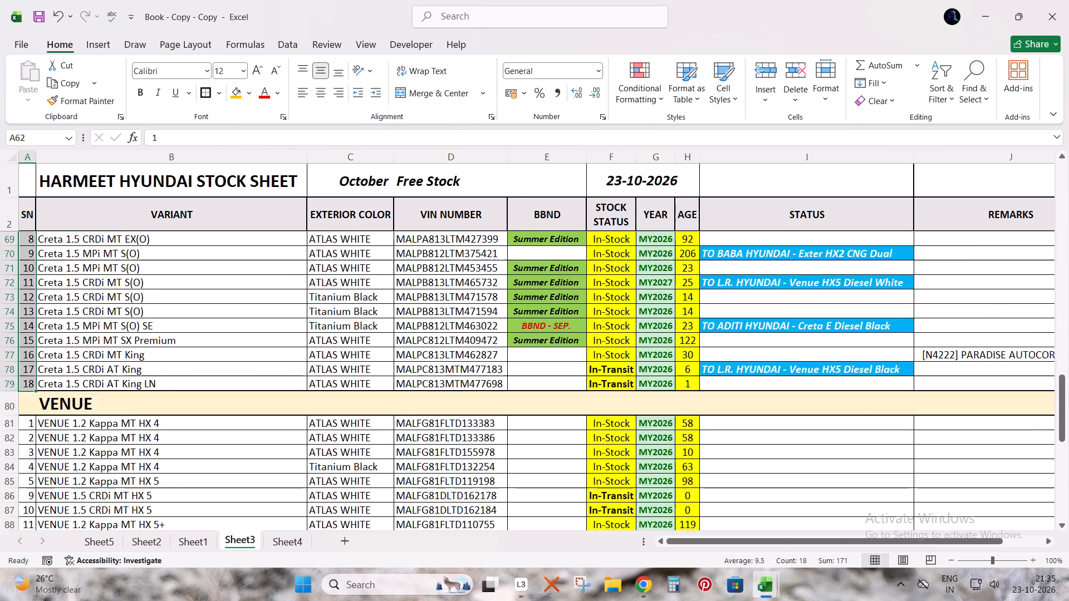
{"action": "scroll", "coordinate": [114, 372], "scroll_direction": "down", "scroll_amount": 4}
{"action": "left_click_drag", "start_coordinate": [31, 293], "coordinate": [29, 307]}
{"action": "double_click", "coordinate": [36, 313]}
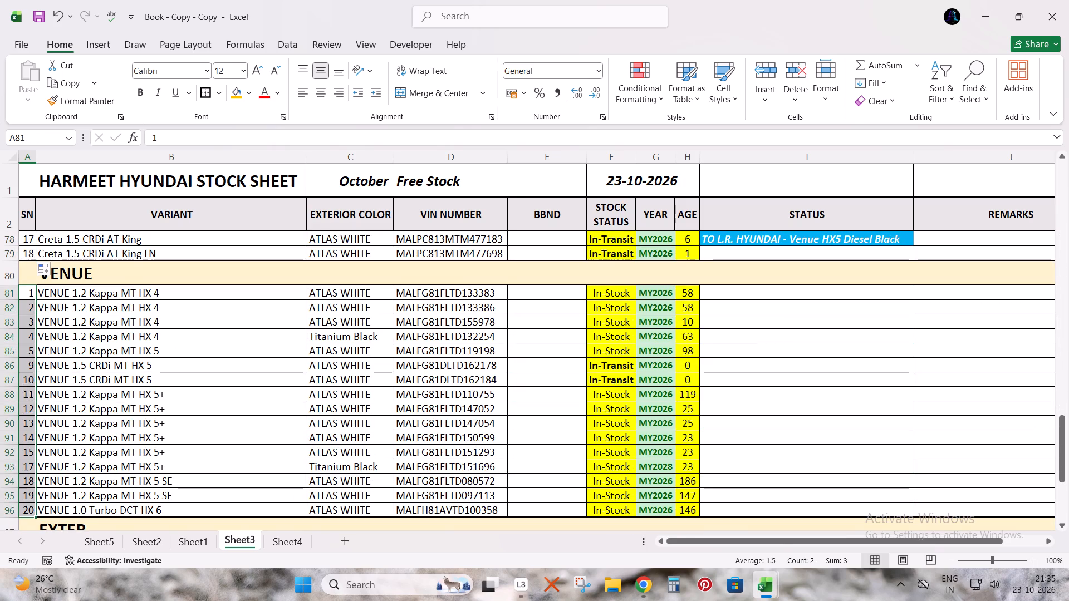
{"action": "scroll", "coordinate": [89, 364], "scroll_direction": "down", "scroll_amount": 4}
{"action": "left_click_drag", "start_coordinate": [27, 366], "coordinate": [27, 381]}
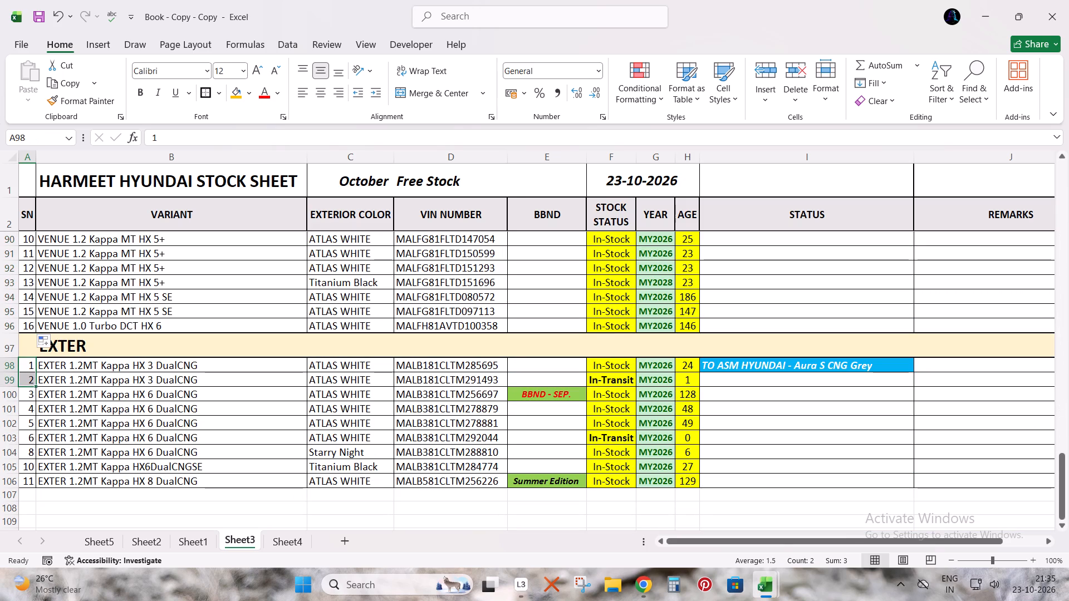
{"action": "double_click", "coordinate": [34, 386]}
Apply borders to the whole October Free Stock table and auto-fit all of the sheet's column widths.
{"action": "left_click", "coordinate": [114, 391]}
{"action": "key", "text": "ctrl+a"}
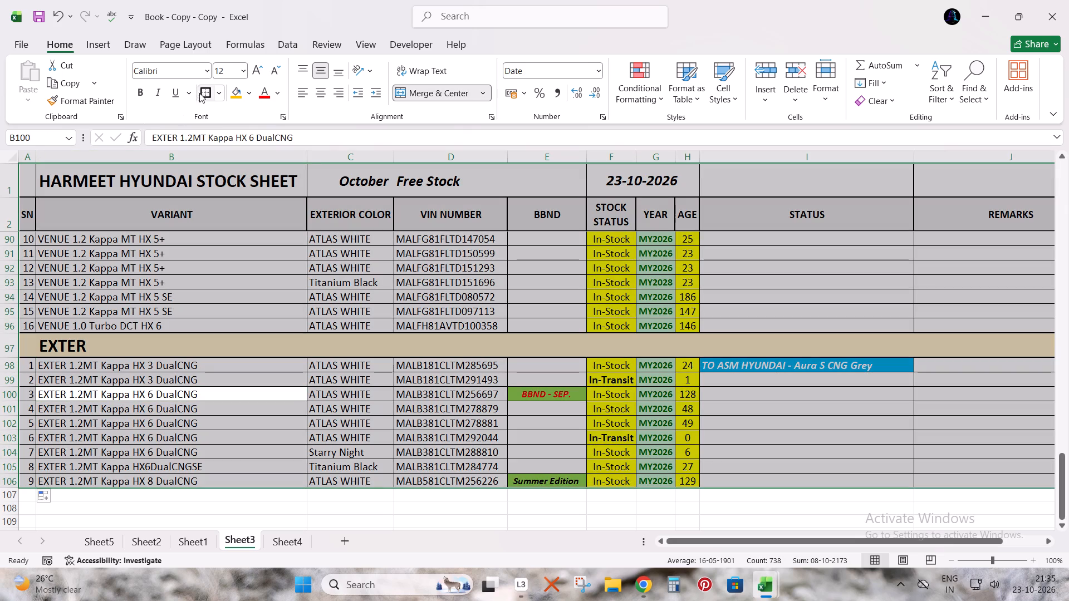
{"action": "left_click", "coordinate": [202, 93]}
{"action": "left_click", "coordinate": [248, 234]}
{"action": "left_click_drag", "start_coordinate": [13, 154], "coordinate": [18, 156]}
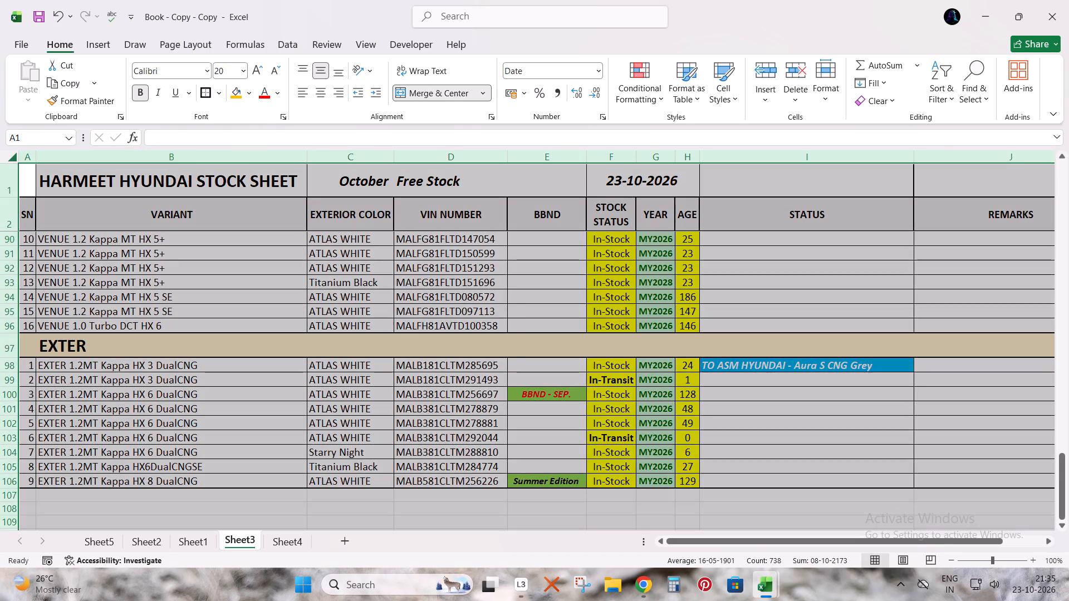
{"action": "double_click", "coordinate": [35, 155]}
{"action": "left_click", "coordinate": [297, 287]}
Switch to the BOOKING LIST workbook and filter the TOTAL BOOKING sheet's Allocation column to show only Req. bookings.
{"action": "key", "text": "ctrl+Page_Down"}
{"action": "key", "text": "alt+Tab"}
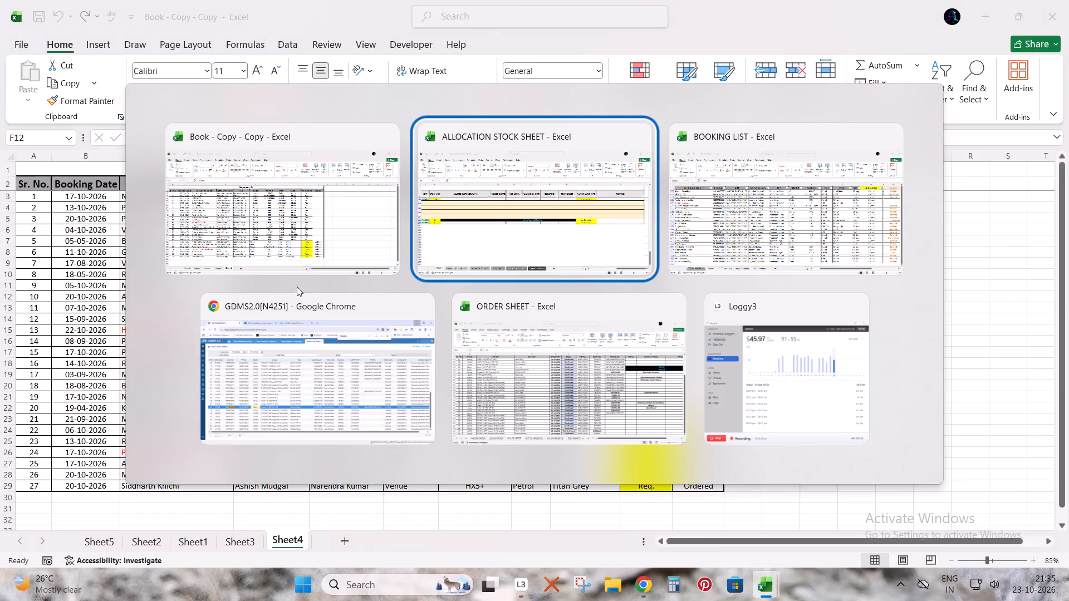
{"action": "key", "text": "alt+Tab"}
{"action": "key", "text": "ctrl+Up"}
{"action": "key", "text": "alt+Down"}
{"action": "key", "text": "Down"}
{"action": "key", "text": "Down"}
{"action": "key", "text": "Down"}
{"action": "key", "text": "Down"}
{"action": "key", "text": "Down"}
{"action": "key", "text": "Down"}
{"action": "key", "text": "Down"}
{"action": "key", "text": "Down"}
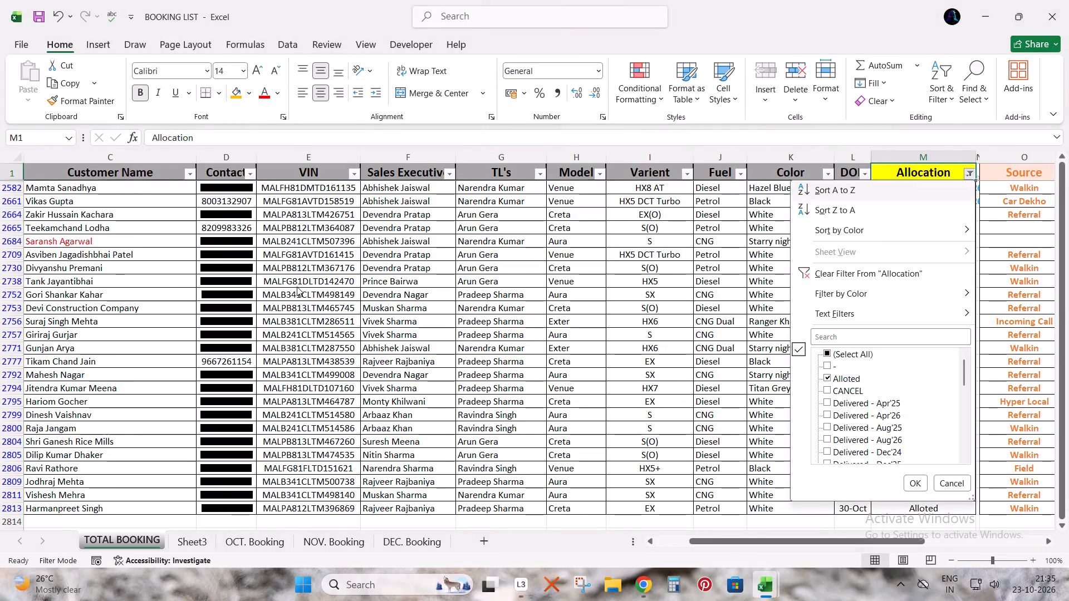
{"action": "key", "text": "q"}
{"action": "key", "text": "Return"}
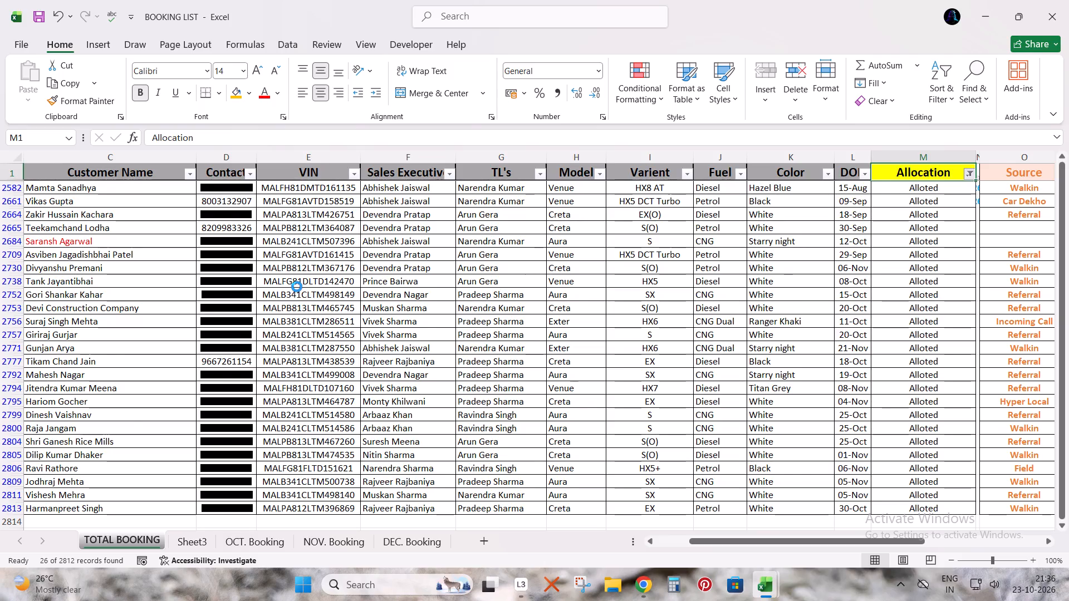
{"action": "key", "text": "Down"}
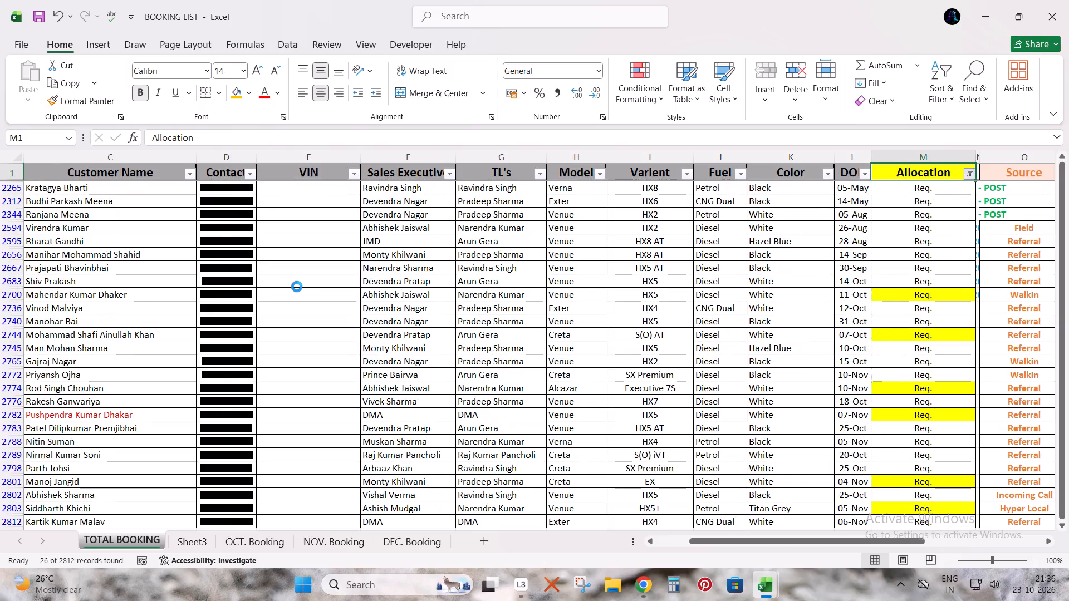
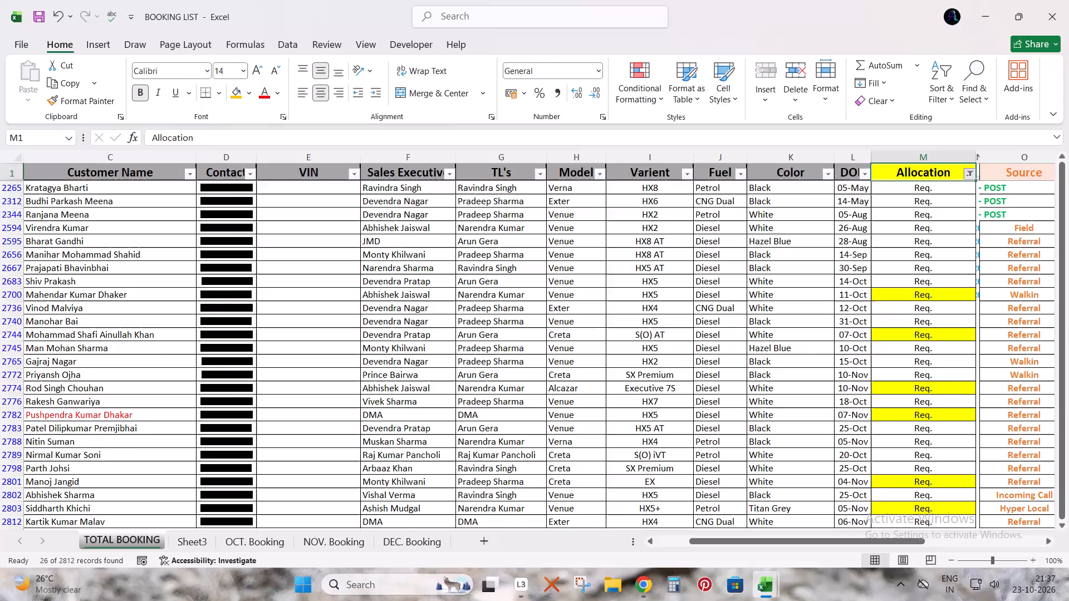
Copy the filtered Req. bookings from Sr. No. through Allocation and paste them over Sheet4's Required table from its first data row.
{"action": "key", "text": "Up"}
{"action": "key", "text": "Up"}
{"action": "key", "text": "ctrl+Up"}
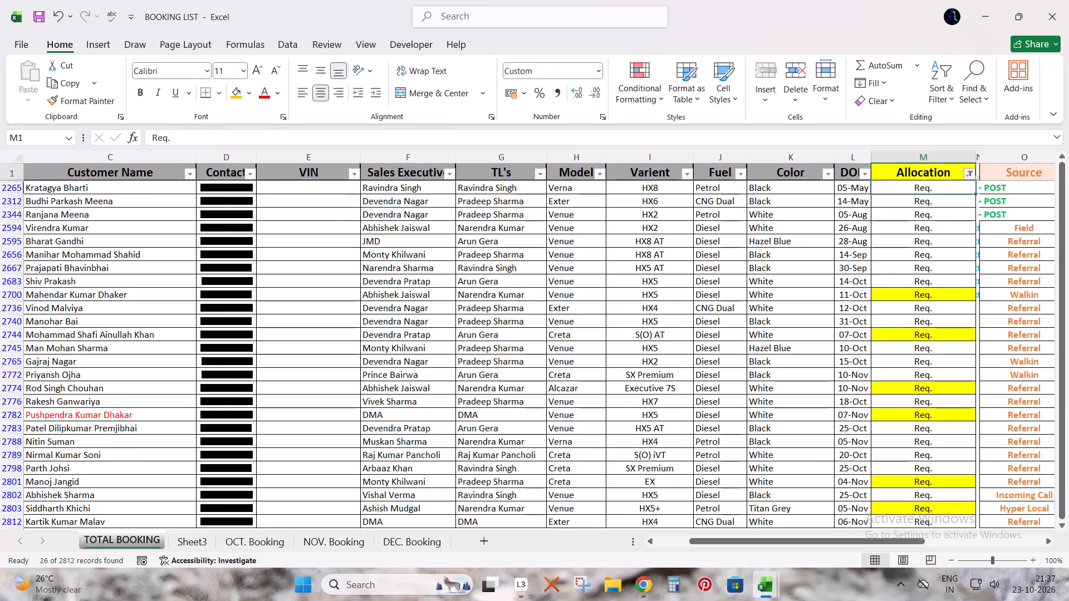
{"action": "key", "text": "Down"}
{"action": "key", "text": "ctrl+shift+Down"}
{"action": "key", "text": "alt+Tab"}
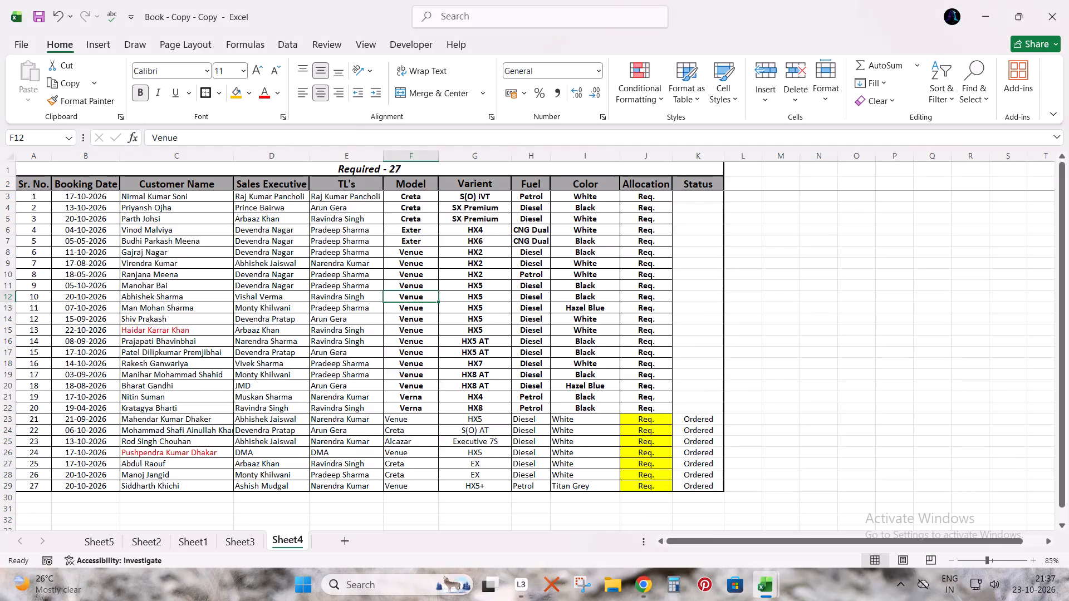
{"action": "key", "text": "alt+Tab"}
{"action": "key", "text": "ctrl+Up"}
{"action": "key", "text": "ctrl+Left"}
{"action": "key", "text": "Down"}
{"action": "key", "text": "Up"}
{"action": "key", "text": "Down"}
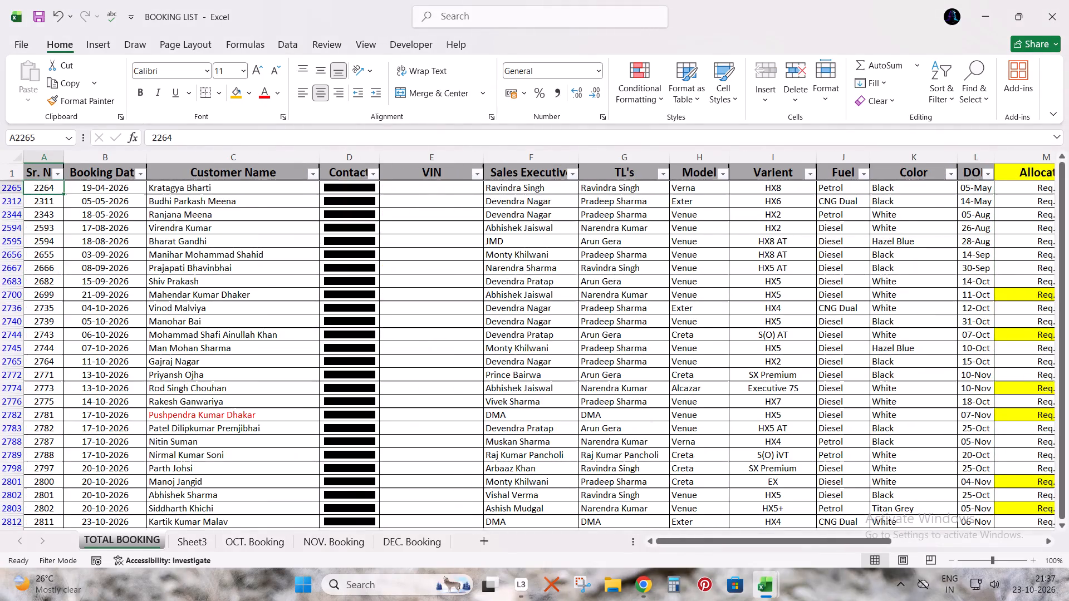
{"action": "key", "text": "ctrl+shift+Right"}
{"action": "key", "text": "ctrl+shift+Right"}
{"action": "key", "text": "ctrl+shift+Right"}
{"action": "key", "text": "shift+Left"}
{"action": "key", "text": "ctrl+shift+Down"}
{"action": "key", "text": "shift+Down"}
{"action": "key", "text": "shift+Up"}
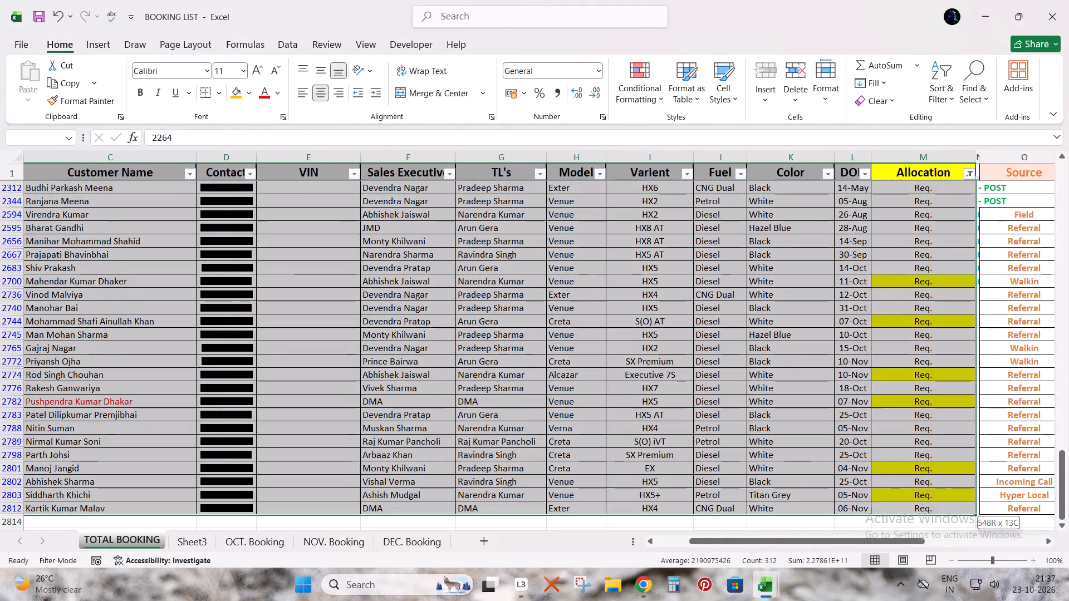
{"action": "key", "text": "ctrl+c"}
{"action": "key", "text": "alt+Tab"}
{"action": "key", "text": "ctrl+Up"}
{"action": "key", "text": "ctrl+Left"}
{"action": "key", "text": "Down"}
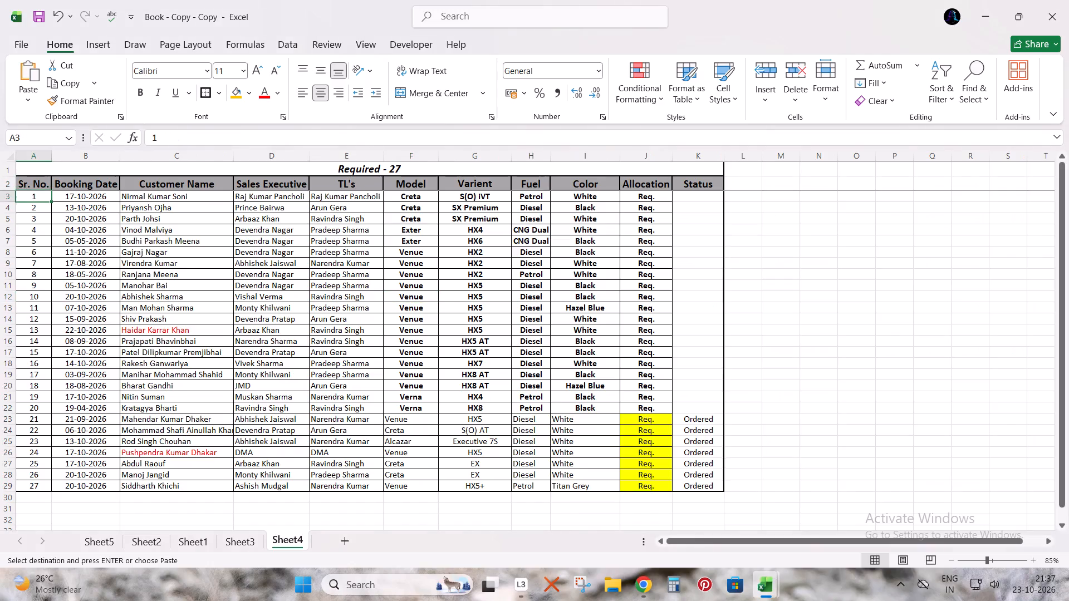
{"action": "key", "text": "ctrl+v"}
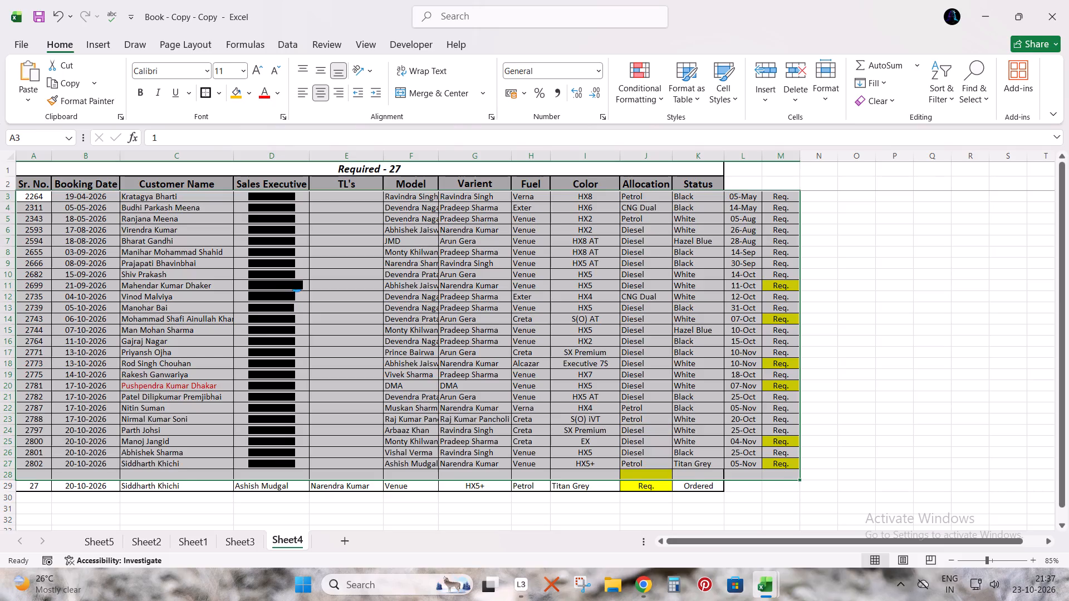
{"action": "key", "text": "ctrl+Down"}
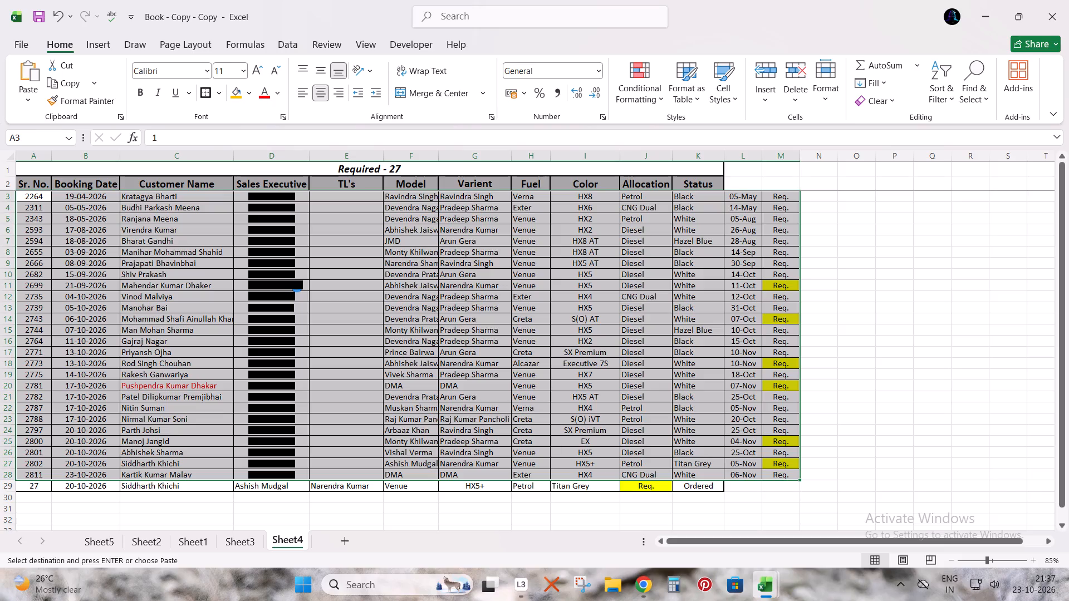
Delete the leftover old booking row 29 below the pasted bookings in Sheet4.
{"action": "key", "text": "ctrl+s"}
{"action": "key", "text": "shift+space"}
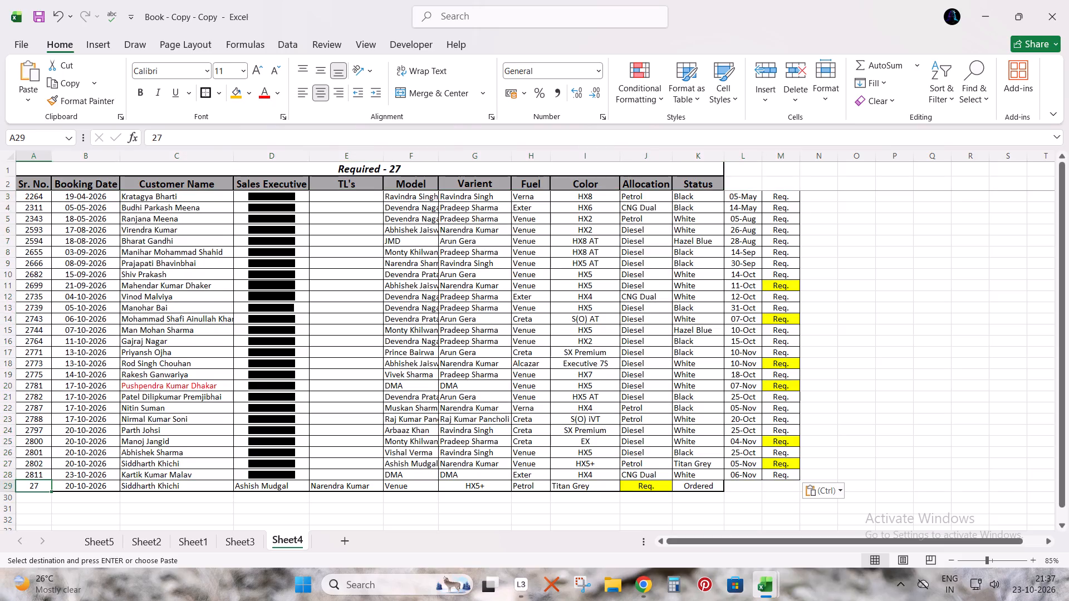
{"action": "key", "text": "Escape"}
{"action": "key", "text": "shift+space"}
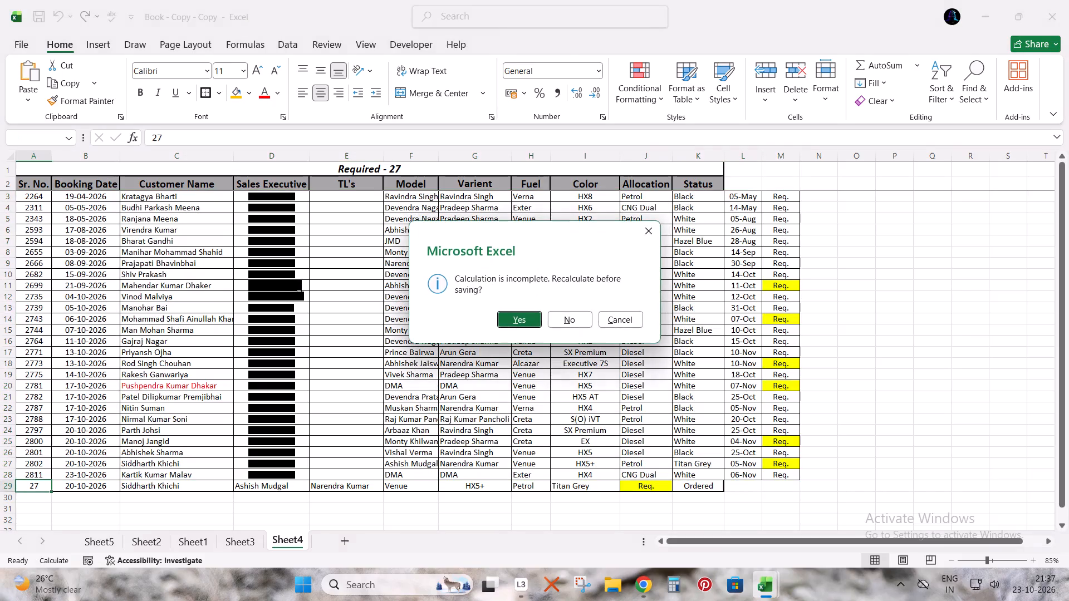
{"action": "key", "text": "Escape"}
{"action": "key", "text": "Escape"}
{"action": "key", "text": "Escape"}
{"action": "key", "text": "Escape"}
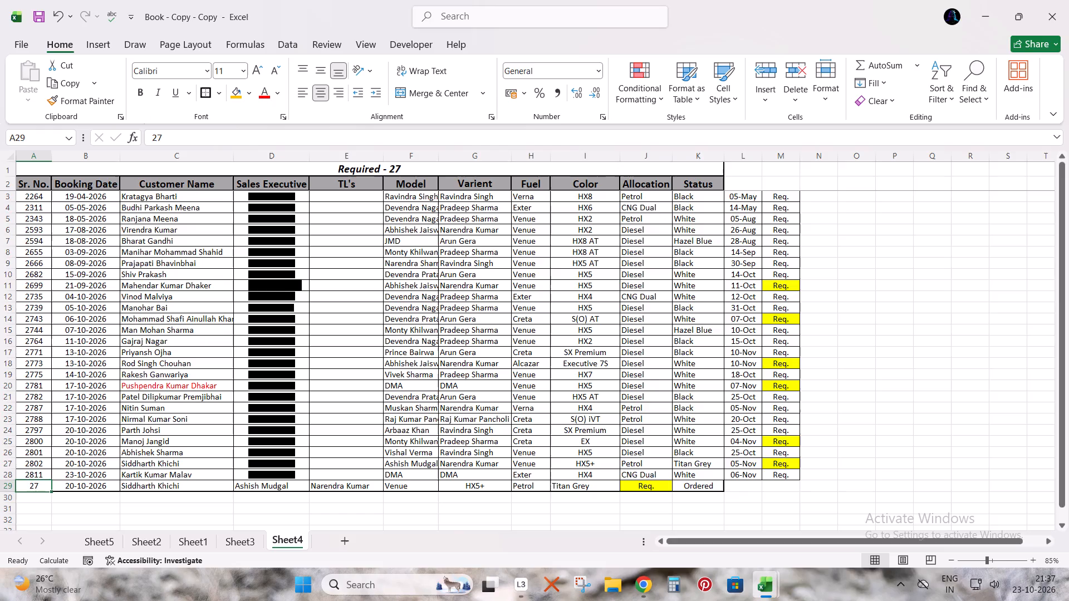
{"action": "key", "text": "ctrl+s"}
{"action": "key", "text": "shift+space"}
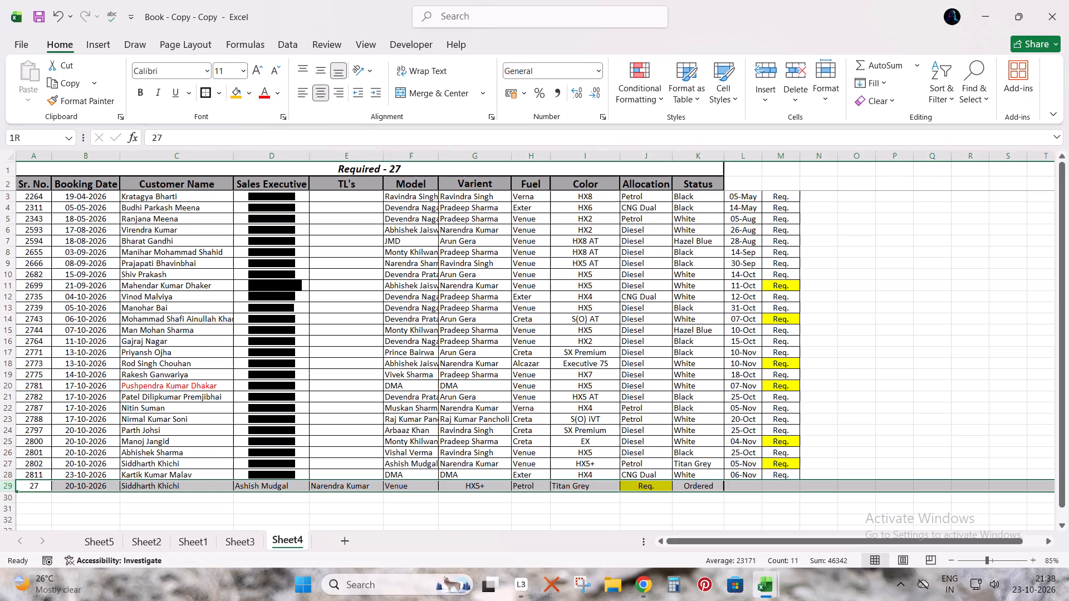
{"action": "key", "text": "ctrl+minus"}
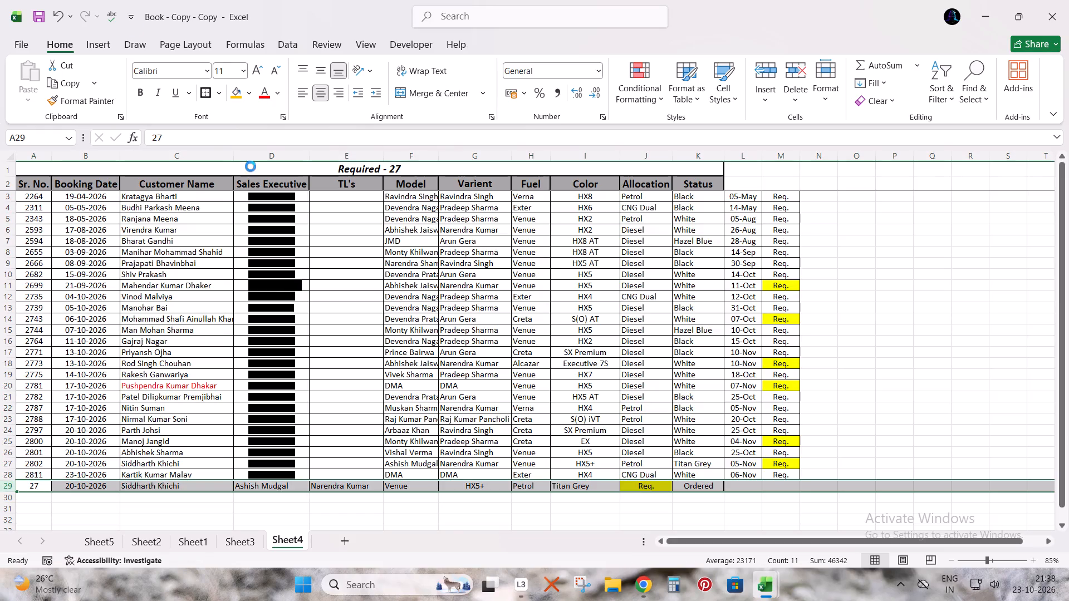
Save and close the Book - Copy - Copy workbook.
{"action": "left_click", "coordinate": [40, 15]}
{"action": "left_click", "coordinate": [1068, 0]}
{"action": "left_click", "coordinate": [1068, 600]}
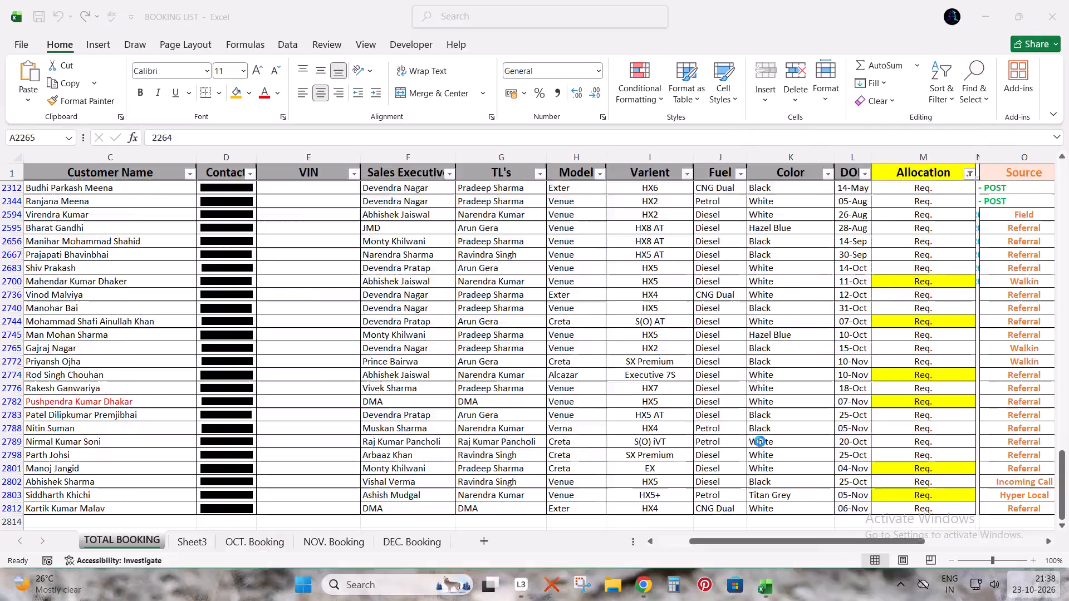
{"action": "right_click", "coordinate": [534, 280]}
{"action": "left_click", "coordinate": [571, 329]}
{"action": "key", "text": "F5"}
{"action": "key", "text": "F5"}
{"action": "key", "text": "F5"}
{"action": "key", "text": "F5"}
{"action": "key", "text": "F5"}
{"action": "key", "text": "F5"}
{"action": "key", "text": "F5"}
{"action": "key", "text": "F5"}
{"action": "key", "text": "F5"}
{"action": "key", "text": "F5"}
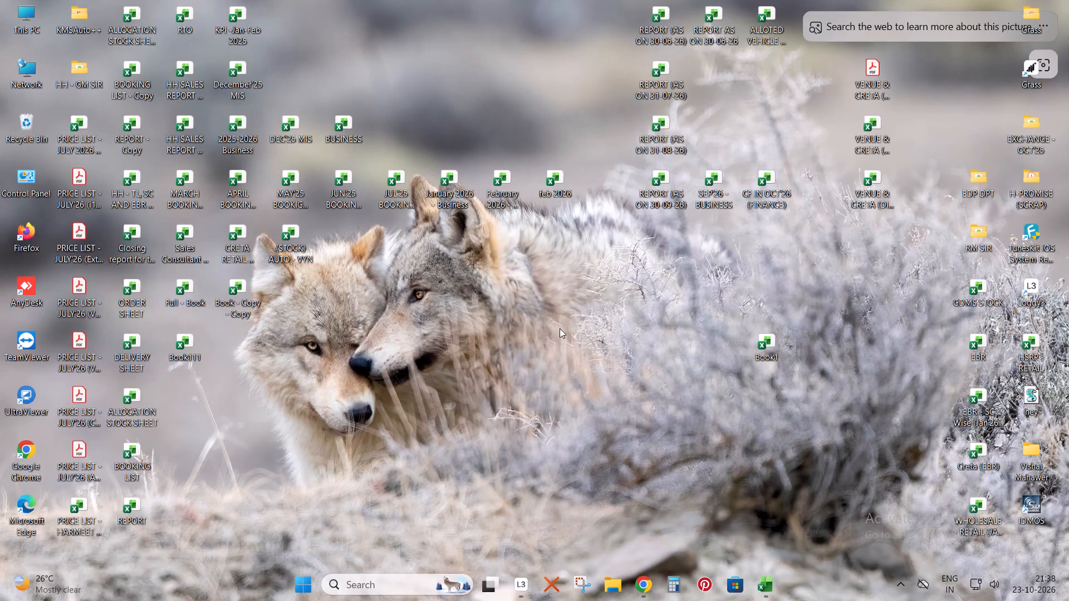
Reopen the Book - Copy - Copy workbook from the desktop.
{"action": "double_click", "coordinate": [258, 295]}
{"action": "double_click", "coordinate": [249, 295]}
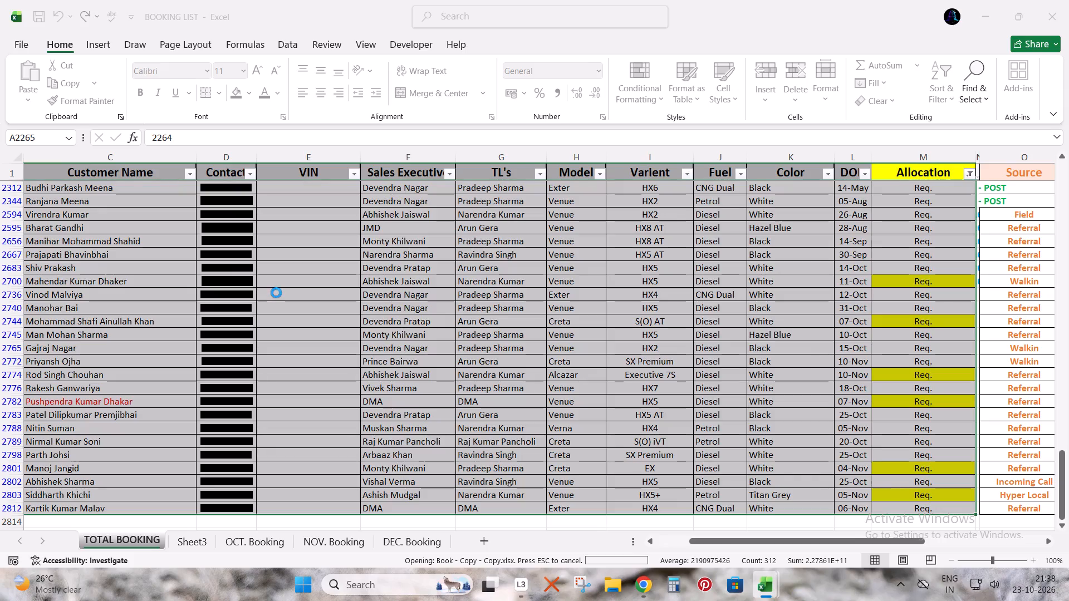
Delete the pasted contact and VIN cells under Sales Executive and TL's, rows 3 to 28, shifting the remaining cells left.
{"action": "key", "text": "ctrl+Up"}
{"action": "key", "text": "ctrl+Left"}
{"action": "key", "text": "Right"}
{"action": "key", "text": "Down"}
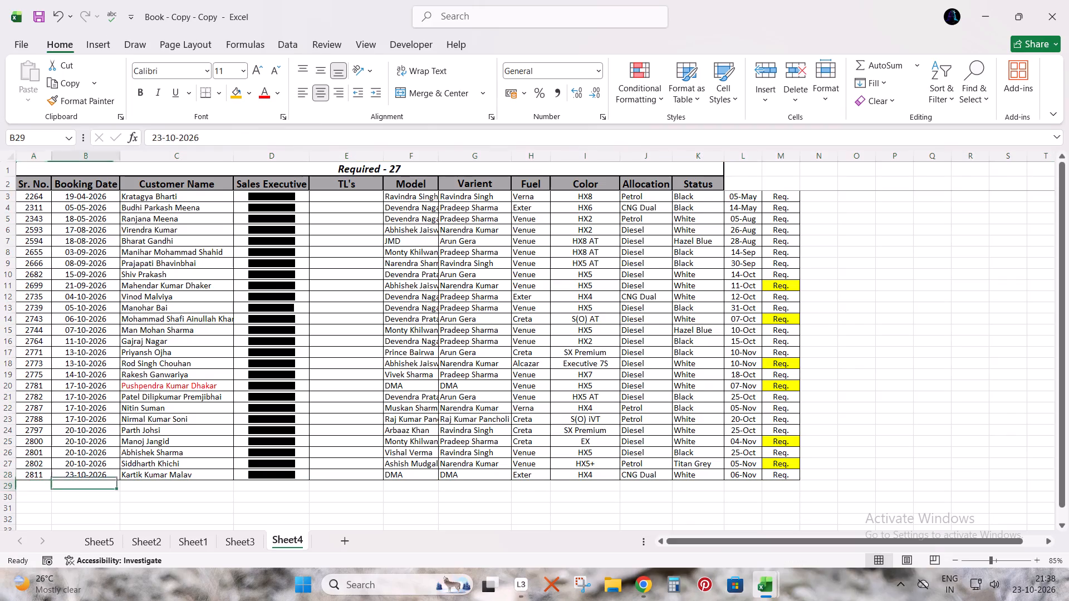
{"action": "key", "text": "Left"}
{"action": "key", "text": "Up"}
{"action": "key", "text": "ctrl+Up"}
{"action": "key", "text": "ctrl+Up"}
{"action": "key", "text": "Right"}
{"action": "key", "text": "Down"}
{"action": "key", "text": "Left"}
{"action": "key", "text": "ctrl+Left"}
{"action": "key", "text": "ctrl+Left"}
{"action": "key", "text": "Right"}
{"action": "key", "text": "Down"}
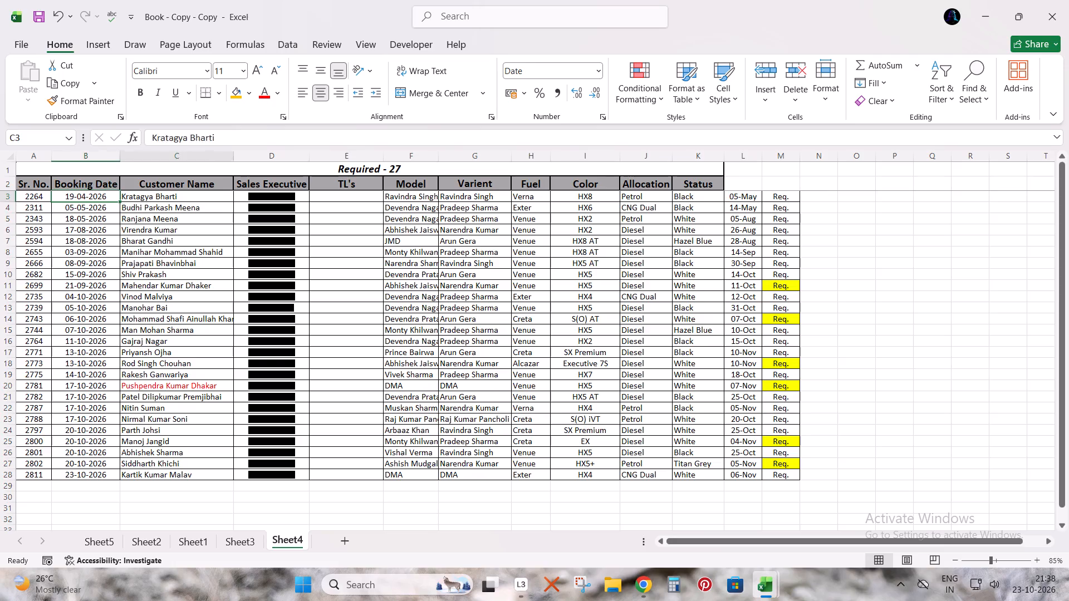
{"action": "key", "text": "Up"}
{"action": "key", "text": "Right"}
{"action": "key", "text": "Down"}
{"action": "key", "text": "Up"}
{"action": "key", "text": "Down"}
{"action": "key", "text": "shift+Right"}
{"action": "key", "text": "ctrl+shift+Down"}
{"action": "key", "text": "ctrl+minus"}
{"action": "key", "text": "Return"}
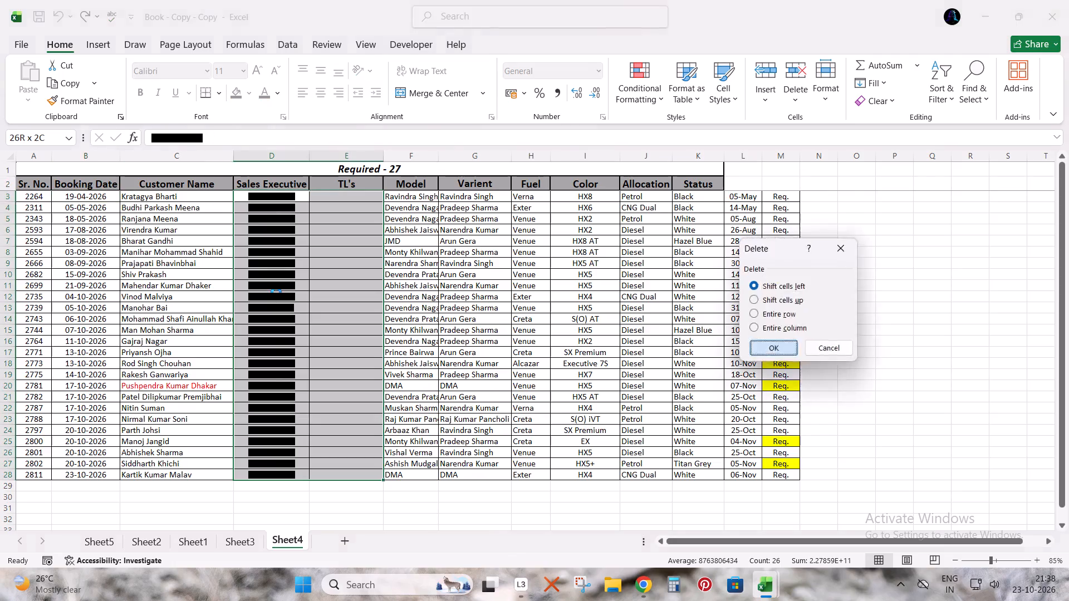
Delete the pasted date cells under the Allocation heading, rows 3 to 28, shifting the Req. cells left.
{"action": "key", "text": "Right"}
{"action": "key", "text": "Up"}
{"action": "key", "text": "ctrl+Right"}
{"action": "key", "text": "Down"}
{"action": "key", "text": "Left"}
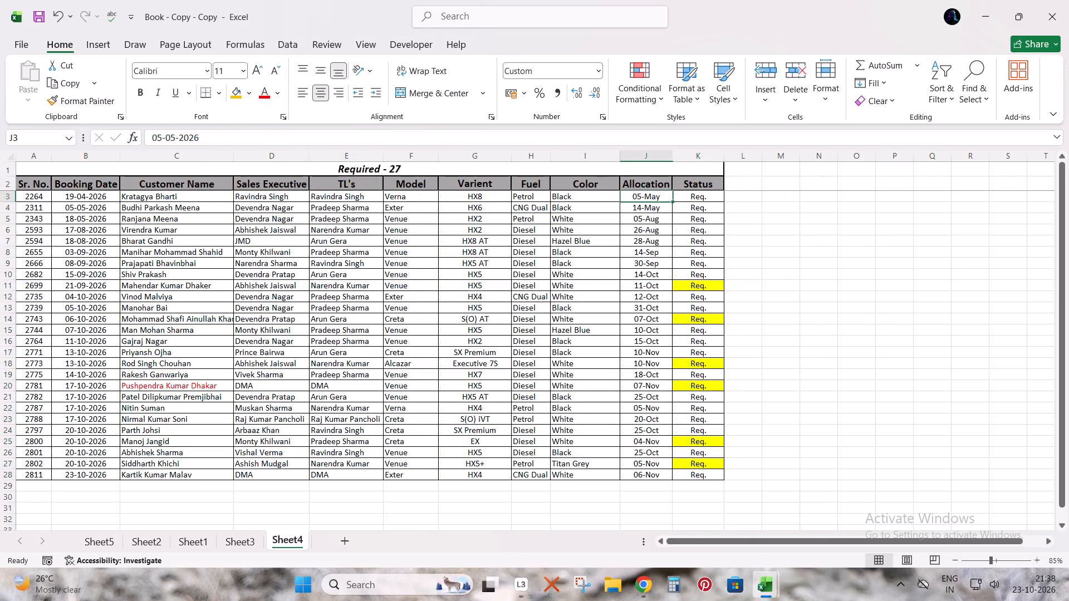
{"action": "key", "text": "ctrl+shift+Down"}
{"action": "key", "text": "ctrl+shift+Down"}
{"action": "key", "text": "Up"}
{"action": "key", "text": "Down"}
{"action": "key", "text": "ctrl+shift+Down"}
{"action": "key", "text": "ctrl+minus"}
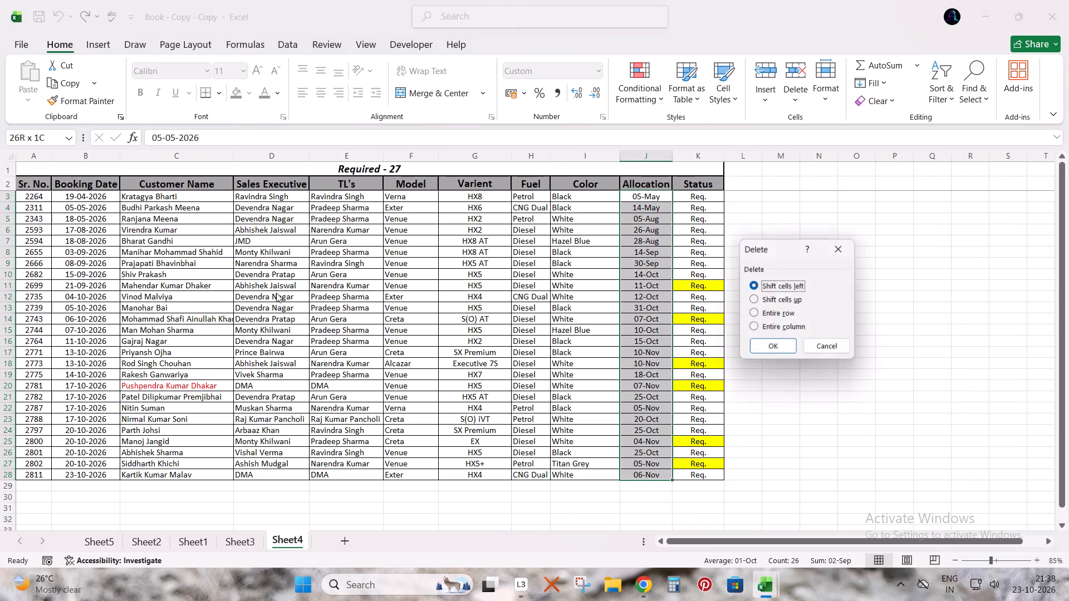
{"action": "key", "text": "Return"}
Enter Ordered in the Status column for the yellow-highlighted bookings in rows 11 and 14.
{"action": "key", "text": "Right"}
{"action": "key", "text": "Up"}
{"action": "key", "text": "Right"}
{"action": "key", "text": "Down"}
{"action": "key", "text": "Left"}
{"action": "key", "text": "Down"}
{"action": "key", "text": "Left"}
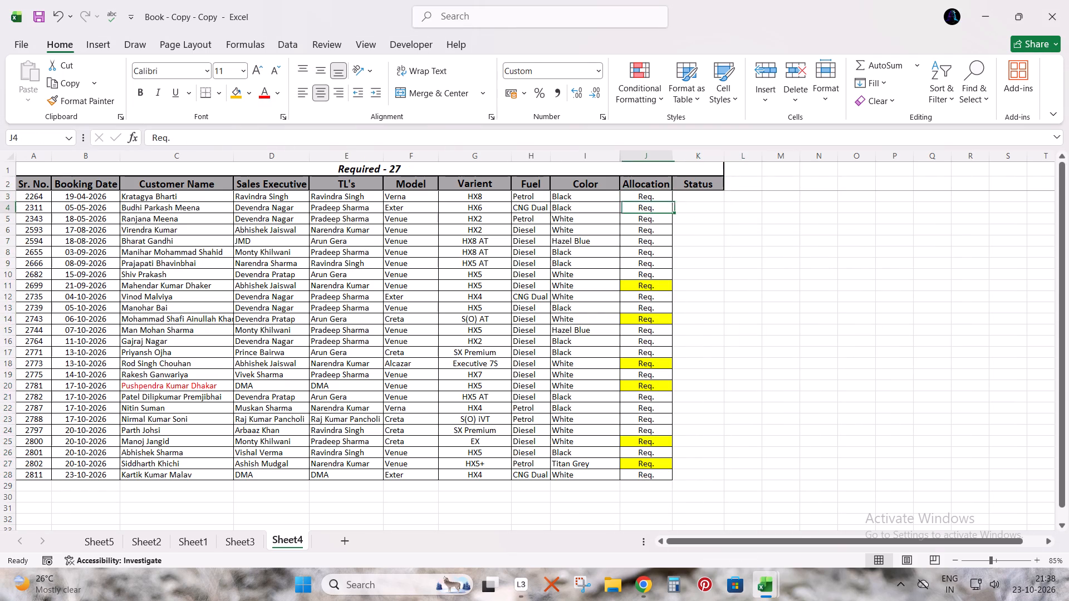
{"action": "key", "text": "Down"}
{"action": "key", "text": "Down"}
{"action": "key", "text": "Down"}
{"action": "key", "text": "Down"}
{"action": "key", "text": "Down"}
{"action": "key", "text": "Right"}
{"action": "key", "text": "Down"}
{"action": "key", "text": "Down"}
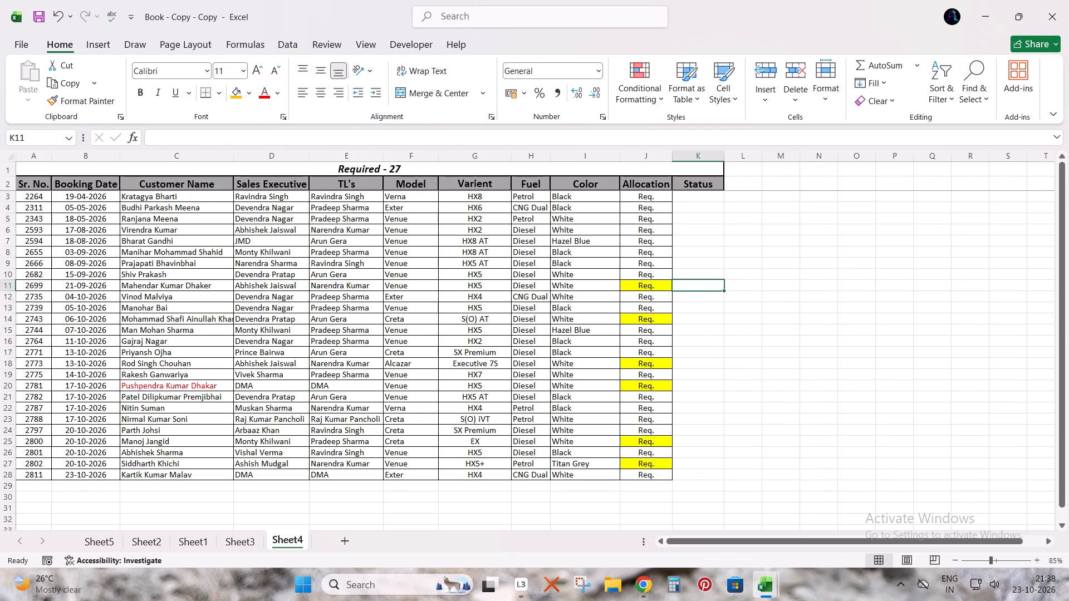
{"action": "type", "text": "Ordered"}
{"action": "key", "text": "Return"}
{"action": "key", "text": "Return"}
{"action": "key", "text": "Return"}
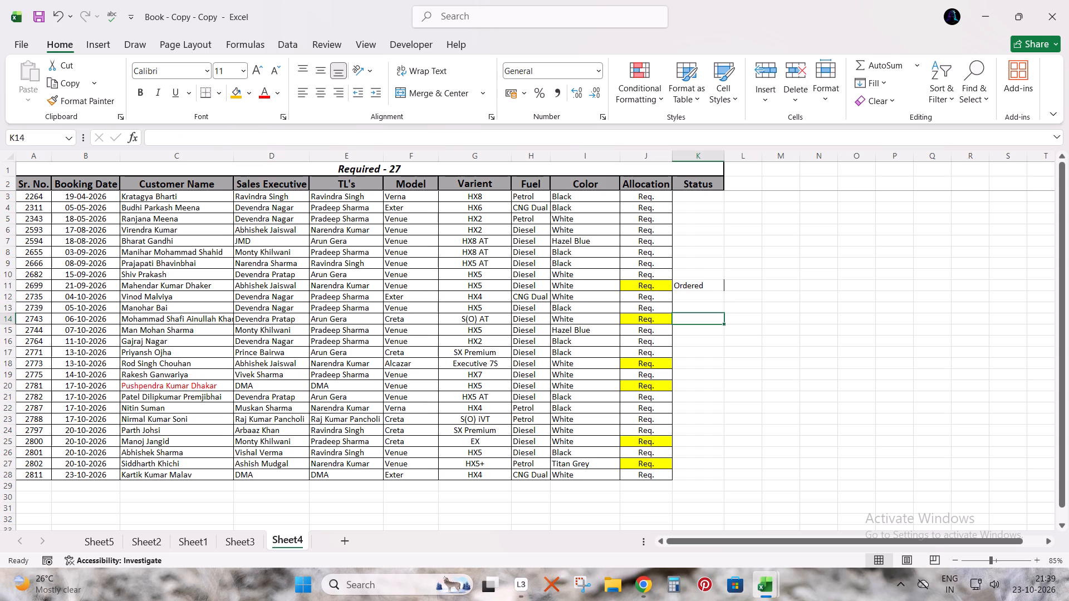
{"action": "key", "text": "o"}
{"action": "key", "text": "Return"}
{"action": "key", "text": "Return"}
{"action": "key", "text": "Return"}
{"action": "key", "text": "Return"}
{"action": "key", "text": "Return"}
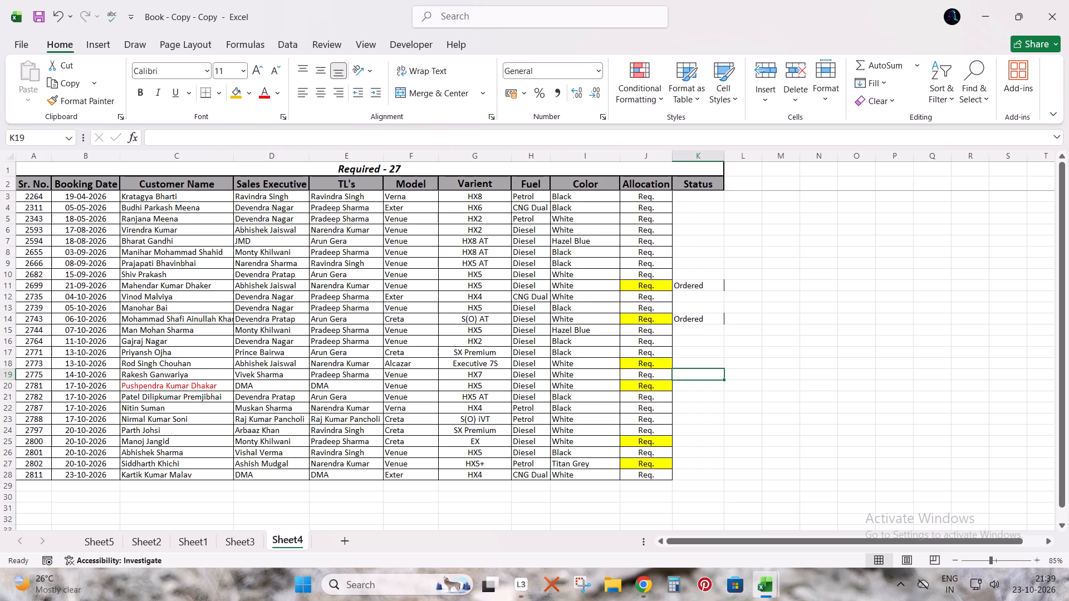
Enter Ordered as the Status of the yellow-highlighted Alcazar booking in row 18, and keep row 19's Status blank.
{"action": "key", "text": "Up"}
{"action": "key", "text": "backslash"}
{"action": "key", "text": "Return"}
{"action": "key", "text": "o"}
{"action": "key", "text": "Escape"}
{"action": "key", "text": "Escape"}
{"action": "key", "text": "Escape"}
{"action": "key", "text": "Escape"}
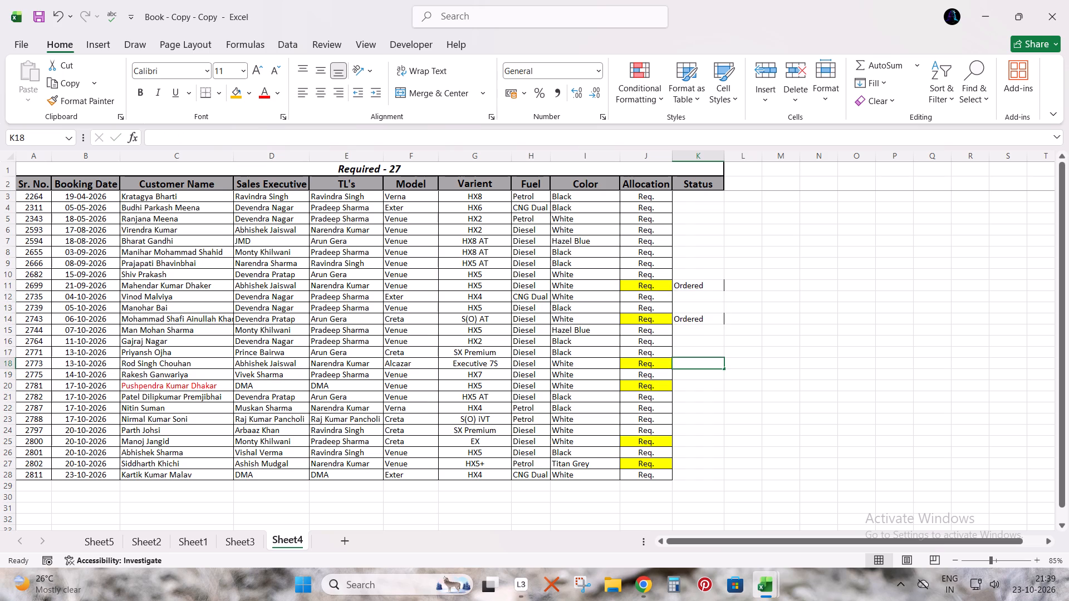
{"action": "key", "text": "o"}
{"action": "key", "text": "Return"}
{"action": "key", "text": "Return"}
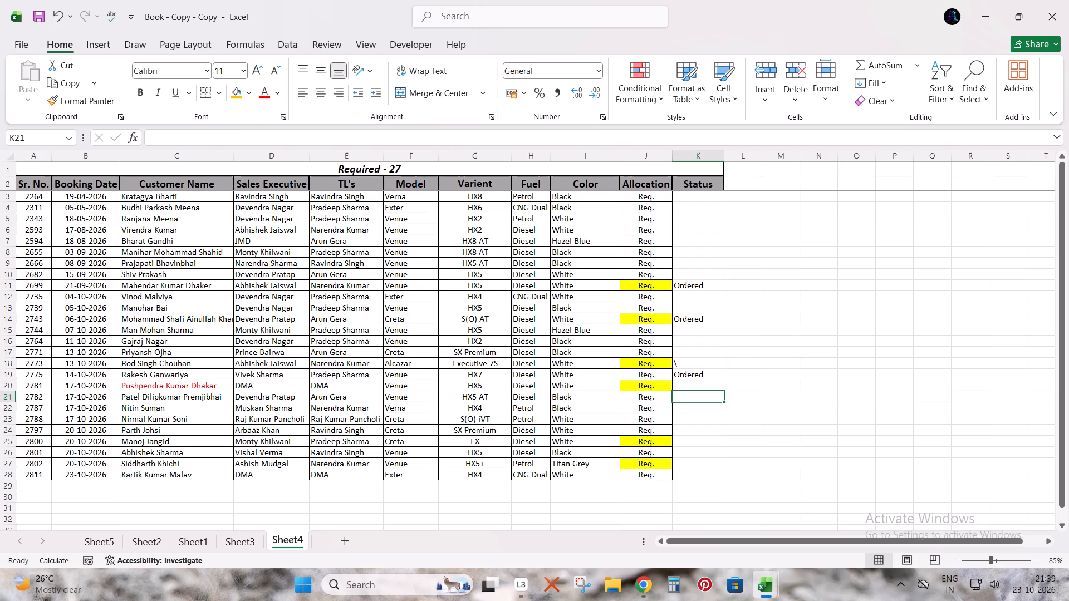
{"action": "key", "text": "Up"}
{"action": "key", "text": "Up"}
{"action": "key", "text": "Up"}
{"action": "key", "text": "o"}
{"action": "key", "text": "Return"}
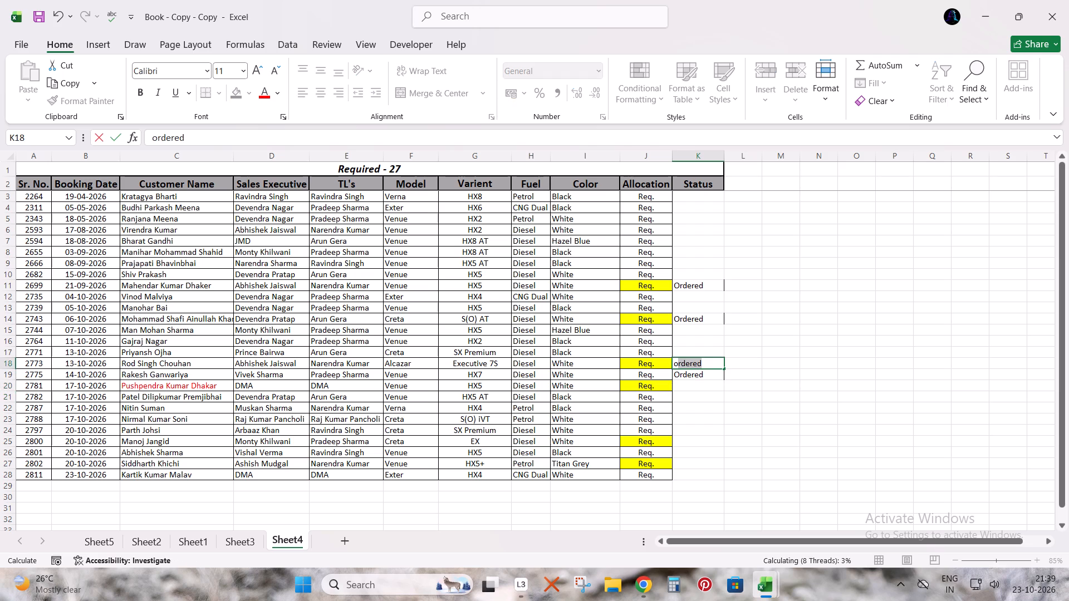
{"action": "key", "text": "Down"}
{"action": "key", "text": "Up"}
{"action": "key", "text": "Delete"}
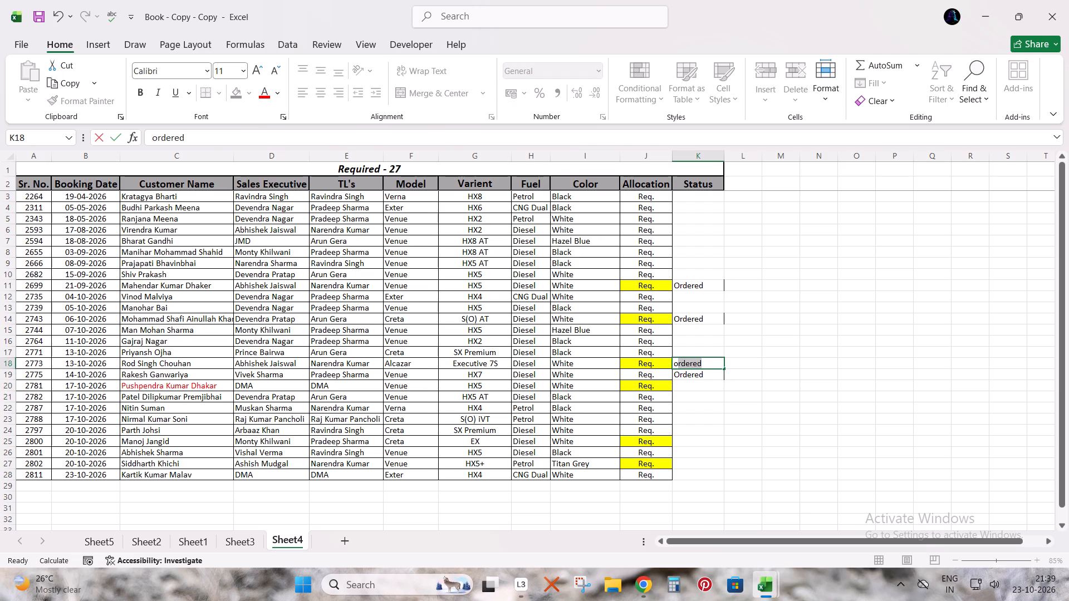
{"action": "key", "text": "Return"}
Enter Ordered in the Status column for the yellow-highlighted bookings in rows 20, 25 and 27.
{"action": "key", "text": "o"}
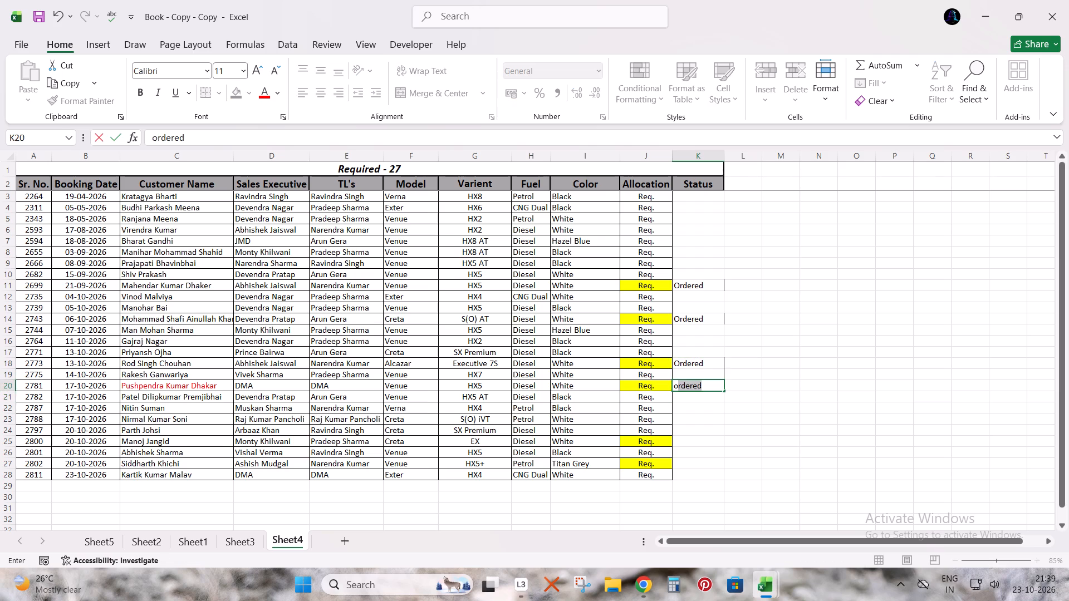
{"action": "key", "text": "Return"}
{"action": "key", "text": "Return"}
{"action": "key", "text": "Return"}
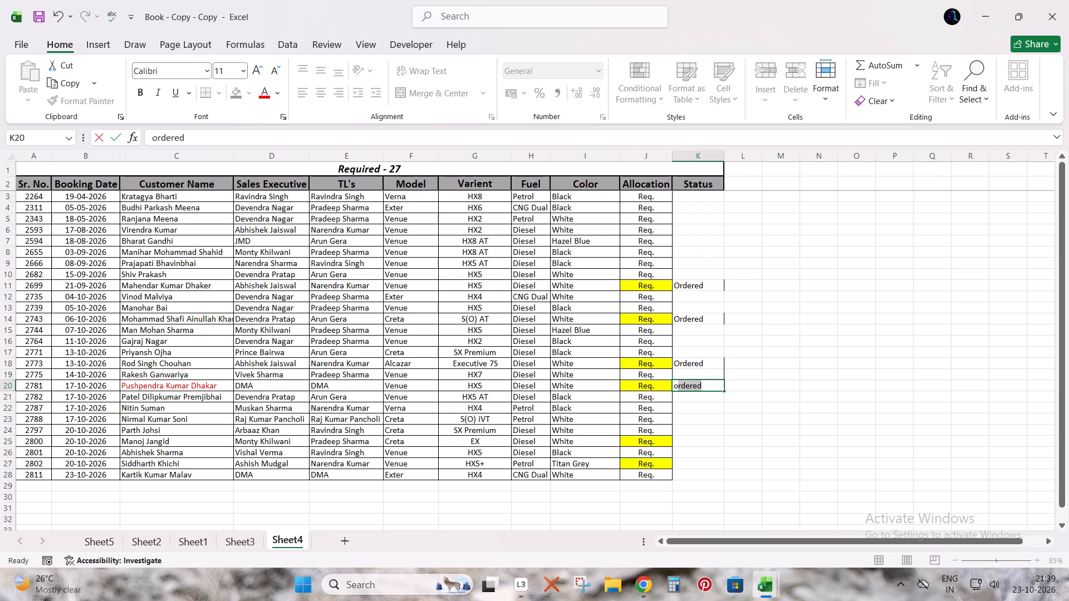
{"action": "key", "text": "Return"}
{"action": "key", "text": "Return"}
{"action": "key", "text": "o"}
{"action": "key", "text": "Return"}
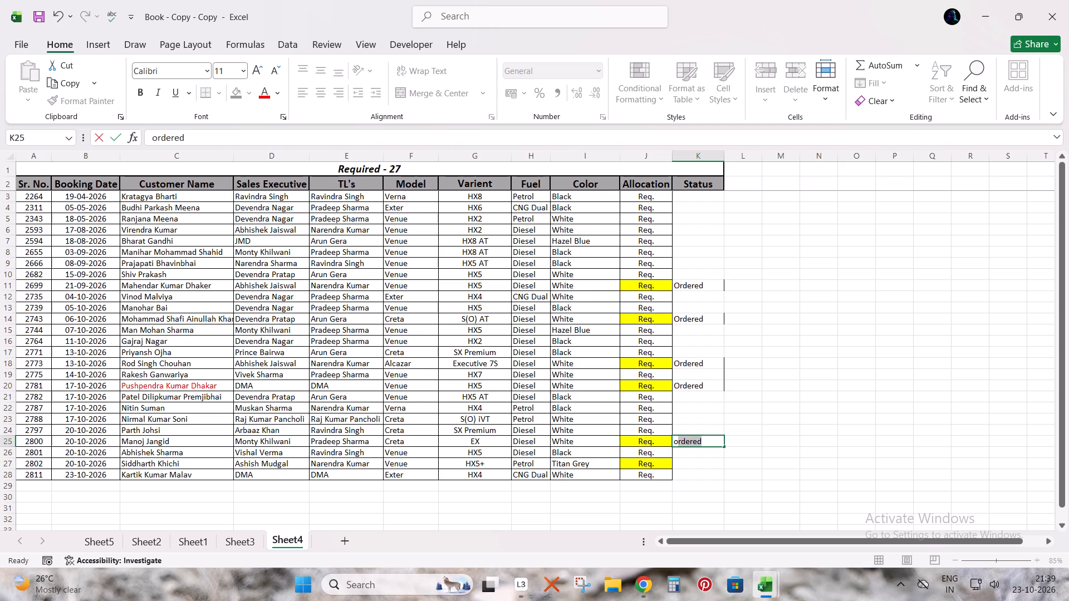
{"action": "key", "text": "Return"}
{"action": "key", "text": "o"}
Sort the Required table by Status from A to Z, expanding the sort to whole booking rows.
{"action": "key", "text": "ctrl+shift+Up"}
{"action": "key", "text": "ctrl+shift+Up"}
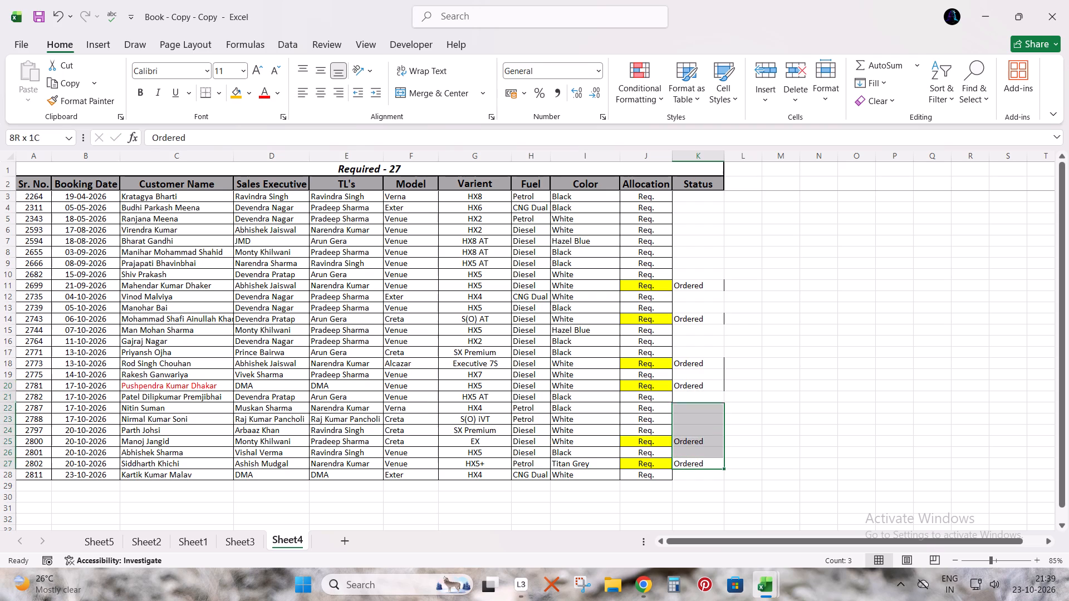
{"action": "key", "text": "ctrl+shift+Up"}
{"action": "key", "text": "ctrl+shift+Up"}
{"action": "key", "text": "ctrl+shift+Up"}
{"action": "left_click", "coordinate": [946, 97]}
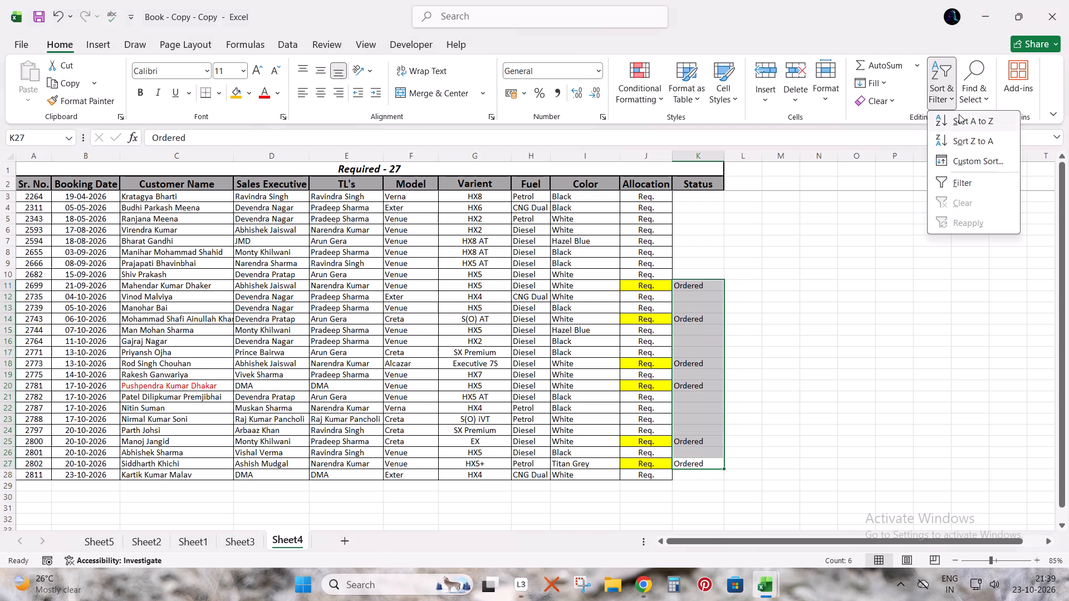
{"action": "left_click", "coordinate": [959, 114]}
{"action": "key", "text": "Return"}
{"action": "key", "text": "ctrl+Up"}
{"action": "key", "text": "Up"}
{"action": "key", "text": "ctrl+Up"}
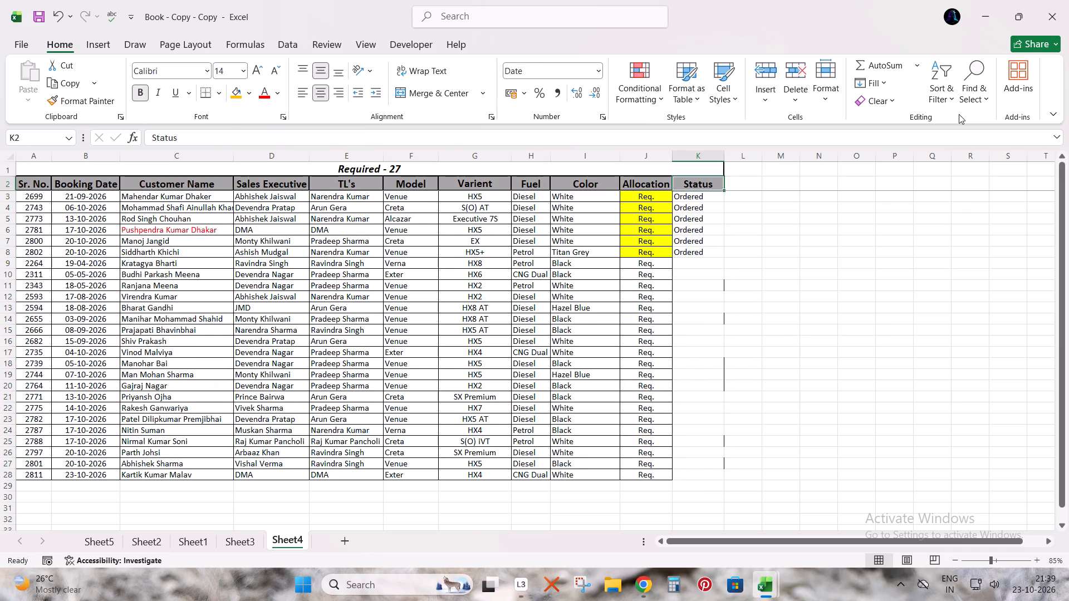
Move the six Ordered booking rows below the remaining bookings, keeping one blank row between the two groups.
{"action": "key", "text": "Down"}
{"action": "key", "text": "shift+Down"}
{"action": "key", "text": "shift+space"}
{"action": "key", "text": "shift+Down"}
{"action": "key", "text": "shift+Down"}
{"action": "key", "text": "shift+Down"}
{"action": "key", "text": "shift+Down"}
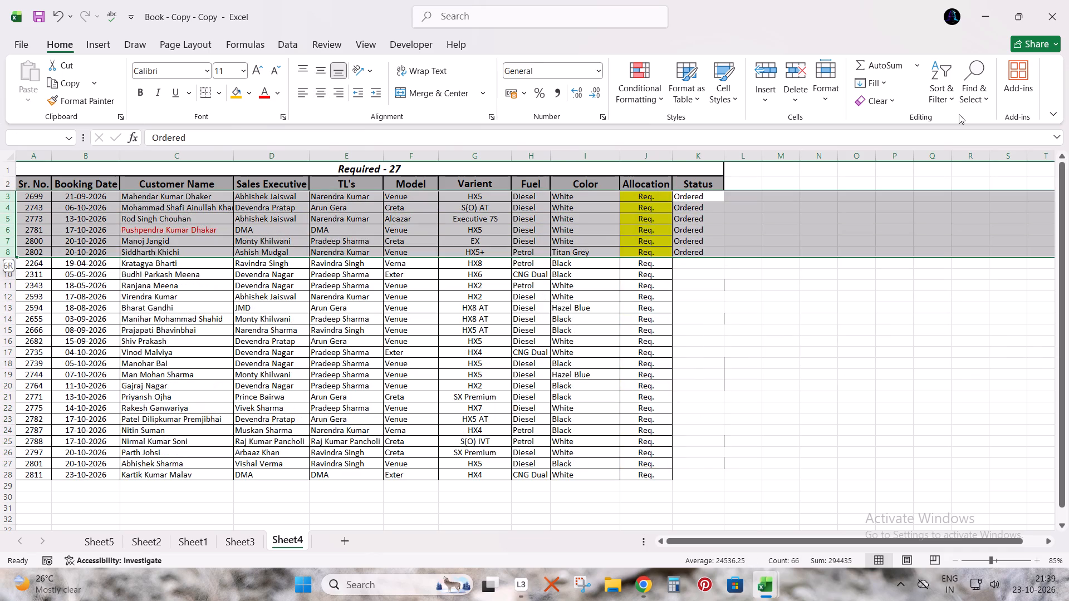
{"action": "key", "text": "ctrl+x"}
{"action": "key", "text": "Left"}
{"action": "key", "text": "ctrl+Down"}
{"action": "key", "text": "Down"}
{"action": "key", "text": "shift+space"}
{"action": "key", "text": "ctrl+plus"}
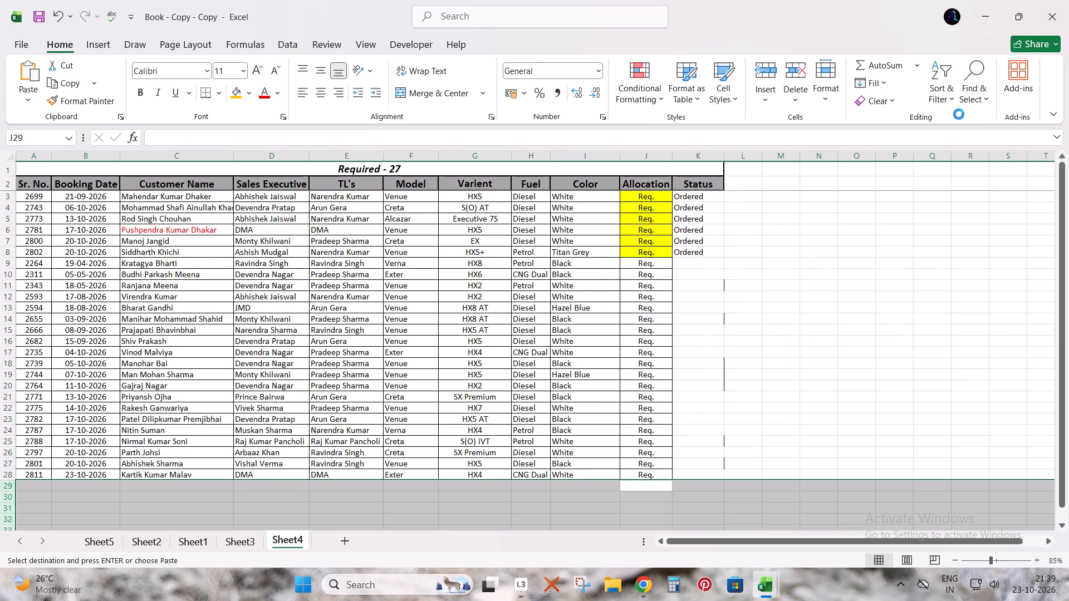
{"action": "key", "text": "Up"}
{"action": "key", "text": "Down"}
{"action": "key", "text": "shift+space"}
{"action": "key", "text": "ctrl+plus"}
Sort the upper block of bookings by Color from A to Z, expanding the sort to whole booking rows.
{"action": "key", "text": "Up"}
{"action": "key", "text": "ctrl+Right"}
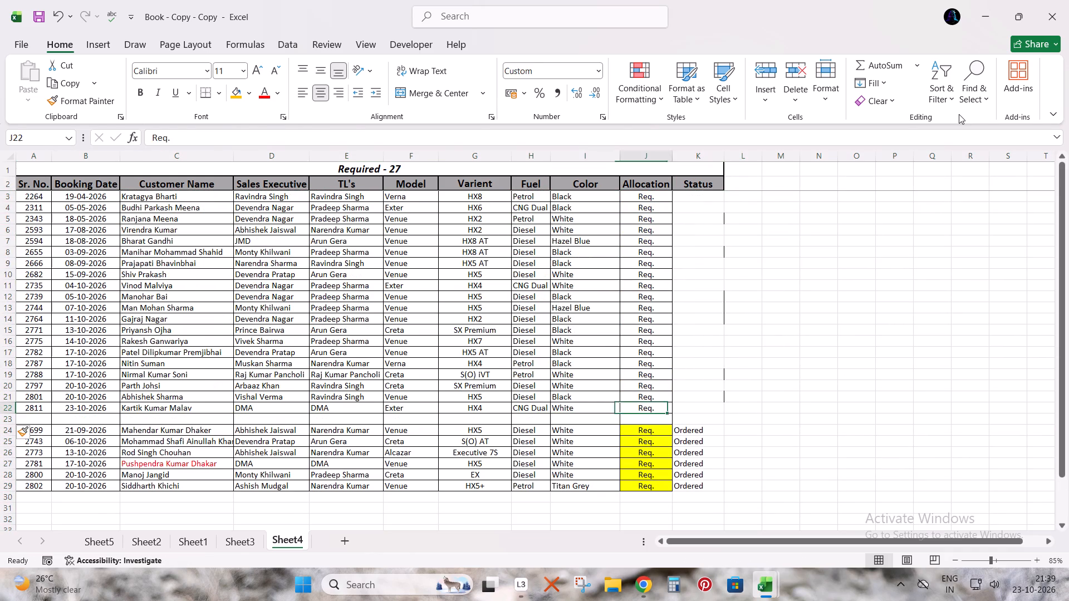
{"action": "key", "text": "Left"}
{"action": "key", "text": "ctrl+shift+Up"}
{"action": "key", "text": "shift+Down"}
{"action": "left_click", "coordinate": [945, 102]}
{"action": "left_click", "coordinate": [952, 116]}
{"action": "key", "text": "Return"}
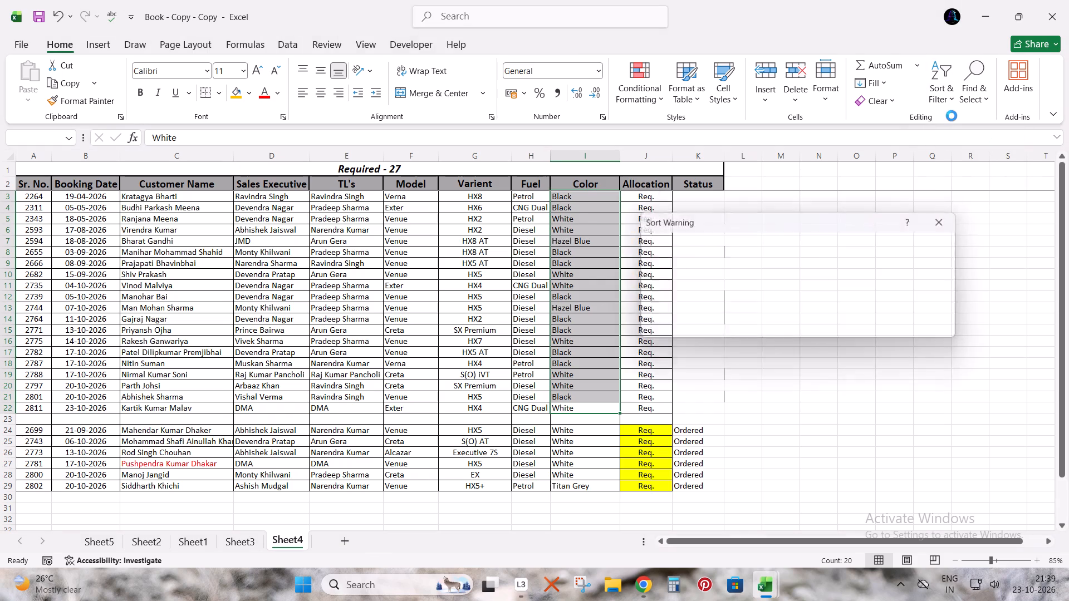
Sort the upper block of bookings by Fuel from A to Z, expanding the sort to whole rows.
{"action": "key", "text": "Left"}
{"action": "key", "text": "ctrl+shift+Up"}
{"action": "key", "text": "shift+Down"}
{"action": "left_click", "coordinate": [946, 98]}
{"action": "left_click", "coordinate": [955, 119]}
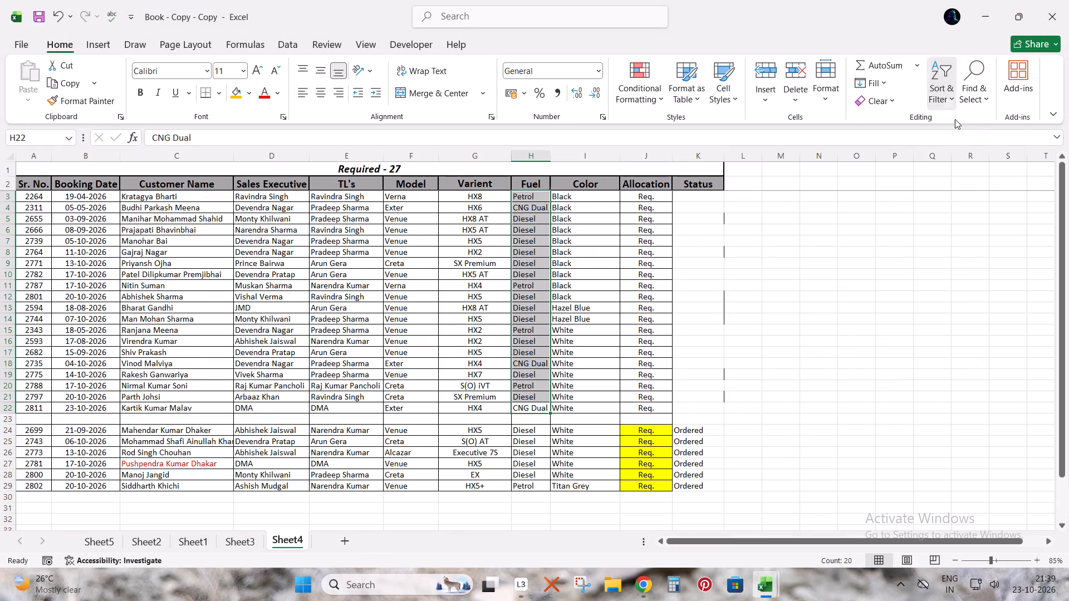
{"action": "key", "text": "Return"}
Sort the upper block of bookings by Varient from A to Z, expanding the sort to whole rows.
{"action": "key", "text": "Left"}
{"action": "key", "text": "ctrl+shift+Up"}
{"action": "key", "text": "shift+Down"}
{"action": "left_click", "coordinate": [941, 101]}
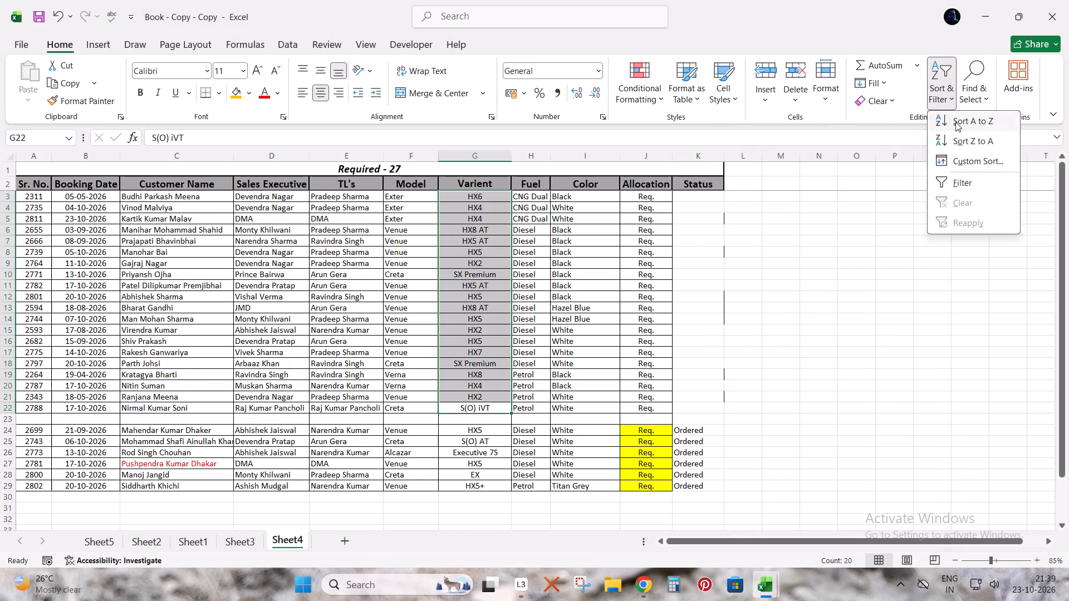
{"action": "left_click", "coordinate": [956, 124]}
{"action": "key", "text": "Return"}
Sort the upper block of bookings by Model from A to Z, expanding the sort to whole rows.
{"action": "key", "text": "Left"}
{"action": "key", "text": "ctrl+shift+Up"}
{"action": "key", "text": "shift+Down"}
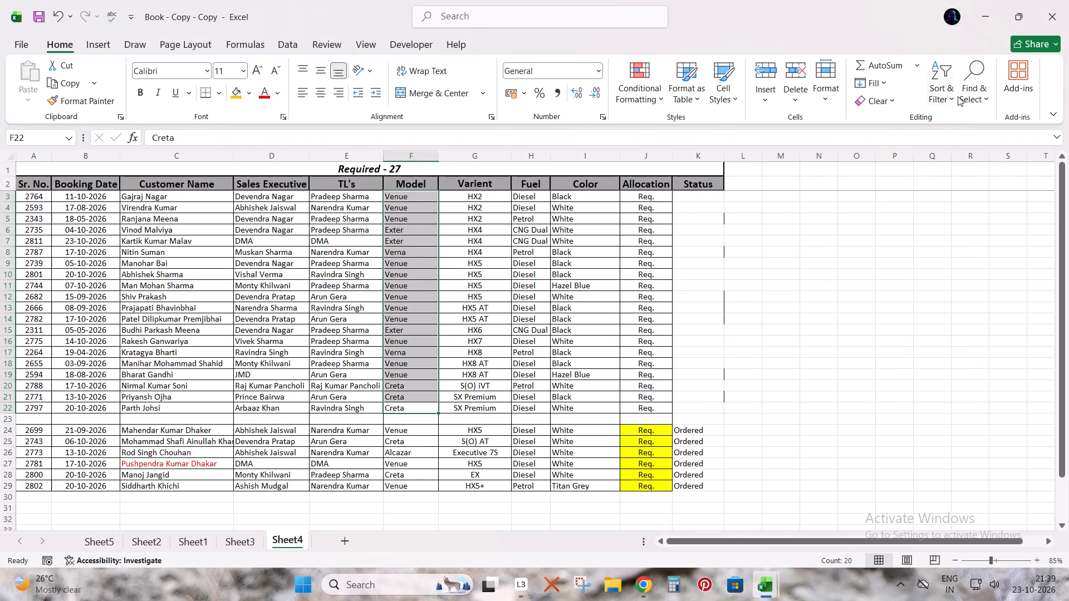
{"action": "left_click", "coordinate": [958, 96]}
{"action": "left_click", "coordinate": [943, 97]}
{"action": "left_click", "coordinate": [955, 114]}
{"action": "key", "text": "Return"}
Make the Model through Allocation cells of the bookings in rows 3 to 22 bold and centred both ways.
{"action": "key", "text": "ctrl+shift+Right"}
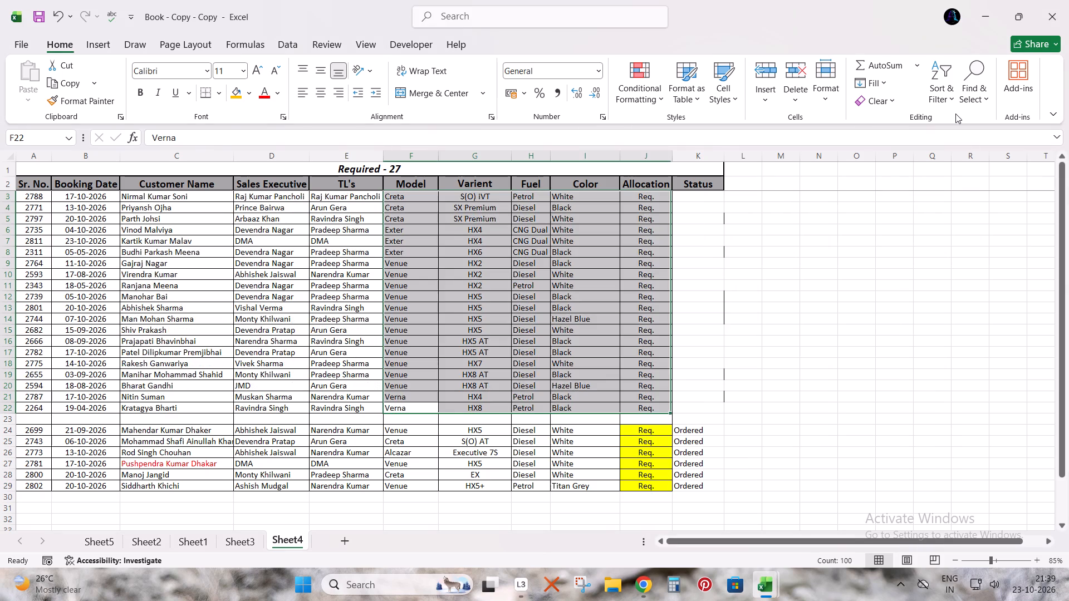
{"action": "key", "text": "ctrl+b"}
{"action": "left_click", "coordinate": [321, 89]}
{"action": "left_click", "coordinate": [320, 67]}
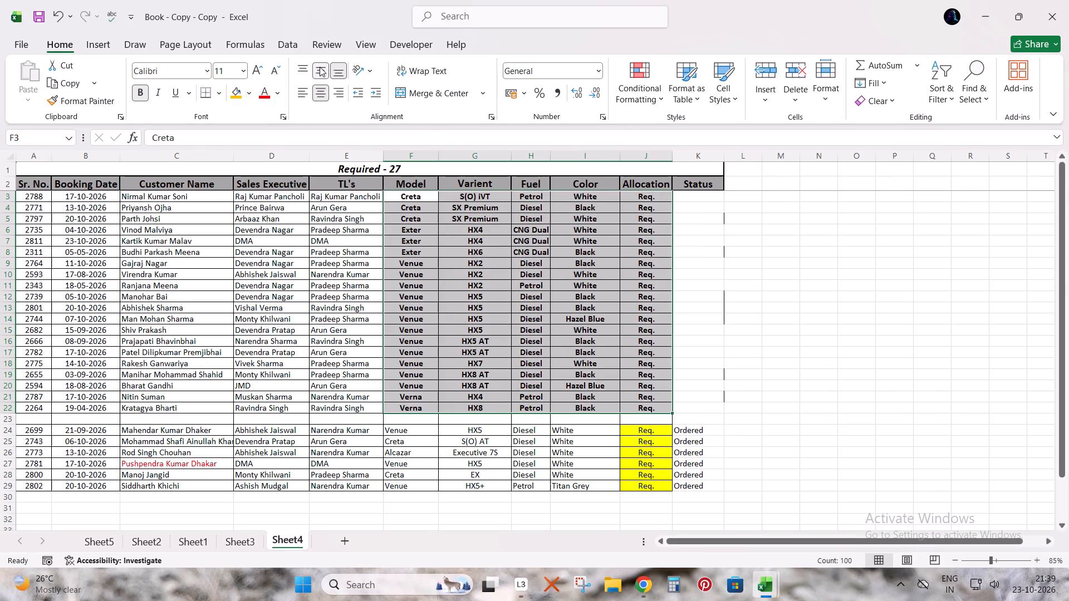
Delete the blank row separating the upper bookings from the Ordered bookings.
{"action": "key", "text": "ctrl+Down"}
{"action": "key", "text": "Down"}
{"action": "key", "text": "shift+space"}
{"action": "key", "text": "ctrl+minus"}
Enter 1 as the Sr. No. of the first booking in row 3.
{"action": "key", "text": "ctrl+Up"}
{"action": "key", "text": "ctrl+Left"}
{"action": "key", "text": "Down"}
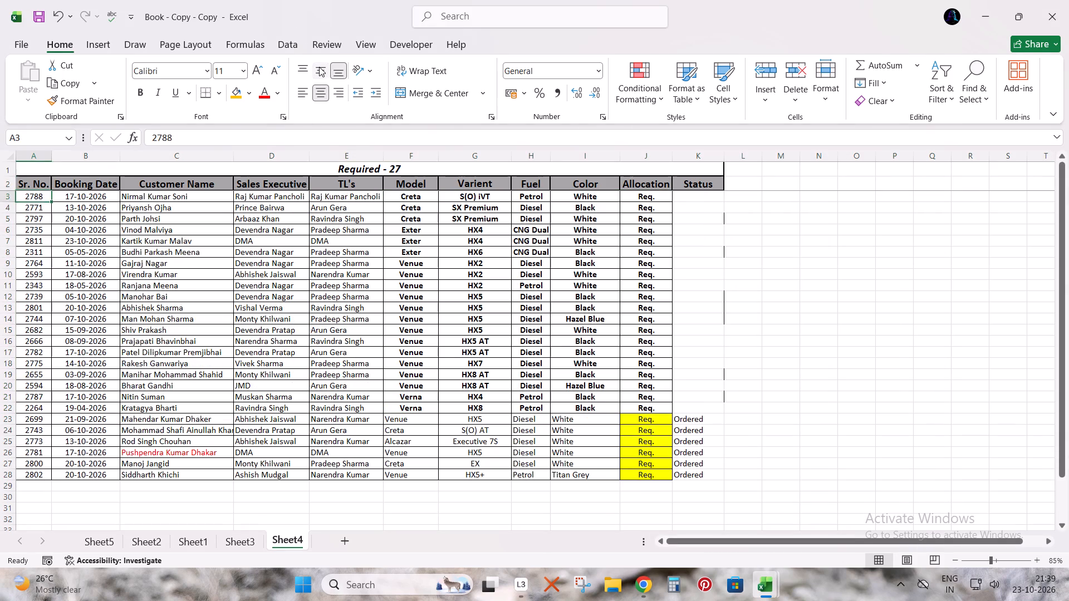
{"action": "key", "text": "Return"}
{"action": "key", "text": "1"}
{"action": "key", "text": "Return"}
{"action": "key", "text": "2"}
{"action": "key", "text": "Escape"}
{"action": "key", "text": "Up"}
{"action": "key", "text": "Up"}
{"action": "key", "text": "1"}
{"action": "key", "text": "Return"}
{"action": "key", "text": "2"}
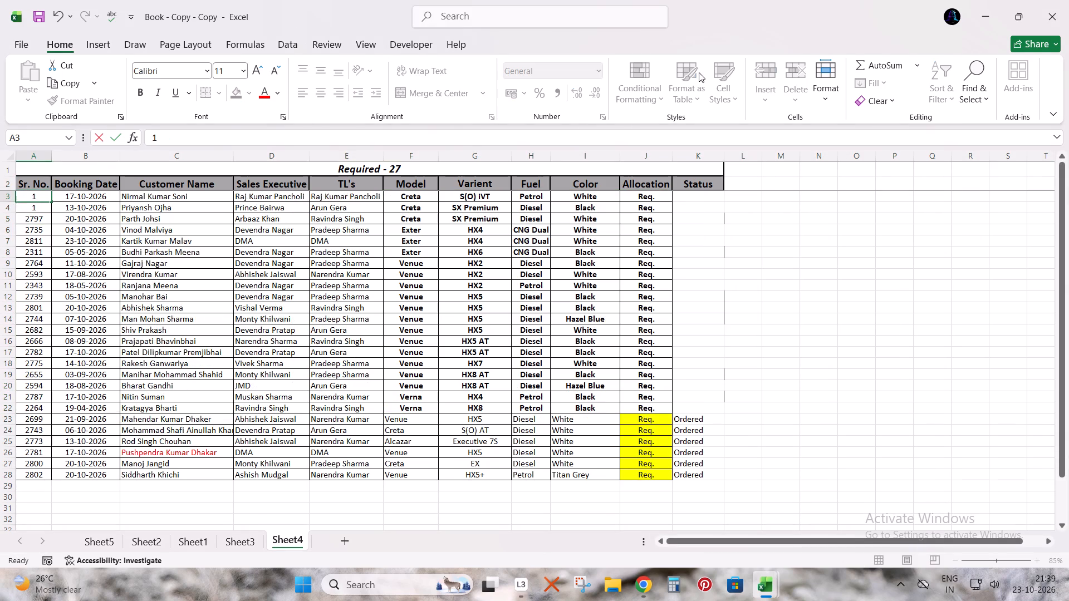
{"action": "key", "text": "Up"}
{"action": "key", "text": "shift+Down"}
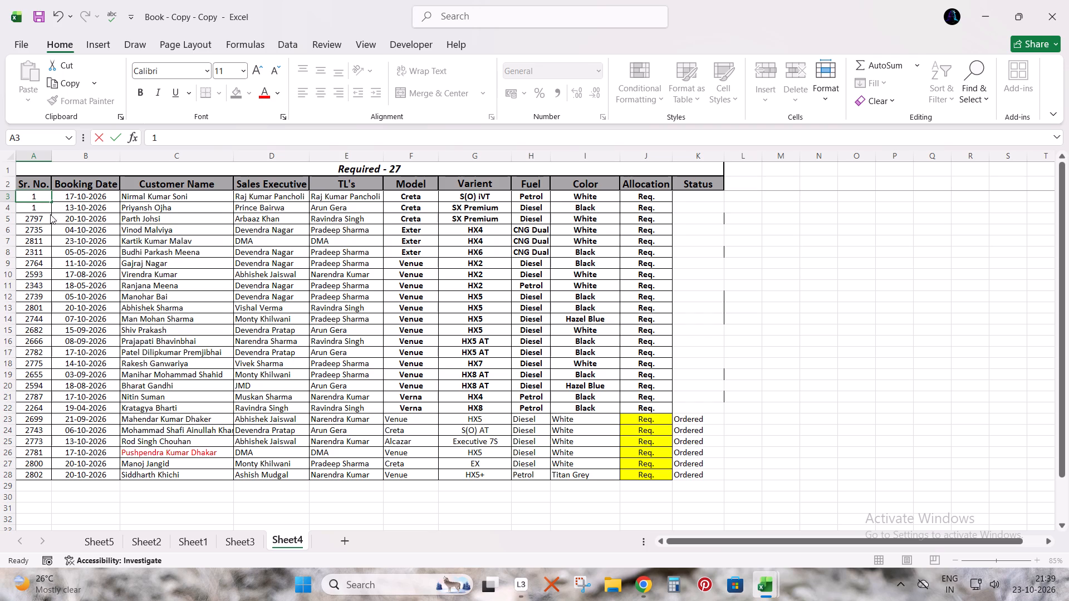
{"action": "left_click", "coordinate": [60, 217]}
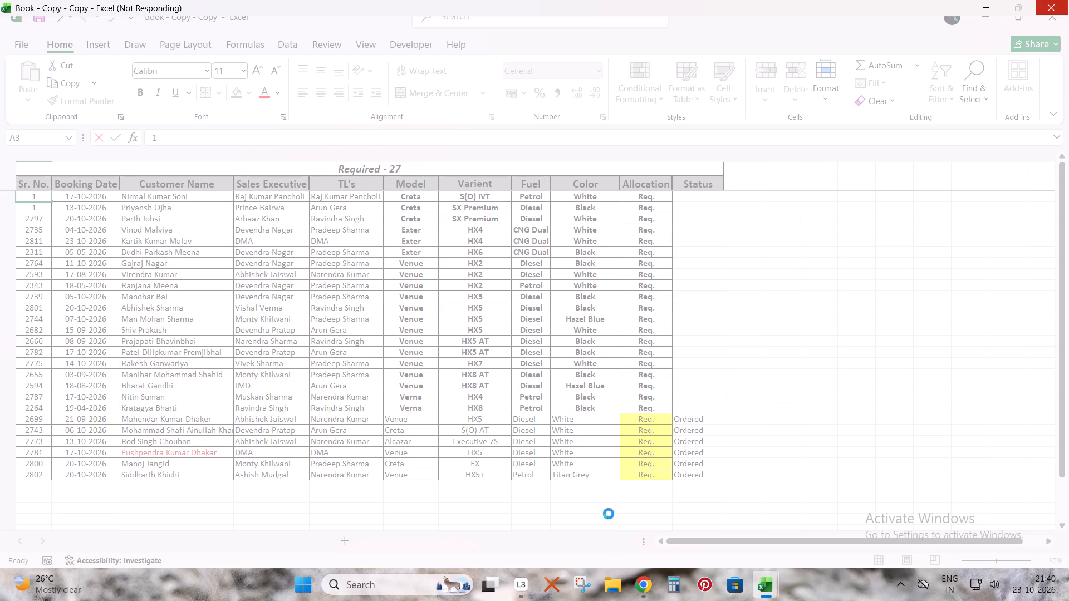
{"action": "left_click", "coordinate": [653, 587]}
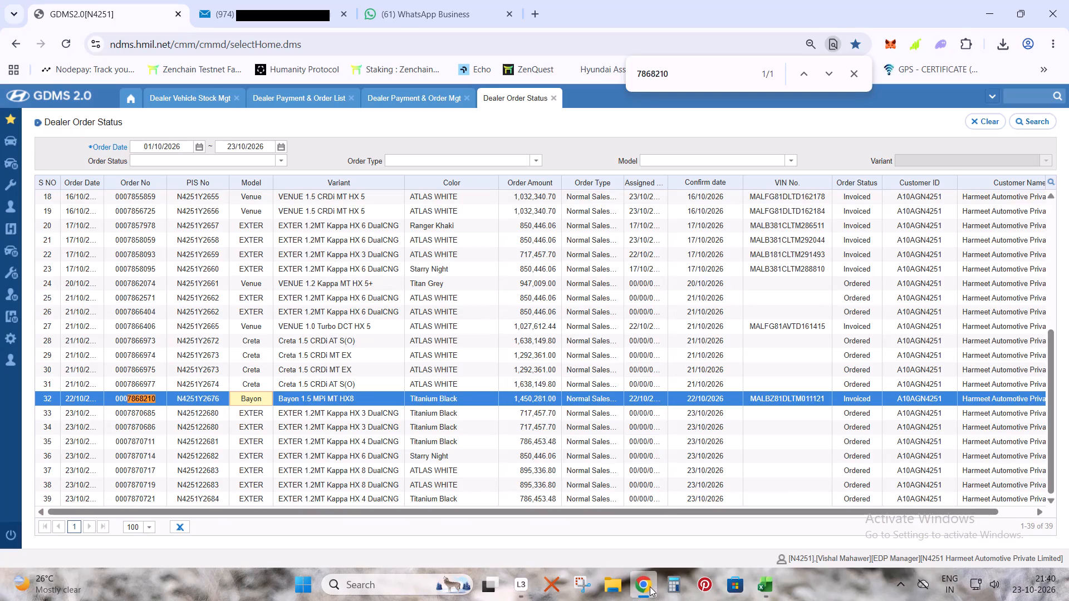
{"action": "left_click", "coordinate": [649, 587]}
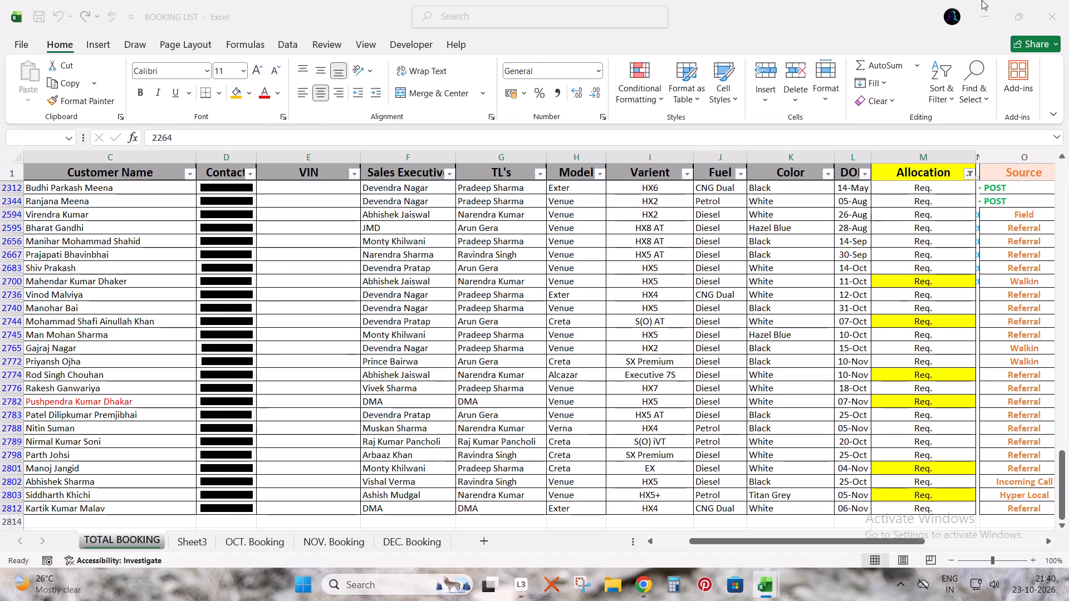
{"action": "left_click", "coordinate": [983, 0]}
Enter 2 as row 4's Sr. No. in the Book - Copy - Copy workbook and fill the series down to 26.
{"action": "left_click", "coordinate": [759, 586]}
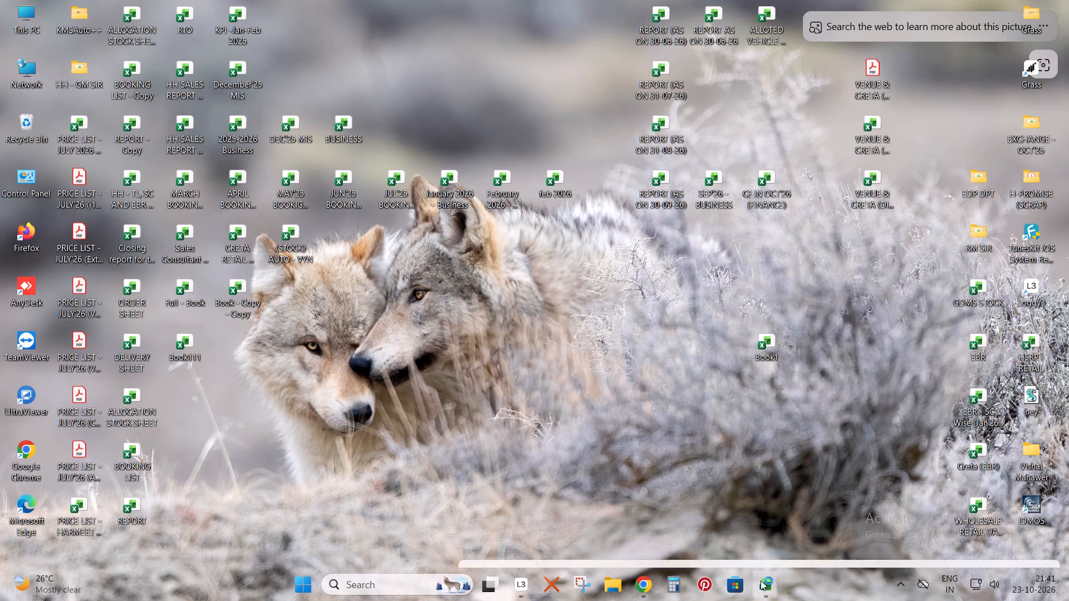
{"action": "left_click", "coordinate": [984, 491]}
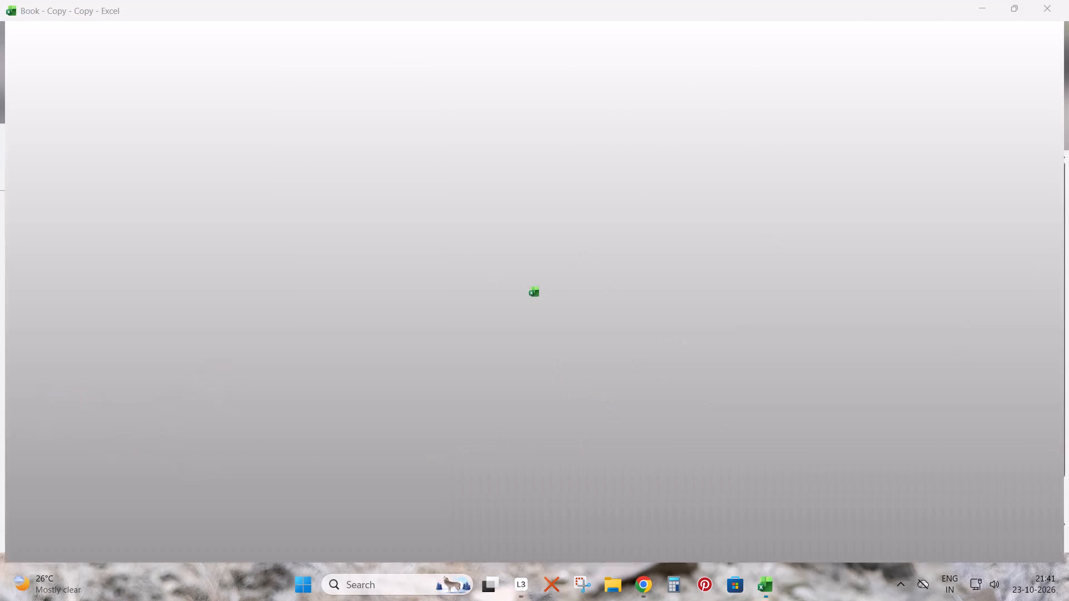
{"action": "left_click", "coordinate": [0, 219]}
{"action": "left_click", "coordinate": [37, 208]}
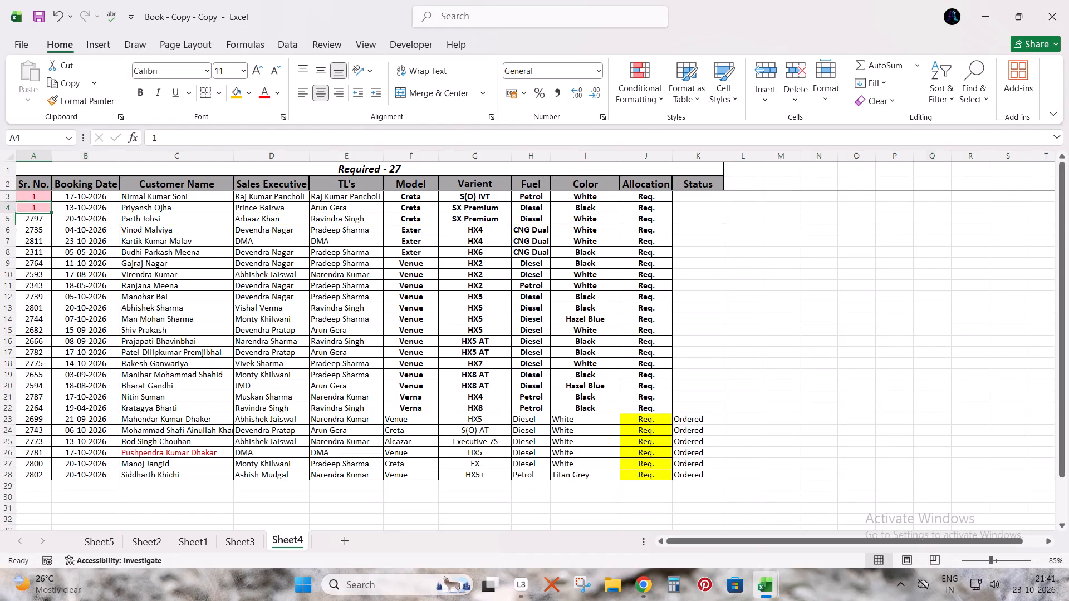
{"action": "key", "text": "2"}
{"action": "key", "text": "Up"}
{"action": "key", "text": "shift+Down"}
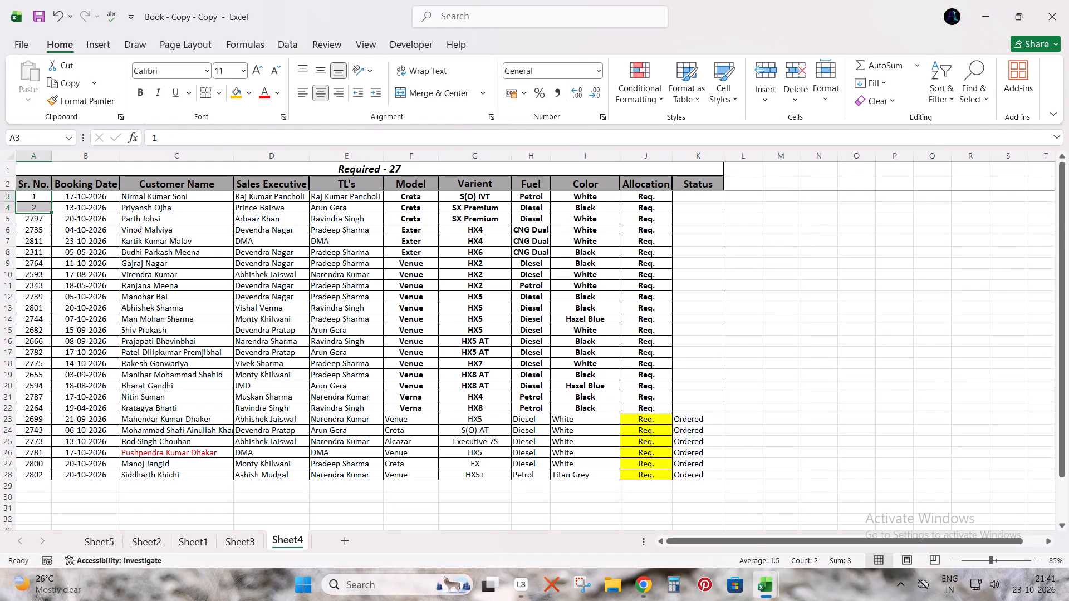
{"action": "double_click", "coordinate": [51, 212]}
Apply a thick outside border around the whole Required table.
{"action": "left_click", "coordinate": [107, 232]}
{"action": "key", "text": "ctrl+a"}
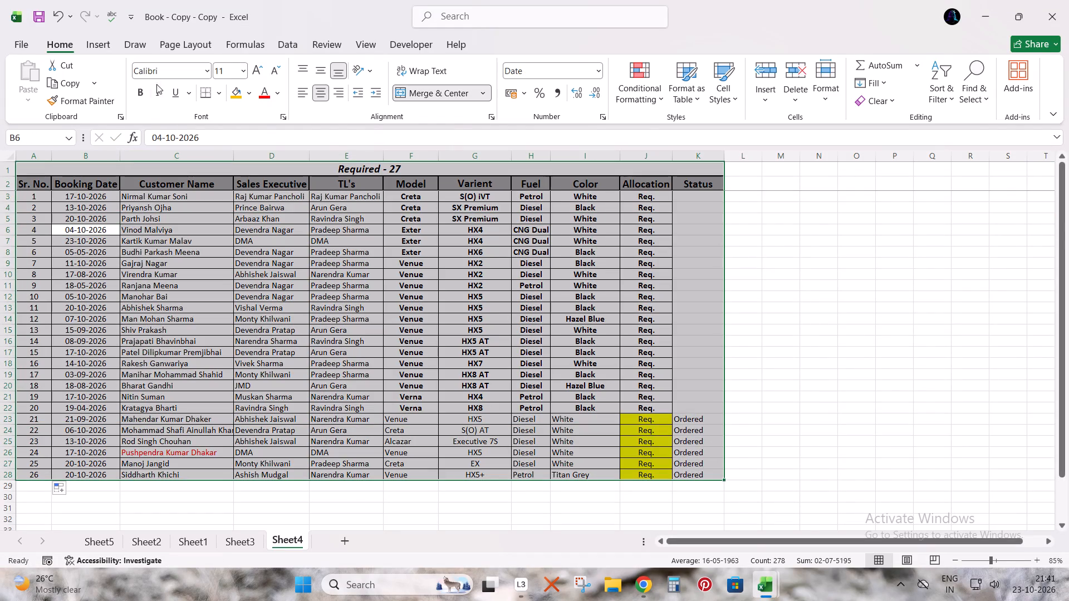
{"action": "left_click", "coordinate": [220, 93]}
{"action": "left_click", "coordinate": [234, 274]}
{"action": "left_click", "coordinate": [345, 263]}
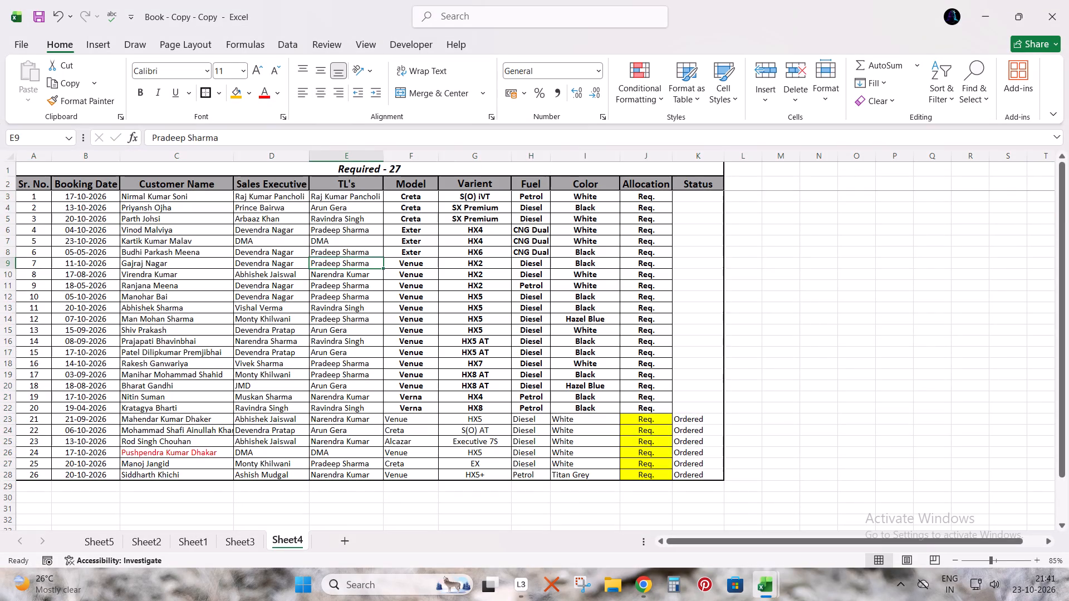
Change the table title to Required - 26 and save the workbook.
{"action": "double_click", "coordinate": [419, 165]}
{"action": "key", "text": "BackSpace"}
{"action": "key", "text": "6"}
{"action": "key", "text": "Return"}
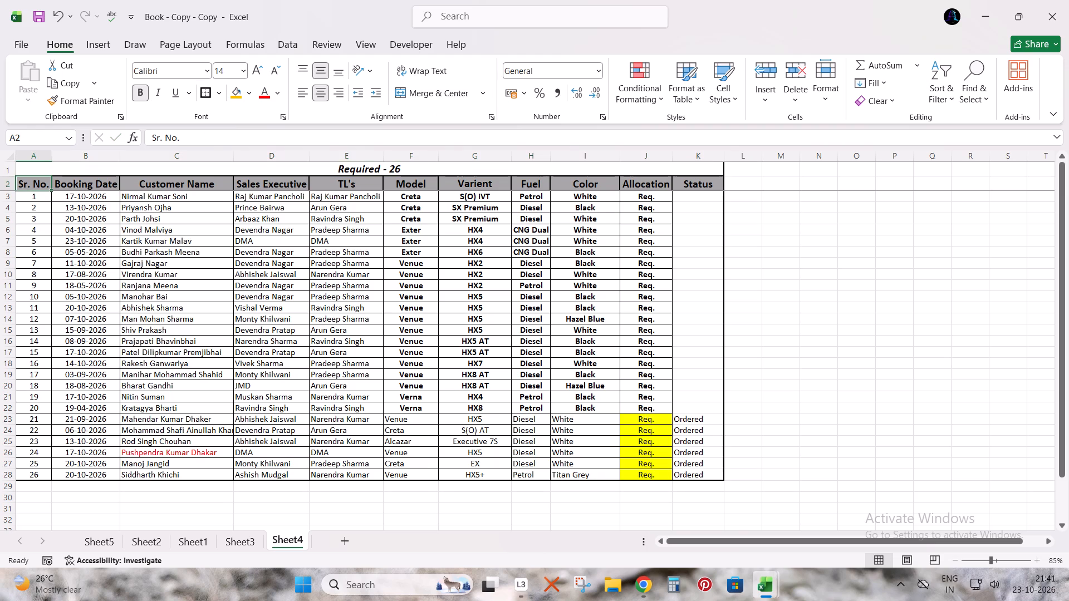
{"action": "key", "text": "ctrl+s"}
Centre the entries in the Status column horizontally.
{"action": "left_click", "coordinate": [701, 155]}
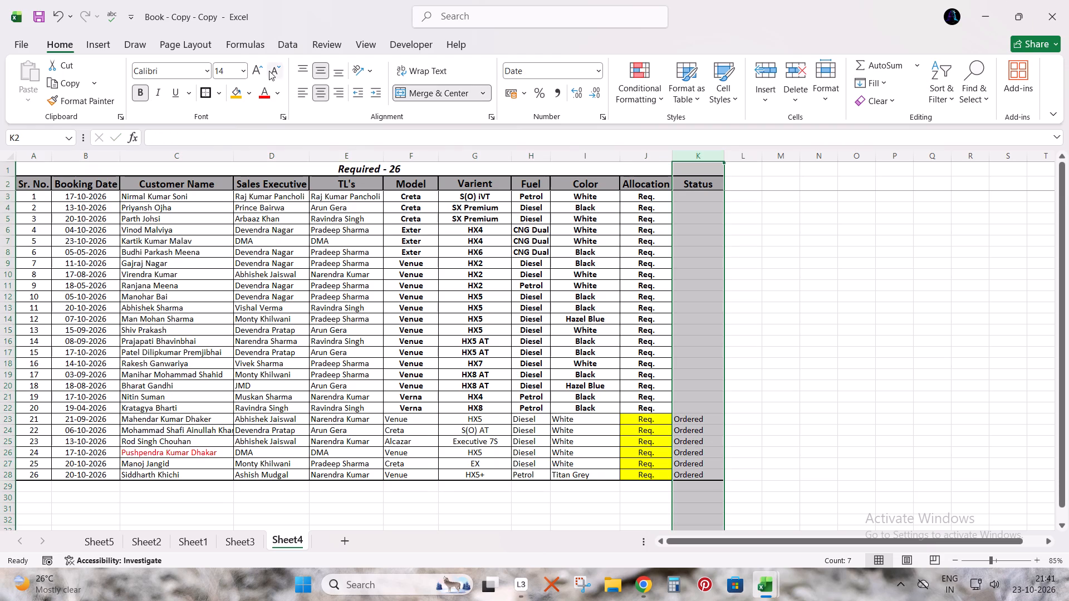
{"action": "double_click", "coordinate": [316, 88]}
{"action": "left_click", "coordinate": [373, 256]}
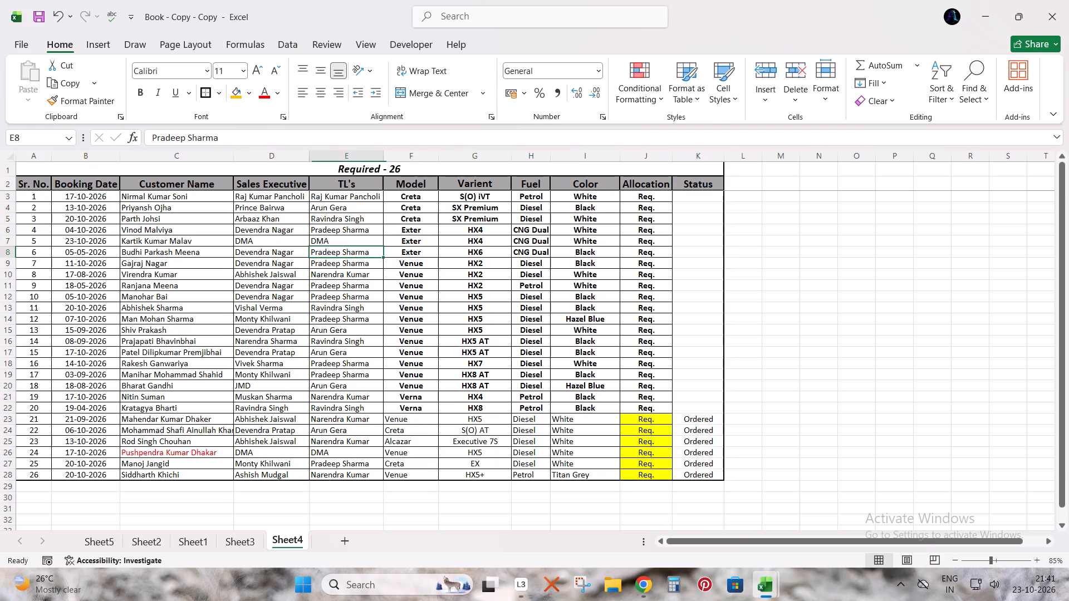
Save and close the Book - Copy - Copy workbook.
{"action": "key", "text": "ctrl+s"}
{"action": "left_click", "coordinate": [1068, 0]}
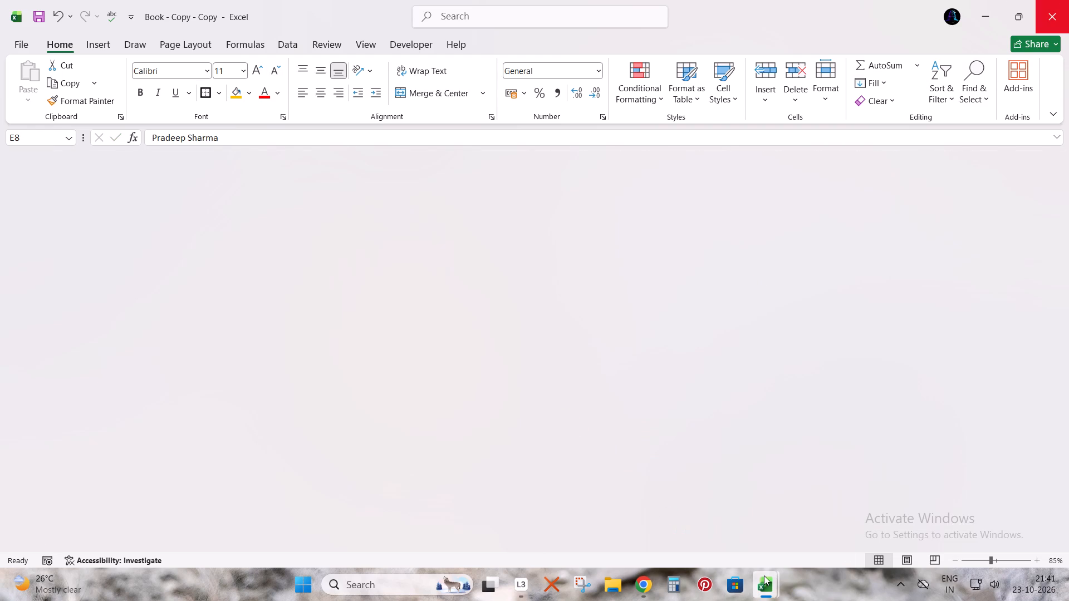
Switch to the ALLOCATION STOCK SHEET workbook and remove the filters from its STOCK sheet.
{"action": "left_click", "coordinate": [623, 503]}
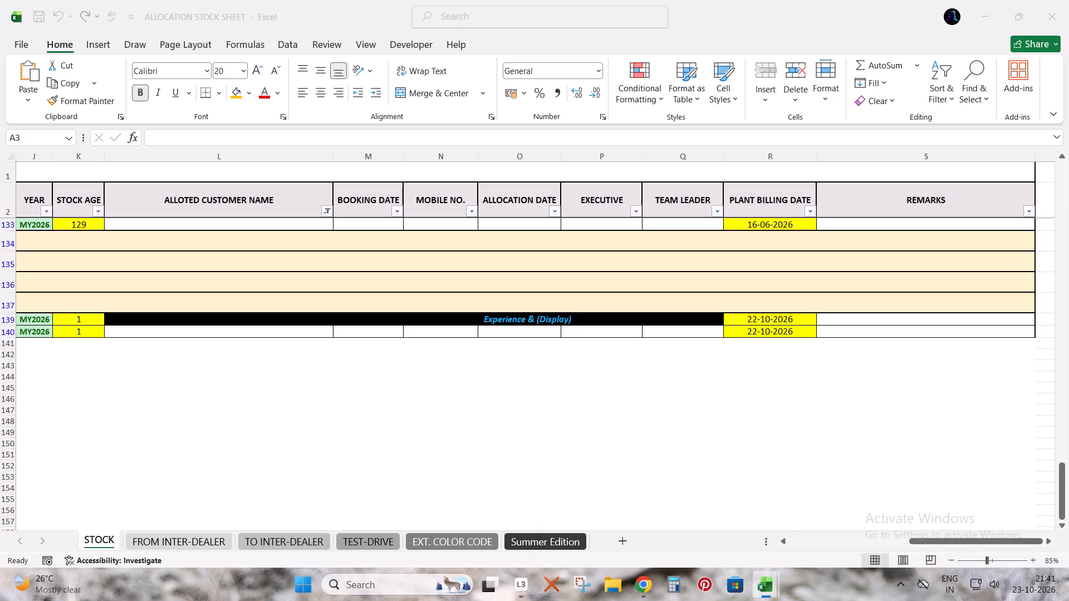
{"action": "left_click", "coordinate": [420, 199]}
{"action": "key", "text": "ctrl+shift+l"}
{"action": "key", "text": "ctrl+Left"}
{"action": "key", "text": "Down"}
{"action": "key", "text": "Up"}
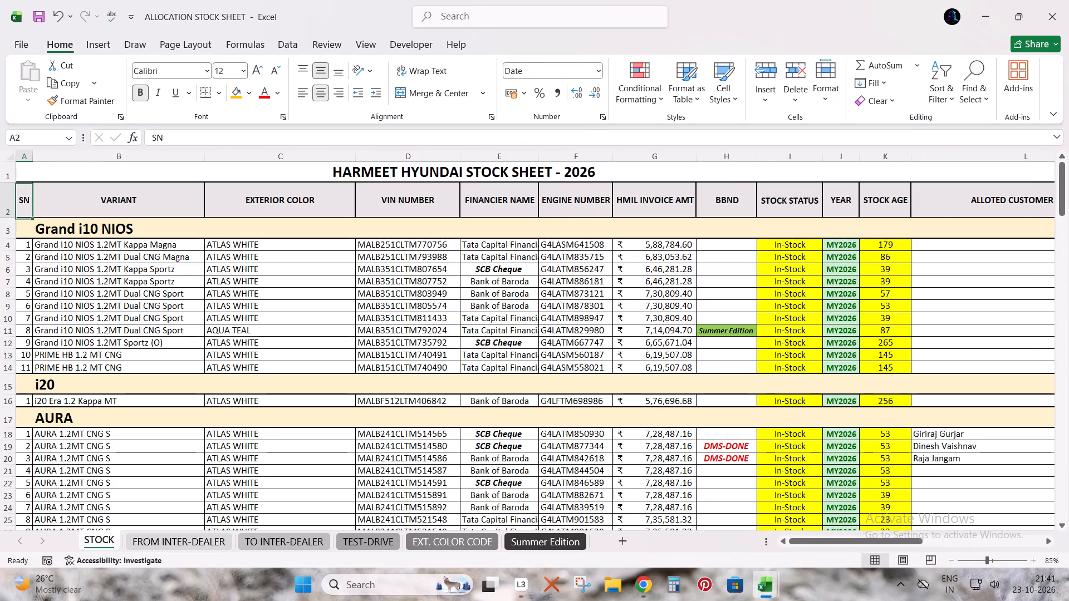
Save and close the ALLOCATION STOCK SHEET workbook.
{"action": "key", "text": "ctrl+s"}
{"action": "left_click", "coordinate": [1068, 0]}
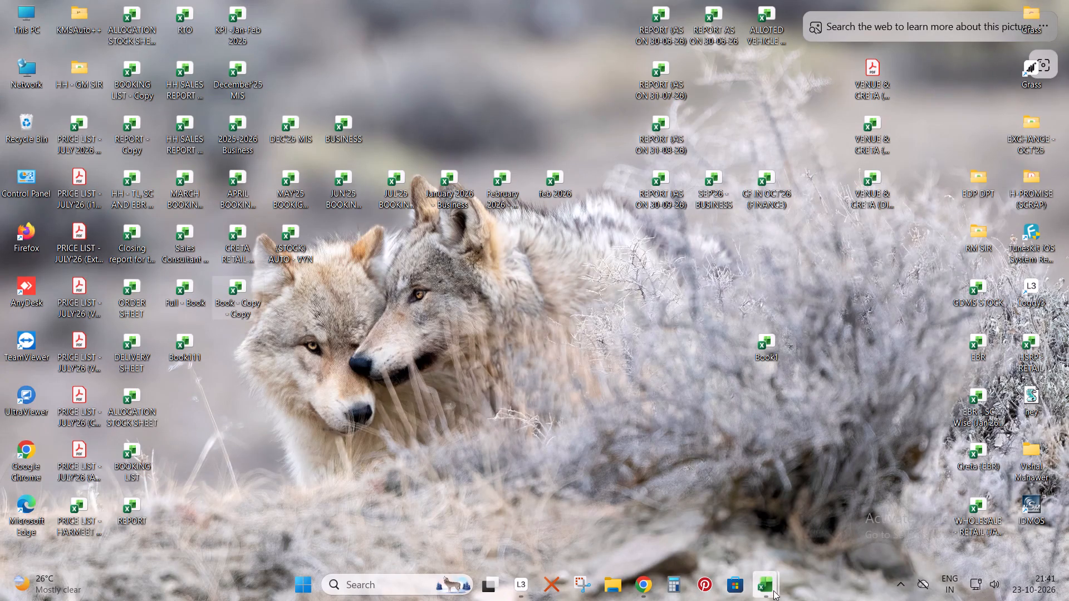
Switch to the BOOKING LIST workbook and remove the filters from the TOTAL BOOKING sheet.
{"action": "left_click", "coordinate": [773, 590]}
{"action": "left_click", "coordinate": [697, 501]}
{"action": "left_click", "coordinate": [366, 394]}
{"action": "key", "text": "ctrl+Up"}
{"action": "key", "text": "ctrl+Left"}
{"action": "key", "text": "ctrl+Up"}
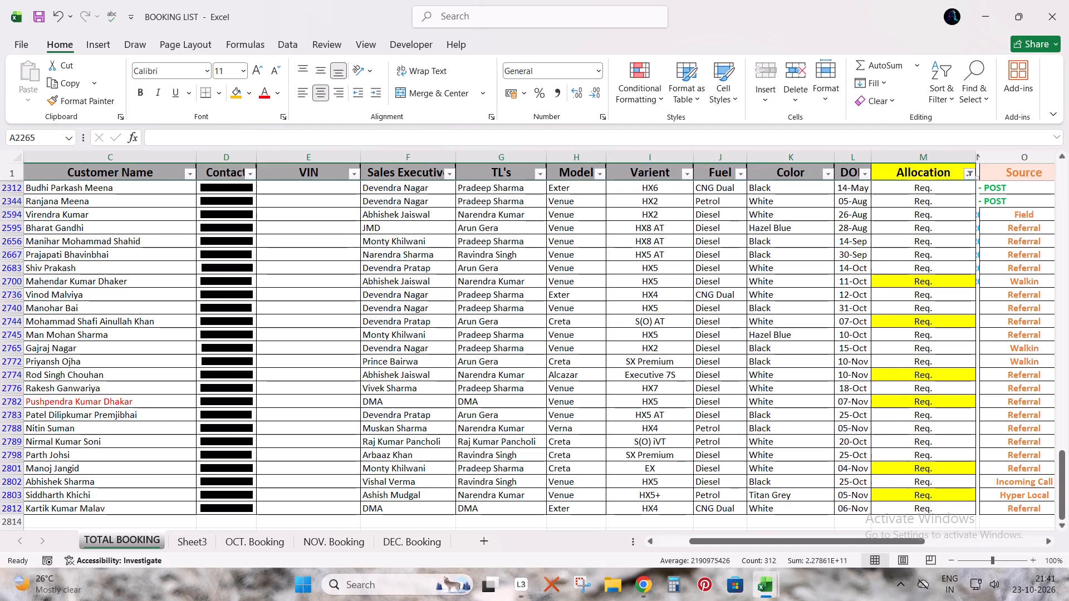
{"action": "key", "text": "Left"}
{"action": "key", "text": "Up"}
{"action": "key", "text": "Left"}
{"action": "key", "text": "Up"}
{"action": "key", "text": "ctrl+shift+l"}
{"action": "key", "text": "ctrl+Left"}
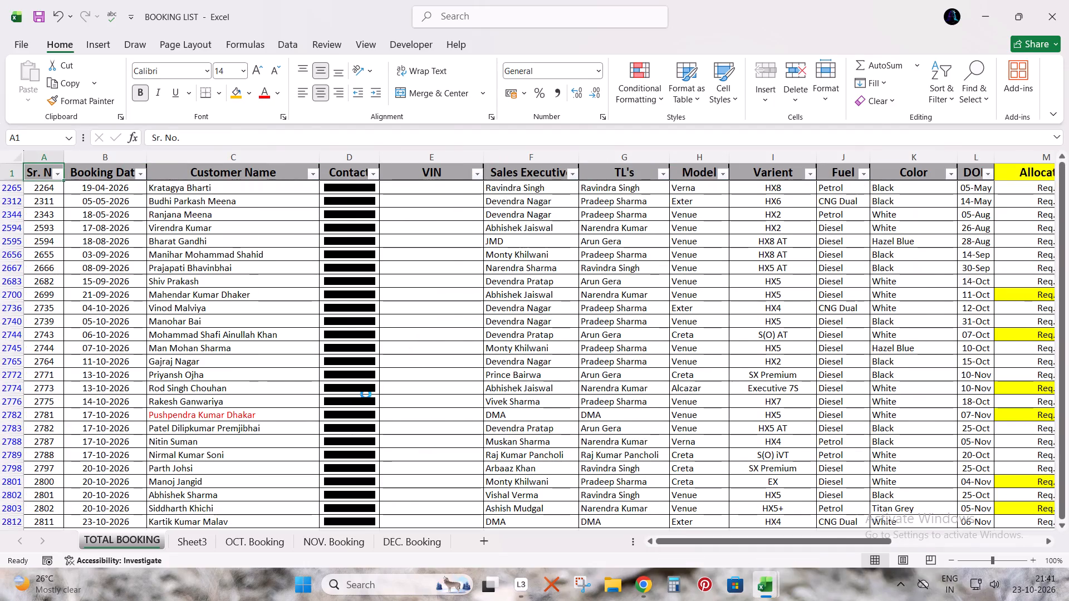
{"action": "key", "text": "ctrl+Down"}
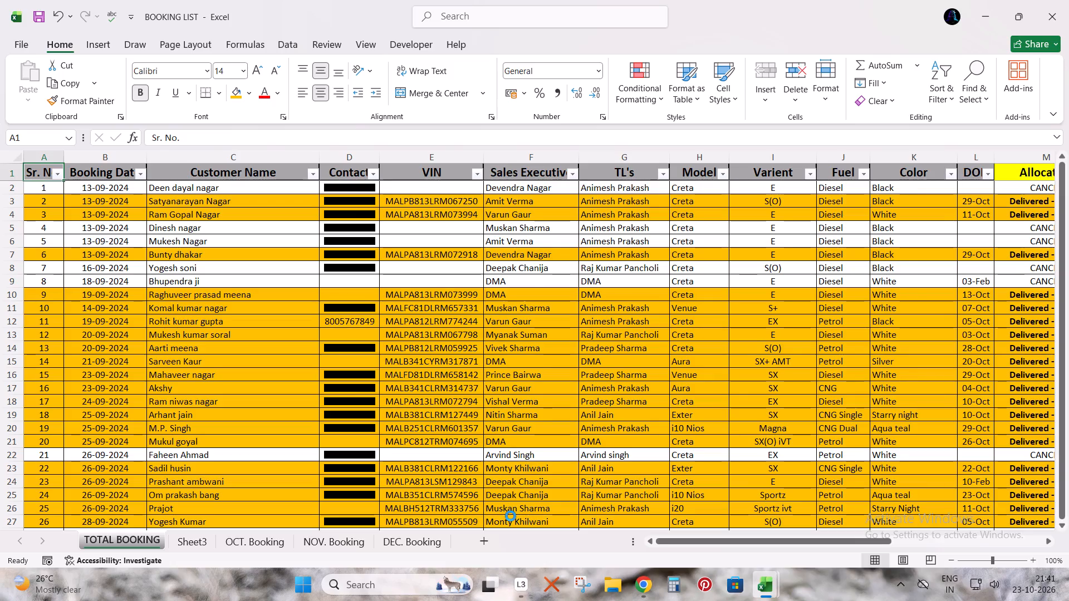
Review the recording sessions for 22 and 23 October in Loggy3, and minimise its window.
{"action": "left_click", "coordinate": [516, 585]}
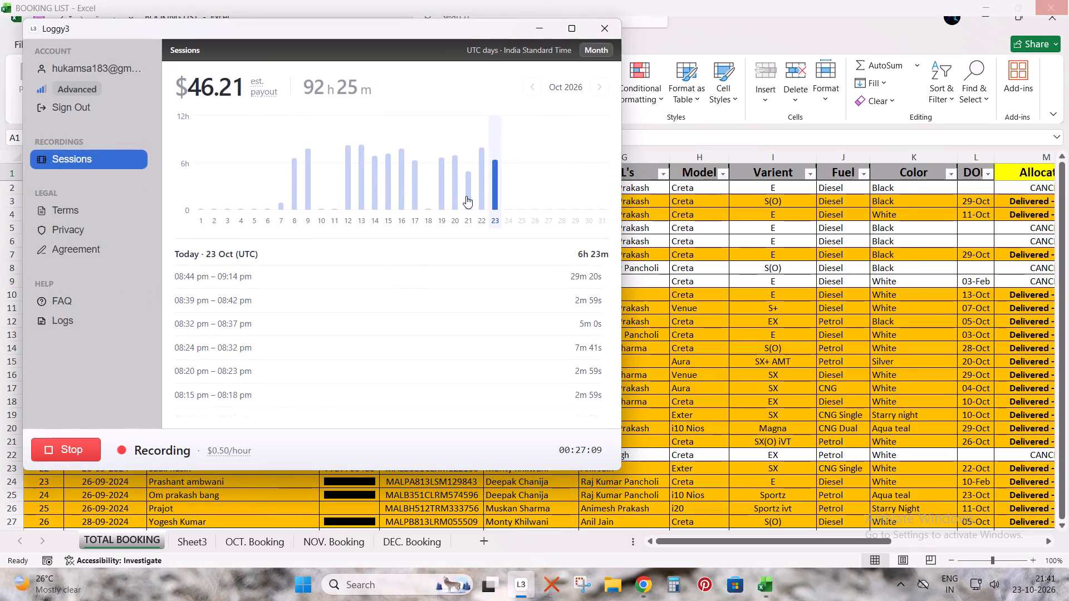
{"action": "left_click", "coordinate": [477, 179]}
{"action": "left_click", "coordinate": [494, 178]}
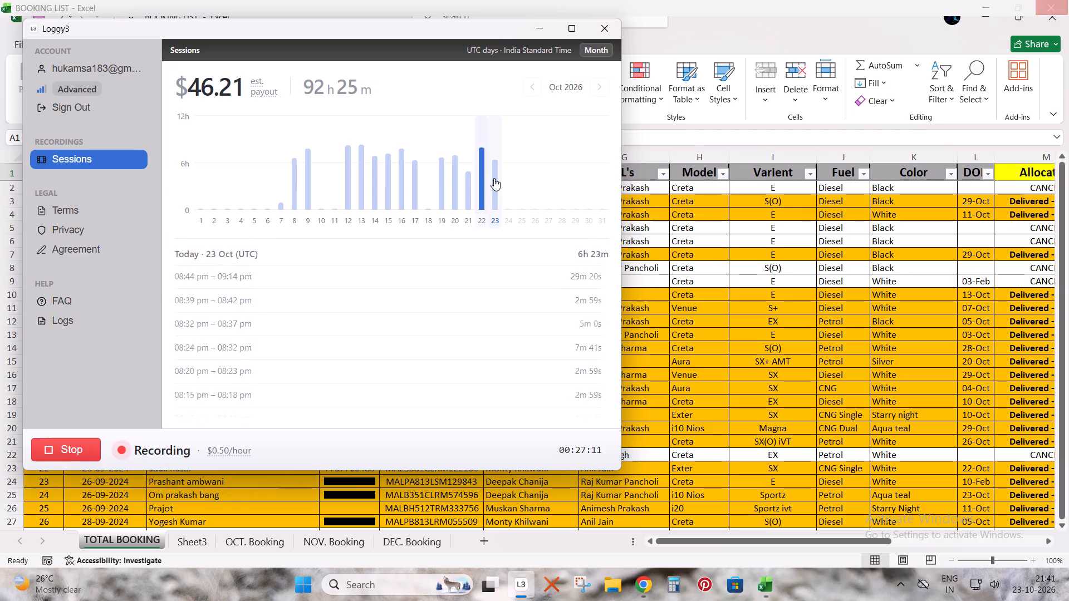
{"action": "left_click", "coordinate": [483, 179]}
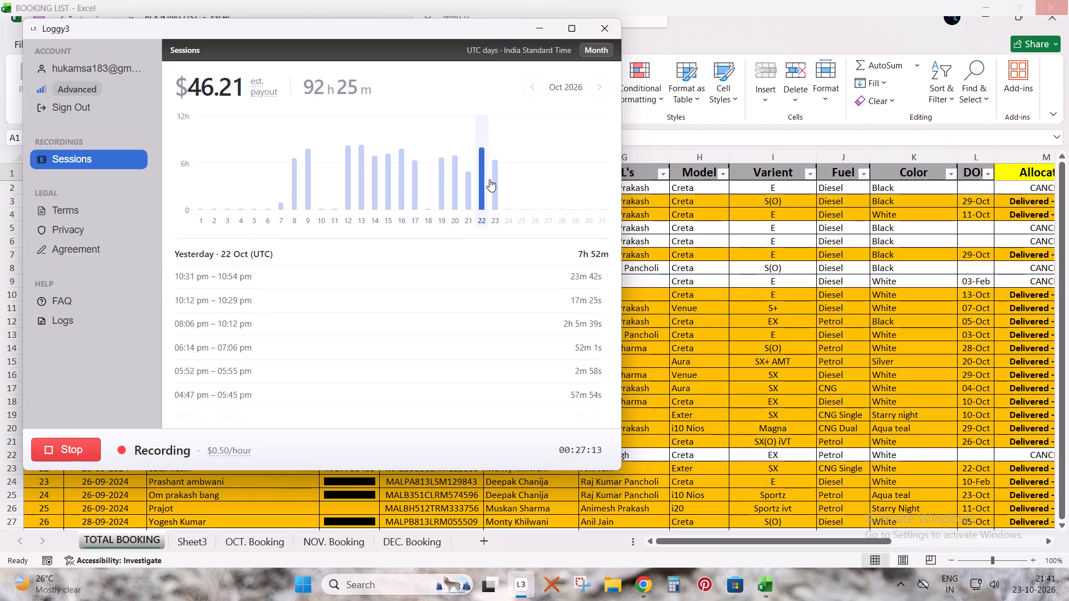
{"action": "left_click", "coordinate": [489, 179]}
{"action": "scroll", "coordinate": [526, 299], "scroll_direction": "down", "scroll_amount": 2}
{"action": "scroll", "coordinate": [526, 299], "scroll_direction": "up", "scroll_amount": 7}
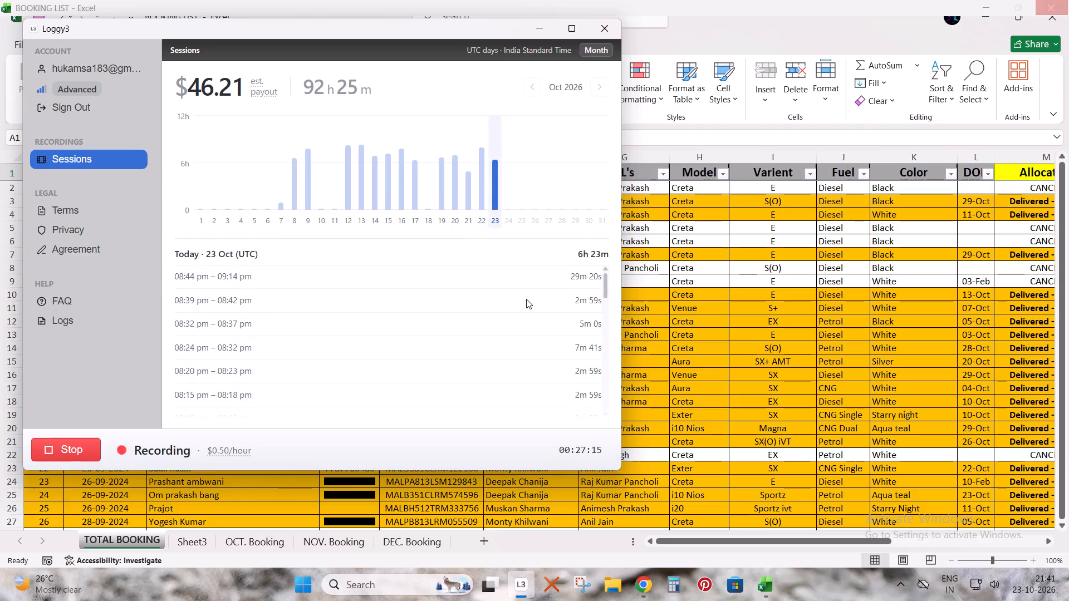
{"action": "scroll", "coordinate": [526, 299], "scroll_direction": "up", "scroll_amount": 4}
{"action": "left_click", "coordinate": [541, 35]}
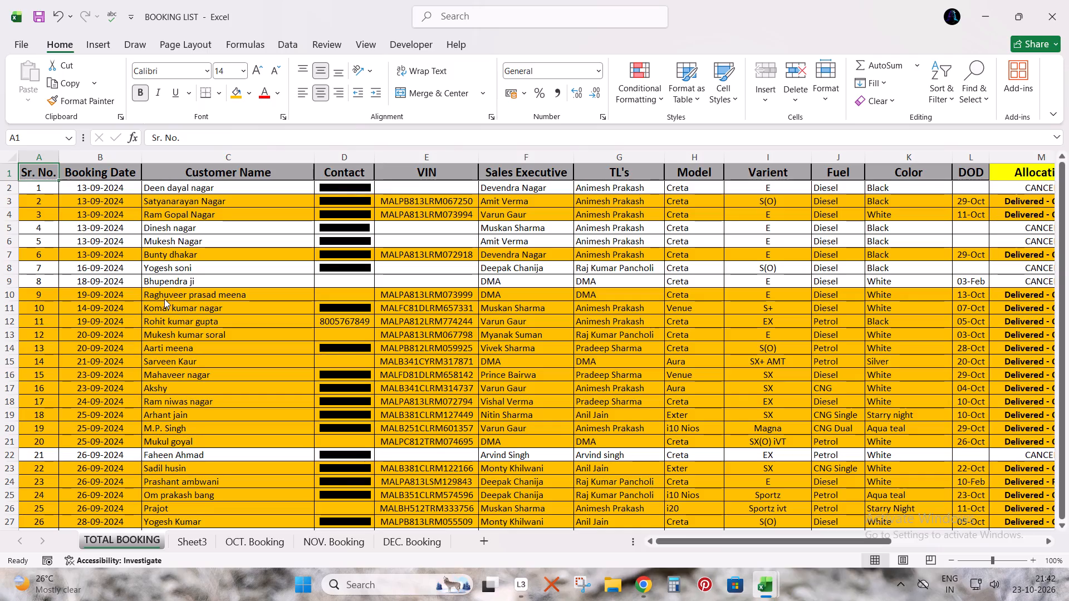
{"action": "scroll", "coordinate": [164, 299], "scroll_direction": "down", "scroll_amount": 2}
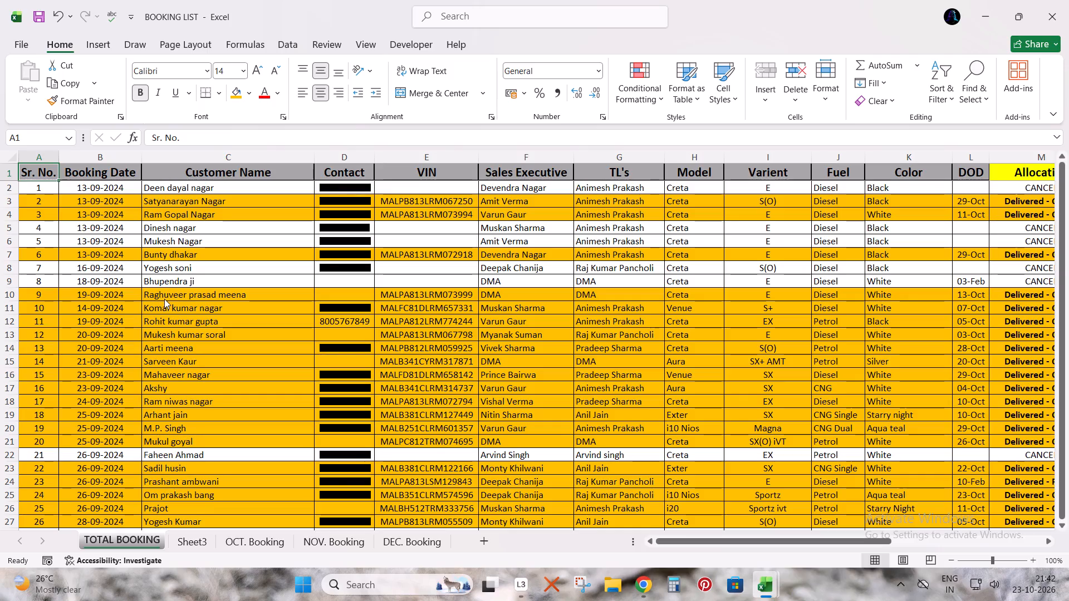
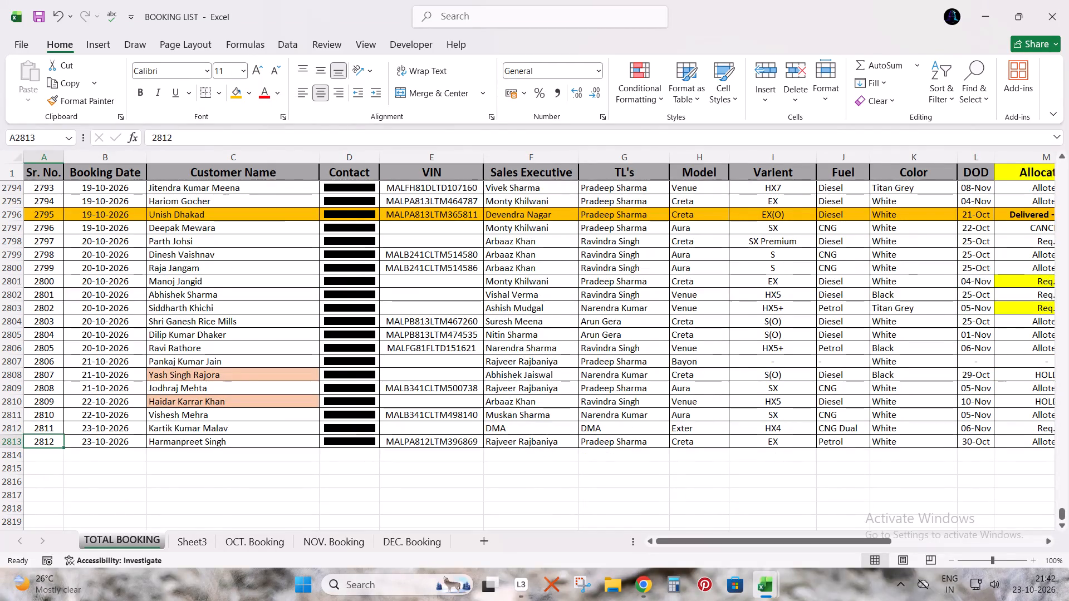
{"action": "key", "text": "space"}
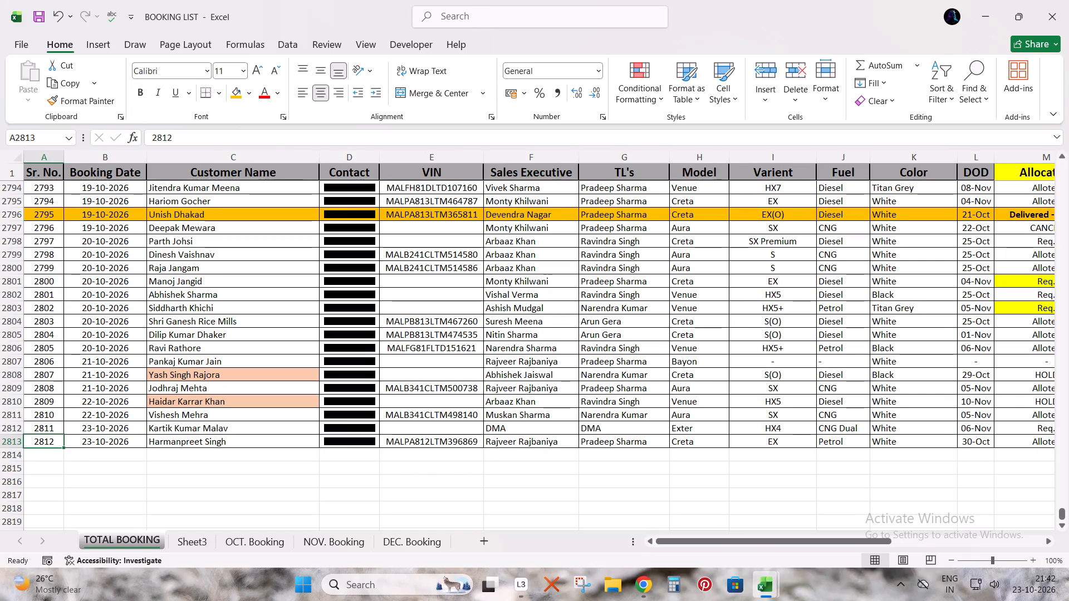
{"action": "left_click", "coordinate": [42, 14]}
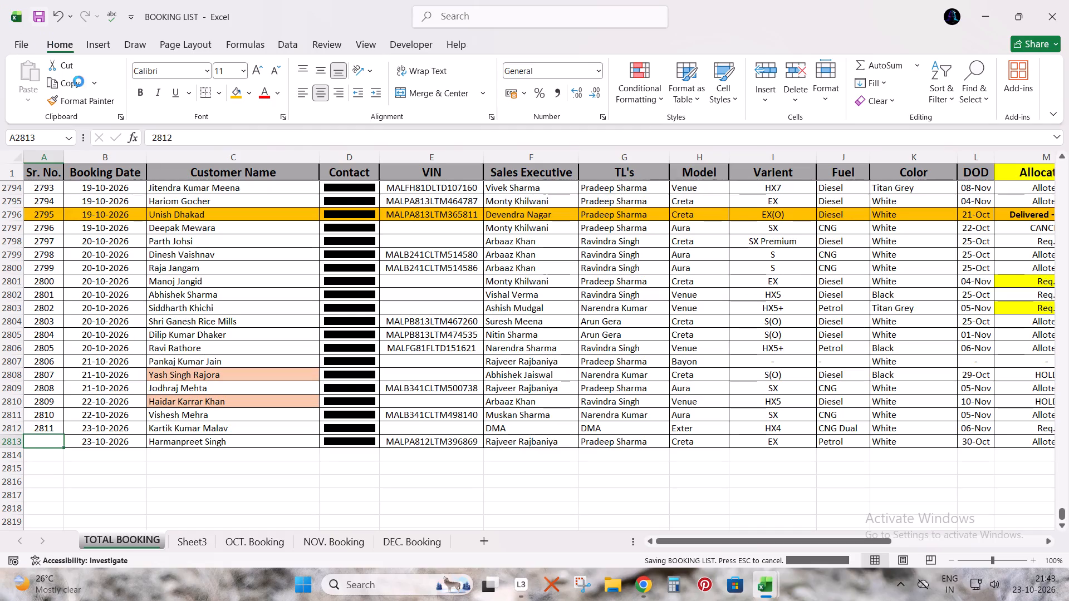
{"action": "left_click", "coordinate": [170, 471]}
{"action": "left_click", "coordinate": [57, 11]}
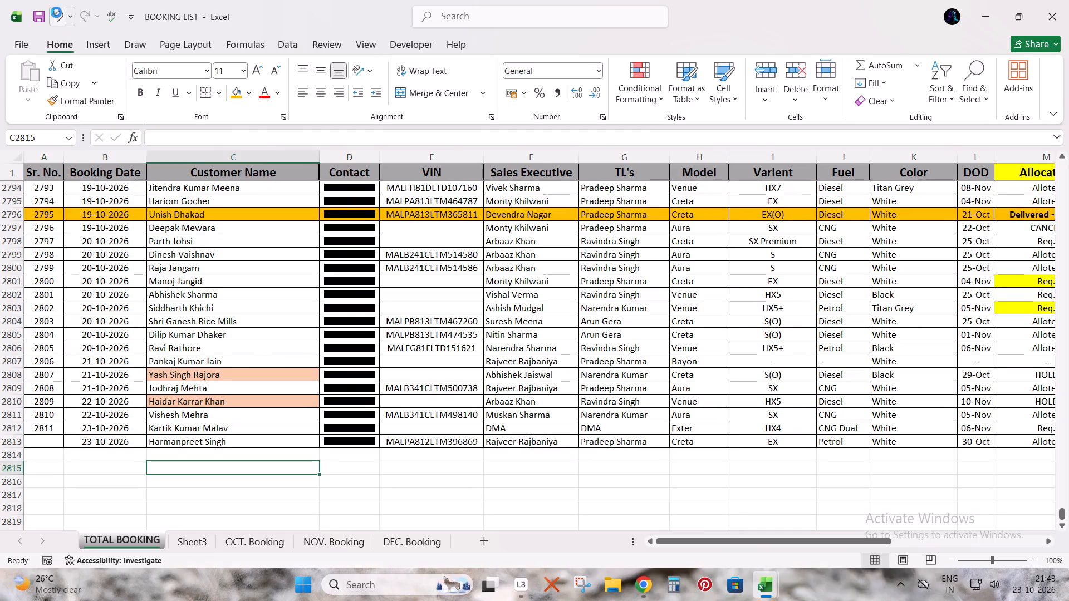
Save the BOOKING LIST workbook with the last booking's serial number intact.
{"action": "left_click", "coordinate": [40, 17]}
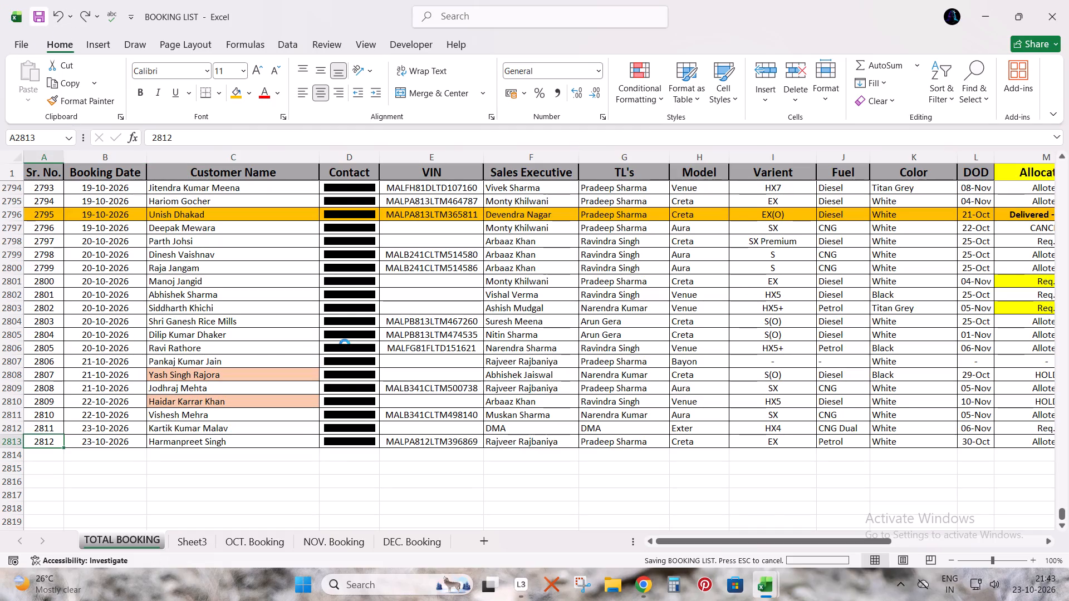
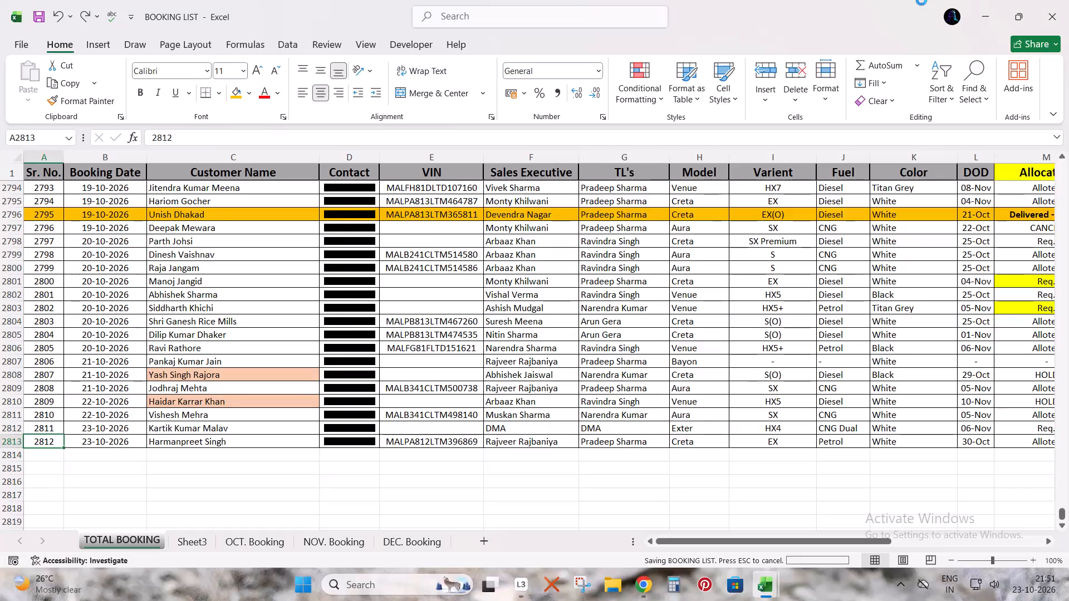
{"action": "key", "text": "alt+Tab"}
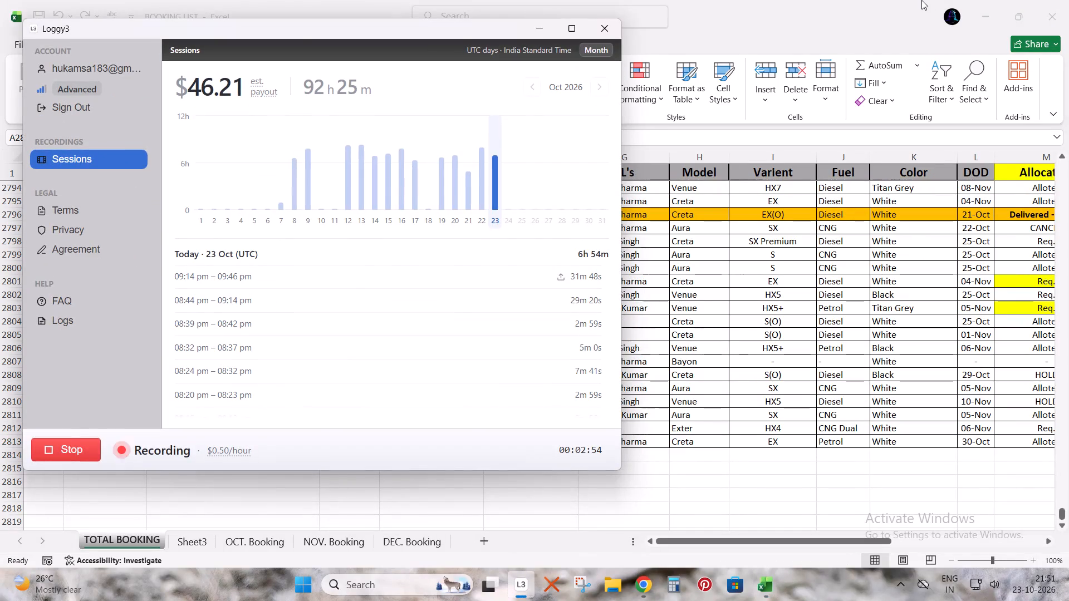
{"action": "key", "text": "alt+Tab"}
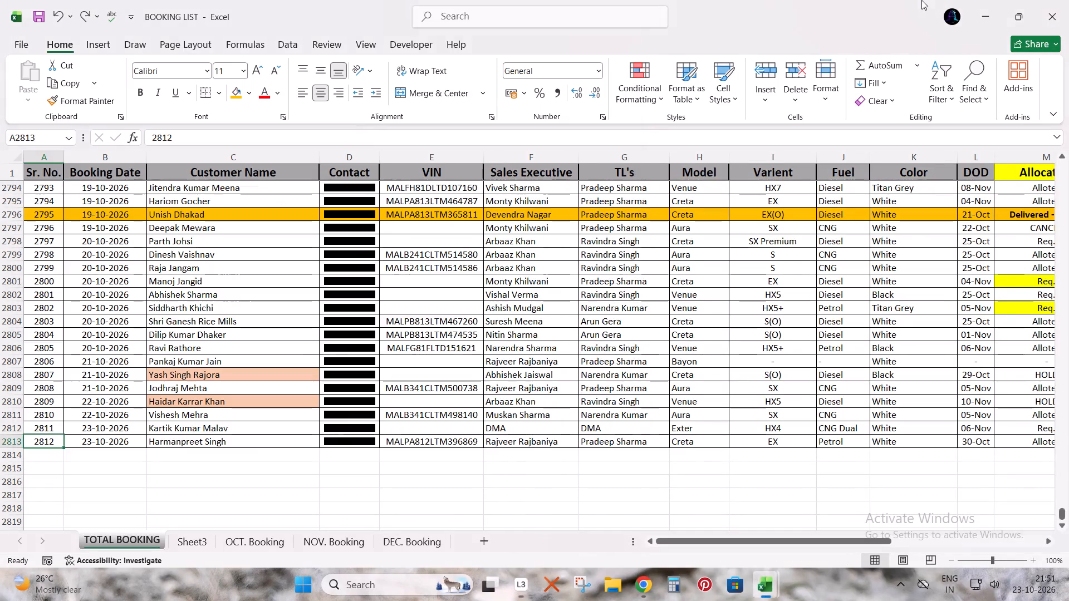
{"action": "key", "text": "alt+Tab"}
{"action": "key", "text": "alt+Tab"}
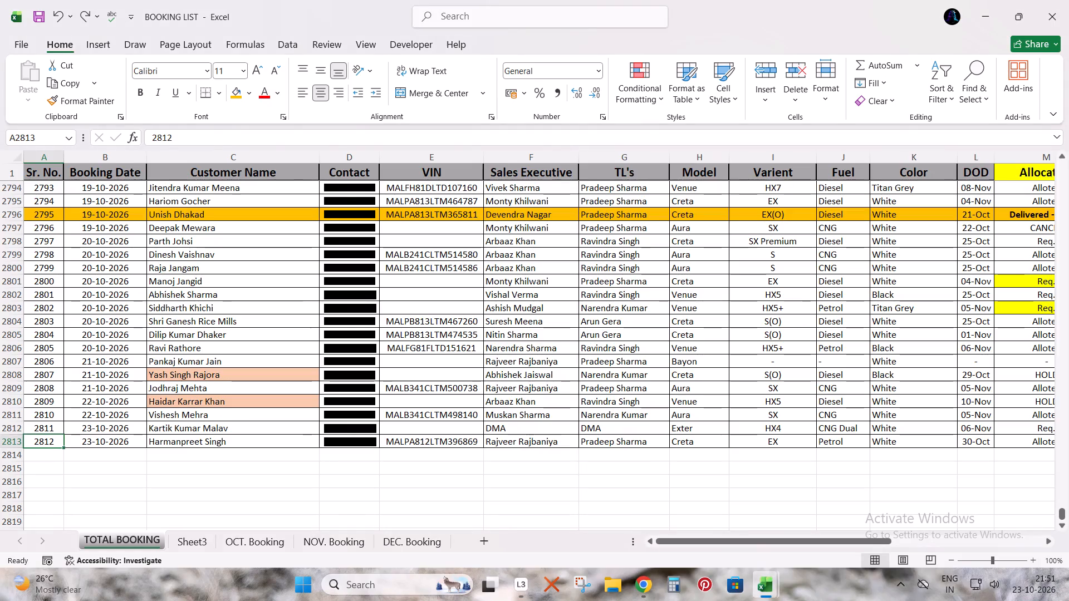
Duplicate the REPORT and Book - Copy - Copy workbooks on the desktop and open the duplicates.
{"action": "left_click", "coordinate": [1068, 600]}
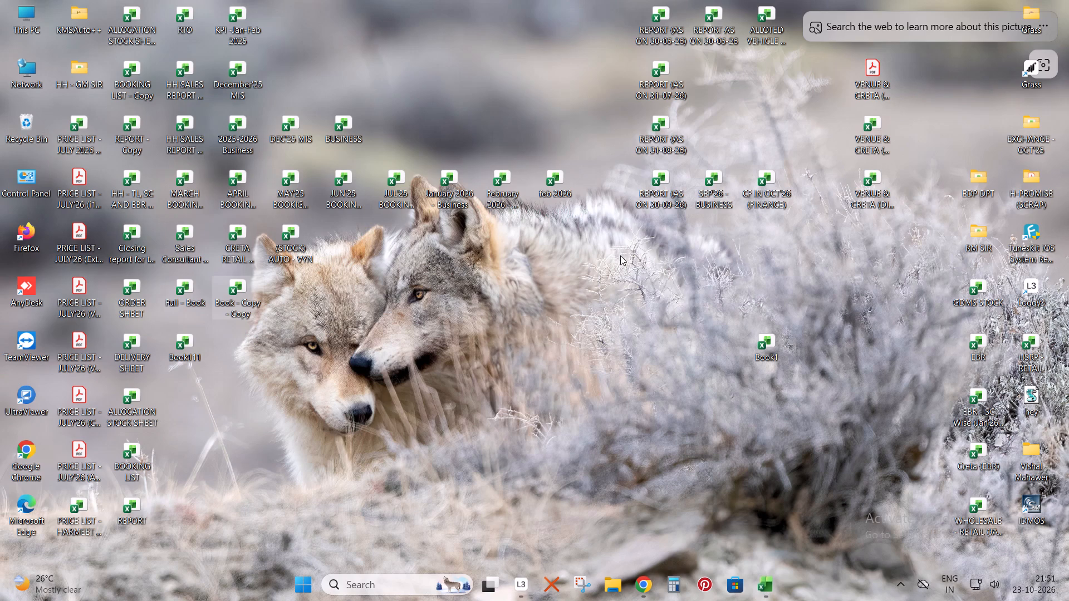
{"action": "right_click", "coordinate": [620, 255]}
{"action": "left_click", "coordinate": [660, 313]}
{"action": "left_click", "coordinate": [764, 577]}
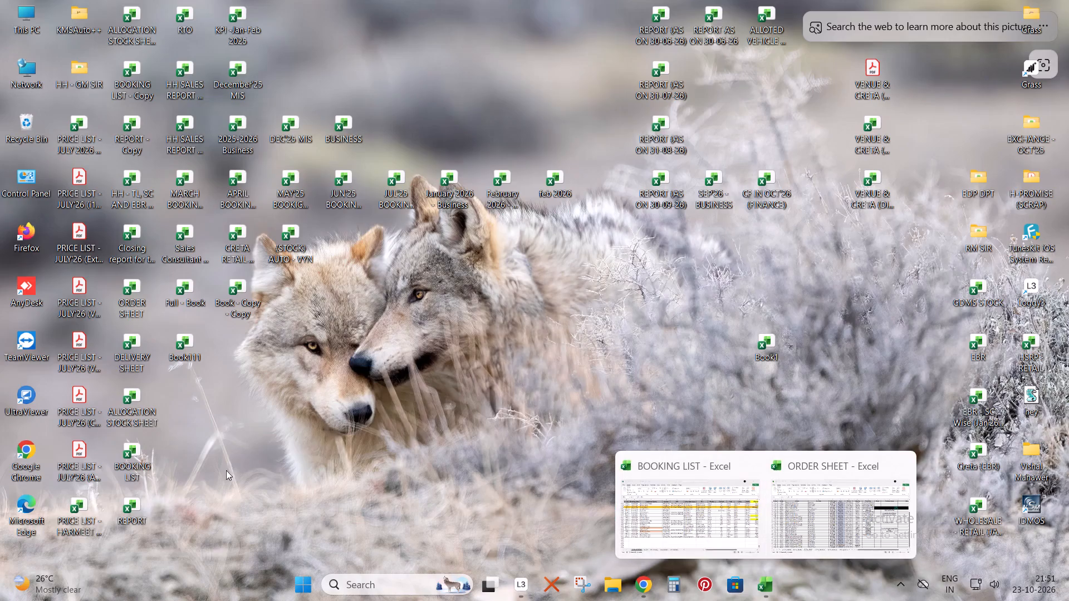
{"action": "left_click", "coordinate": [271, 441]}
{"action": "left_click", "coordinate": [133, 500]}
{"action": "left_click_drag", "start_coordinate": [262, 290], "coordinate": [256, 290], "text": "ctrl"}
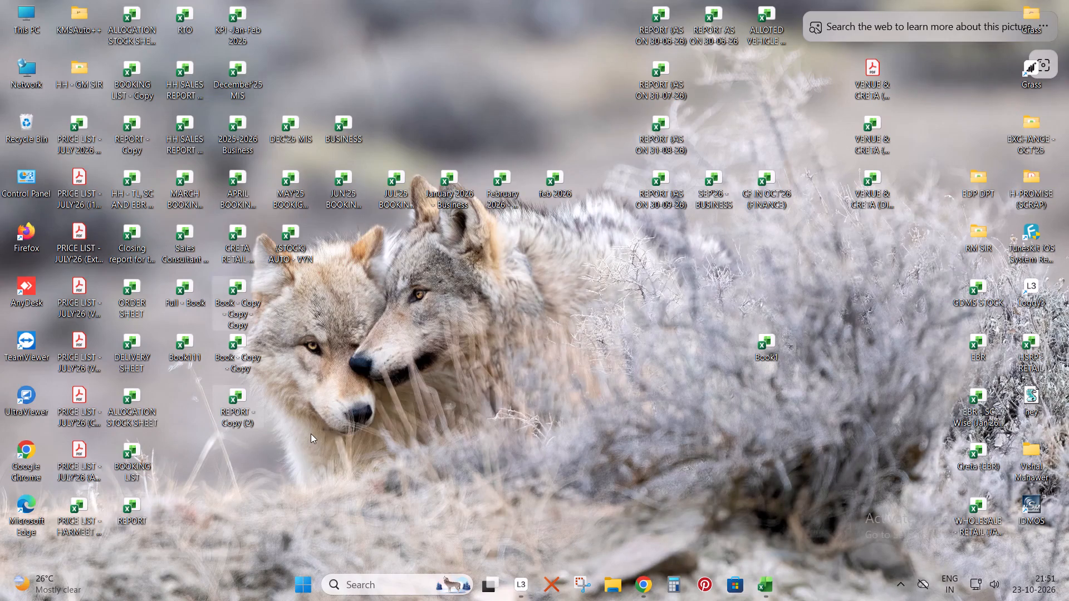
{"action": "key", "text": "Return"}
Open the original REPORT workbook from the desktop.
{"action": "left_click", "coordinate": [1068, 600]}
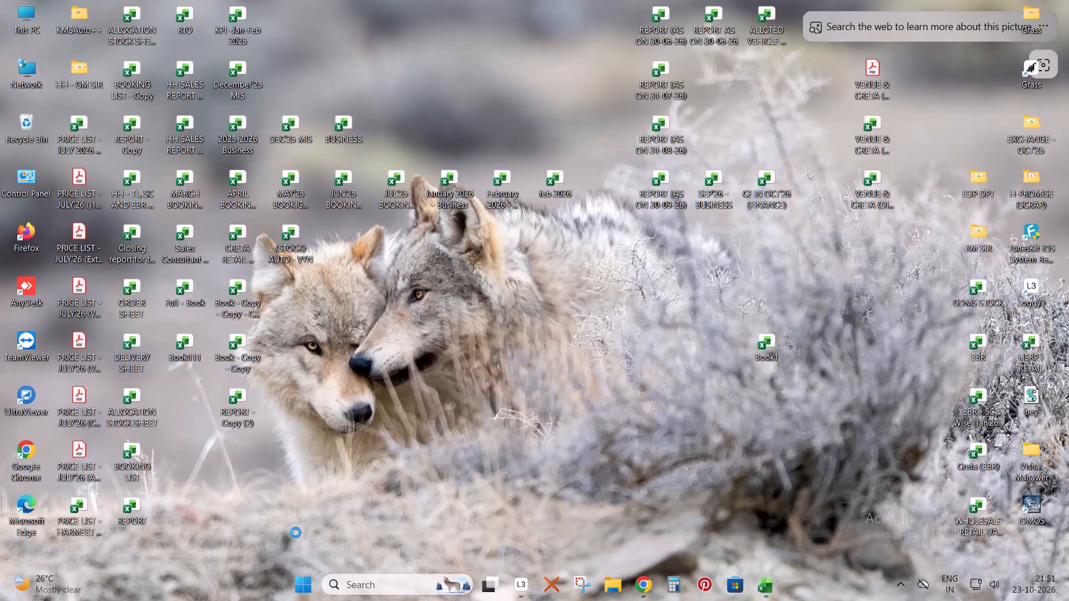
{"action": "left_click", "coordinate": [1068, 600]}
{"action": "double_click", "coordinate": [135, 518]}
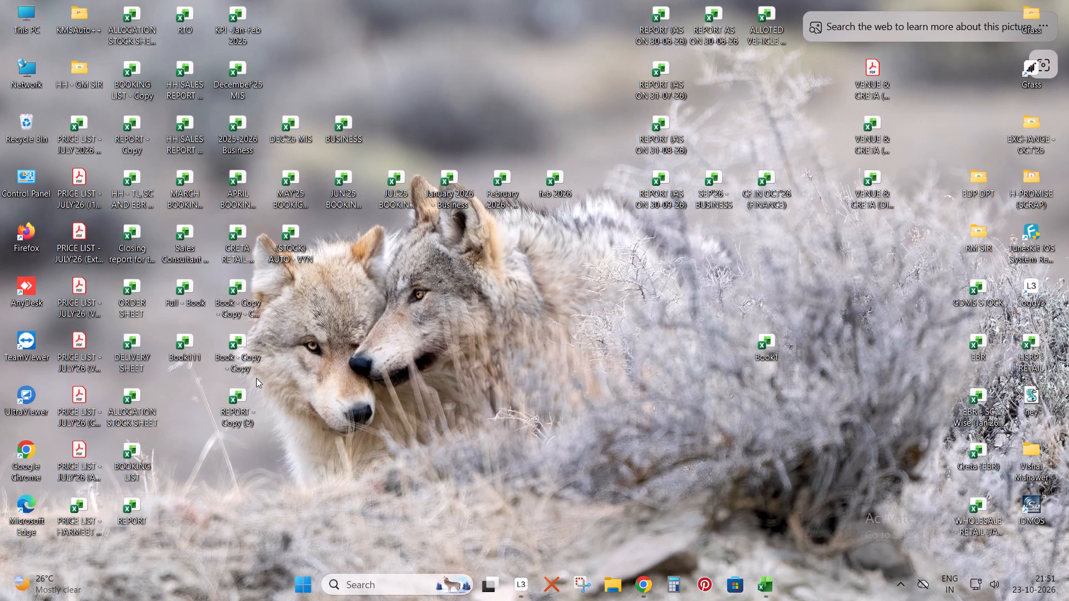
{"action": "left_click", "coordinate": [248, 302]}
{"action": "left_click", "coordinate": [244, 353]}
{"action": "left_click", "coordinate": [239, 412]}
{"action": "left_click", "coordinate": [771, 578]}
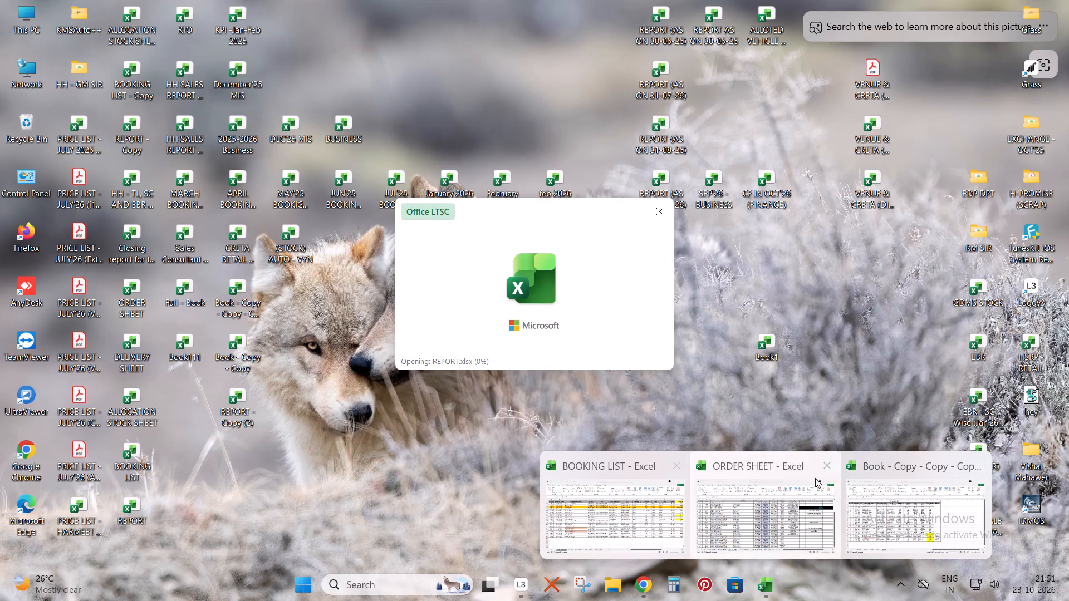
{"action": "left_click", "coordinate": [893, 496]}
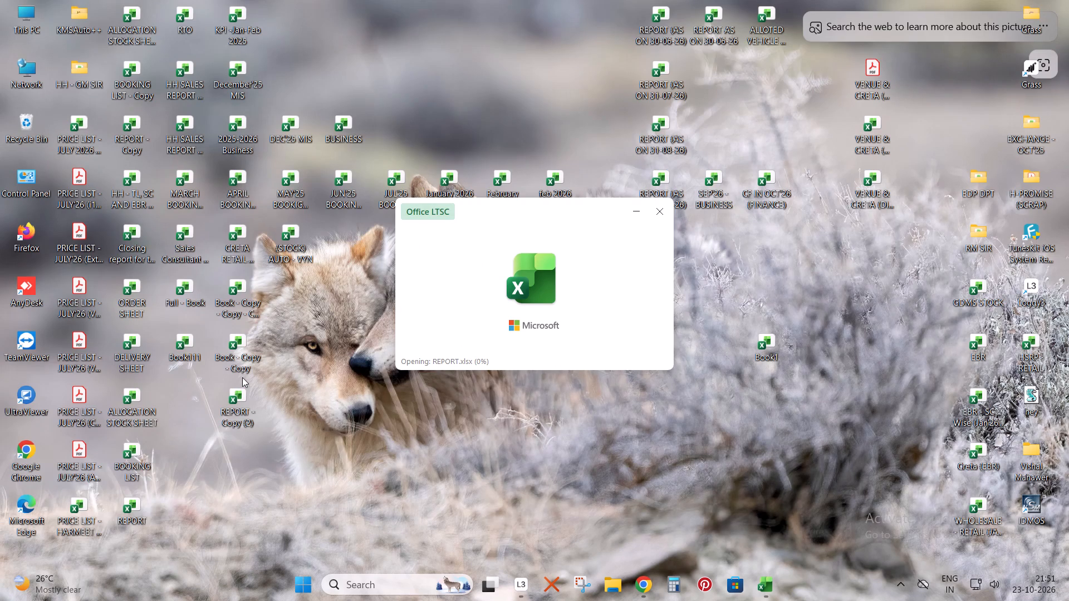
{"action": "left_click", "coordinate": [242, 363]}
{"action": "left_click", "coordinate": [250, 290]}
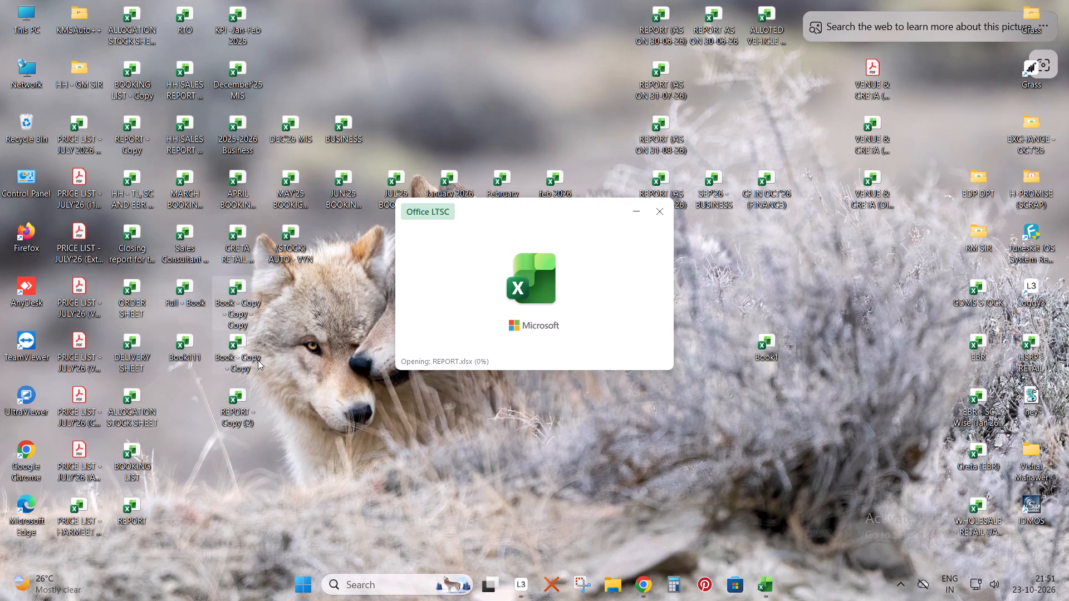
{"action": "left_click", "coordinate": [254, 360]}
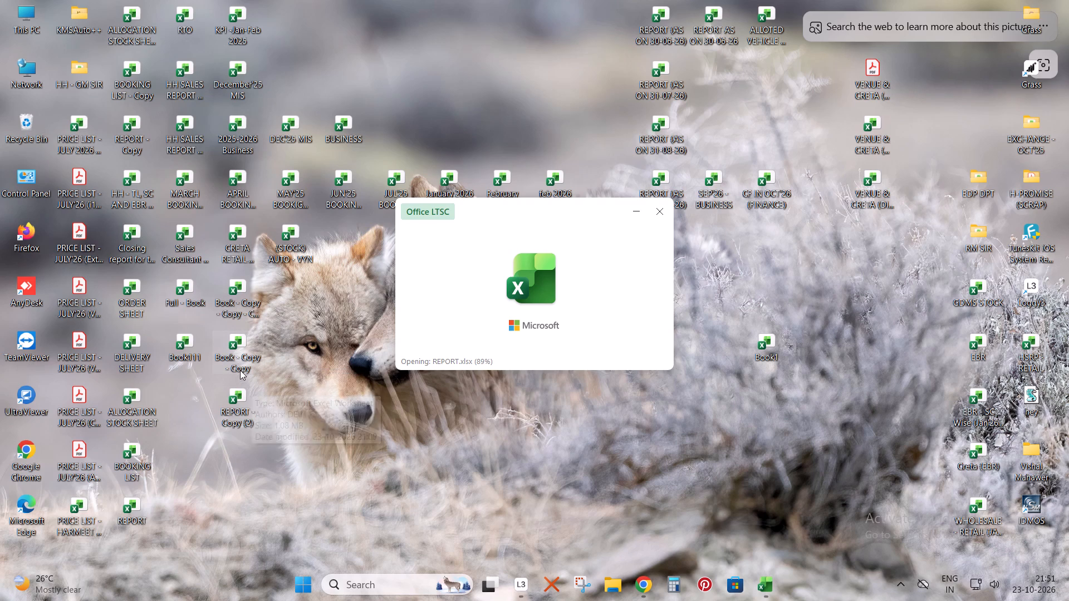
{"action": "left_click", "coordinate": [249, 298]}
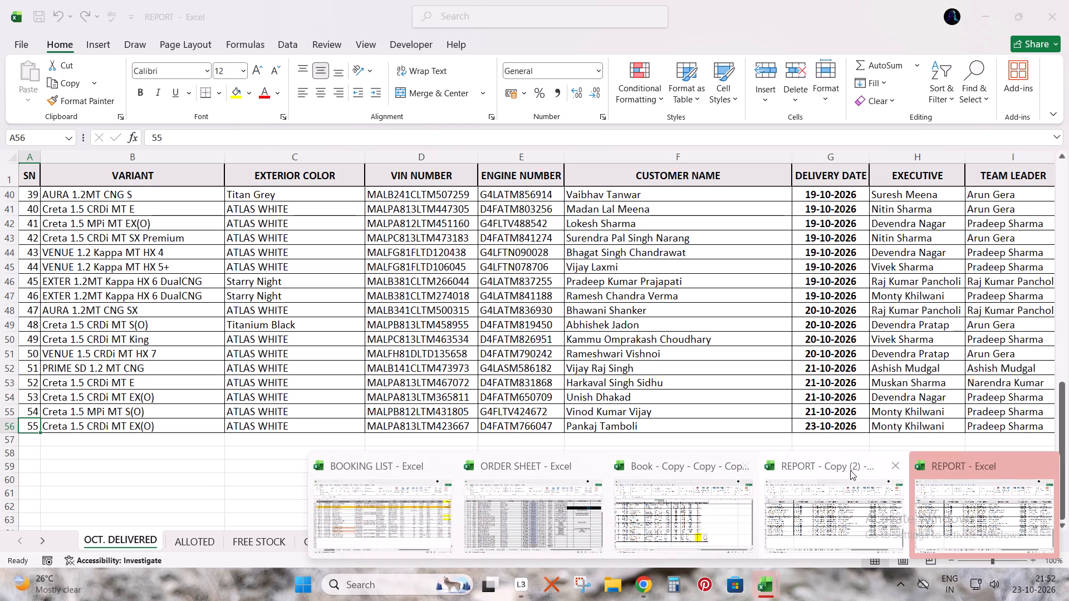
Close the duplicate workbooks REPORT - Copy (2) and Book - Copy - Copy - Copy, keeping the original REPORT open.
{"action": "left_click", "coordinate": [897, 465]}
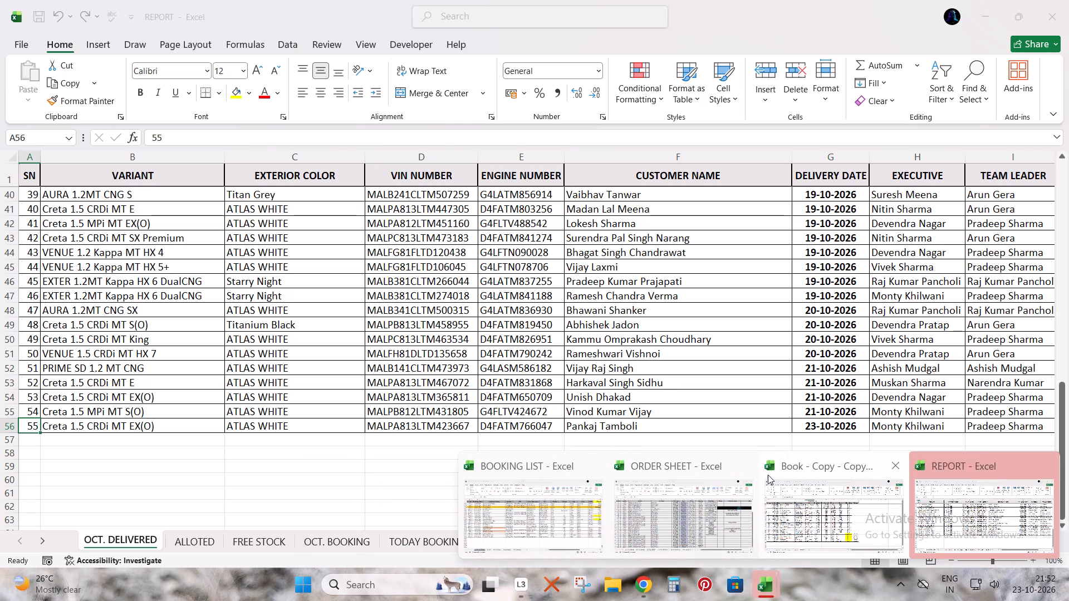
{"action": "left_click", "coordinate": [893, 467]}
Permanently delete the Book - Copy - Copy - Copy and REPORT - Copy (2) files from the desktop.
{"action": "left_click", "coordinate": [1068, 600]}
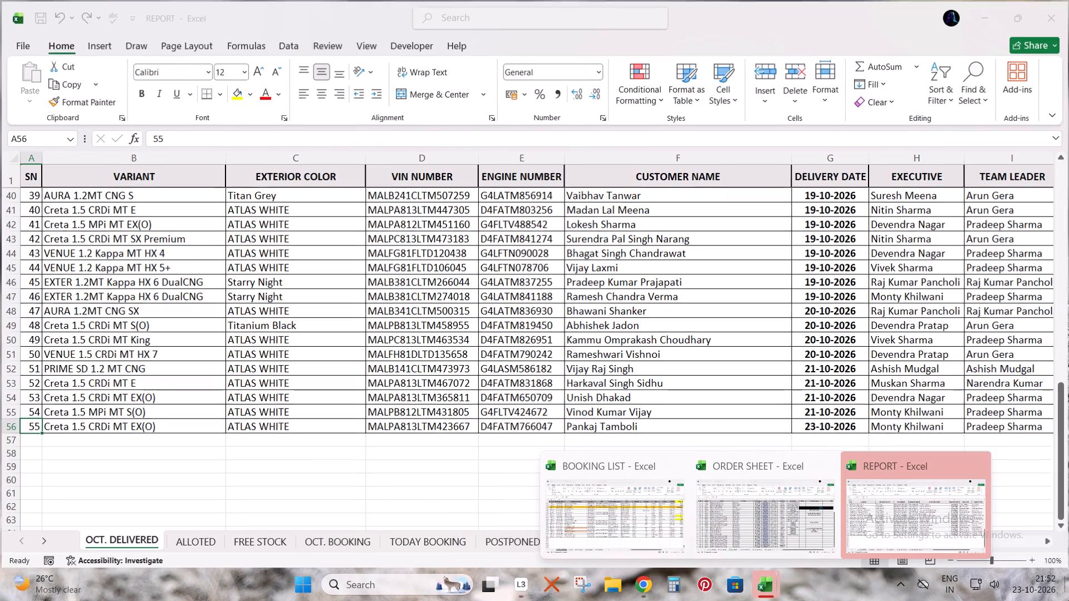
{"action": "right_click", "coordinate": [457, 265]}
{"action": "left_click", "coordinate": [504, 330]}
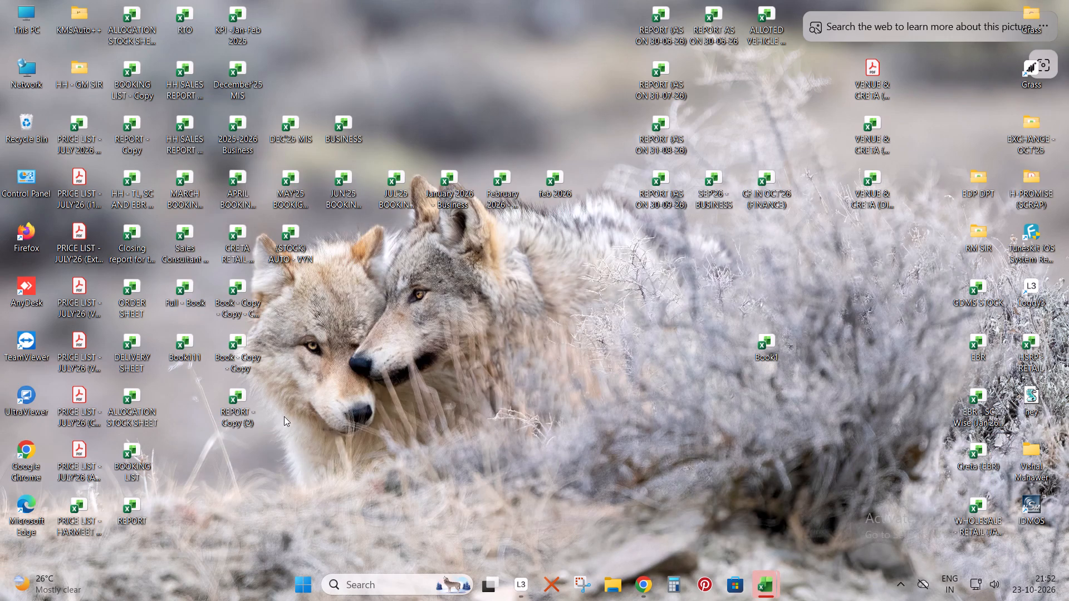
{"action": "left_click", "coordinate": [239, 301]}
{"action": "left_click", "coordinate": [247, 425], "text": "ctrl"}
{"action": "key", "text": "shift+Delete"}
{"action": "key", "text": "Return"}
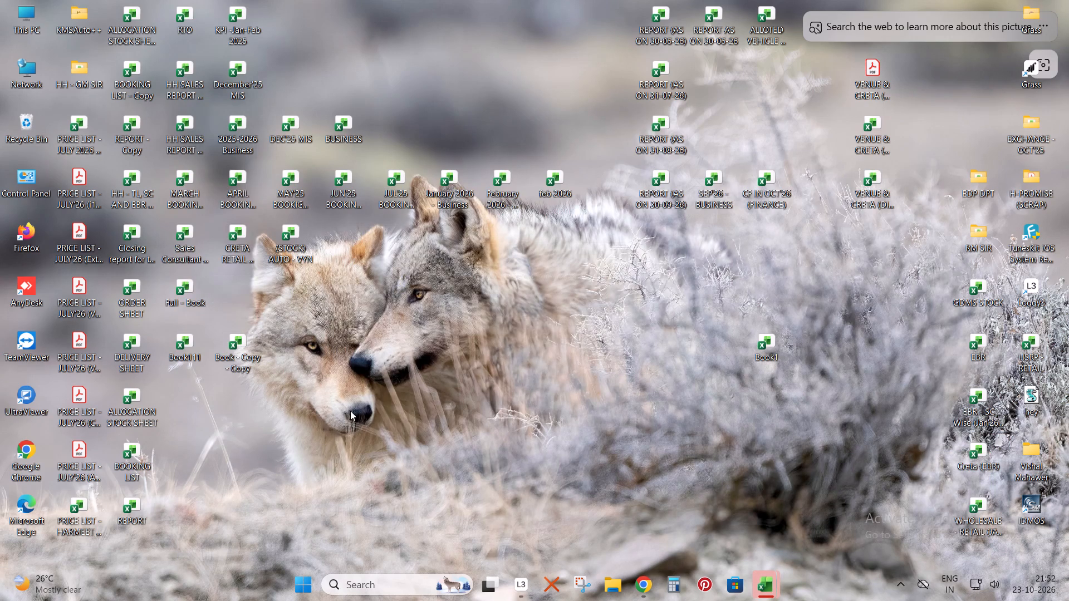
Move the Book - Copy - Copy file up into the freed desktop spot, open it and show Sheet2.
{"action": "left_click_drag", "start_coordinate": [228, 361], "coordinate": [230, 289]}
{"action": "double_click", "coordinate": [235, 297]}
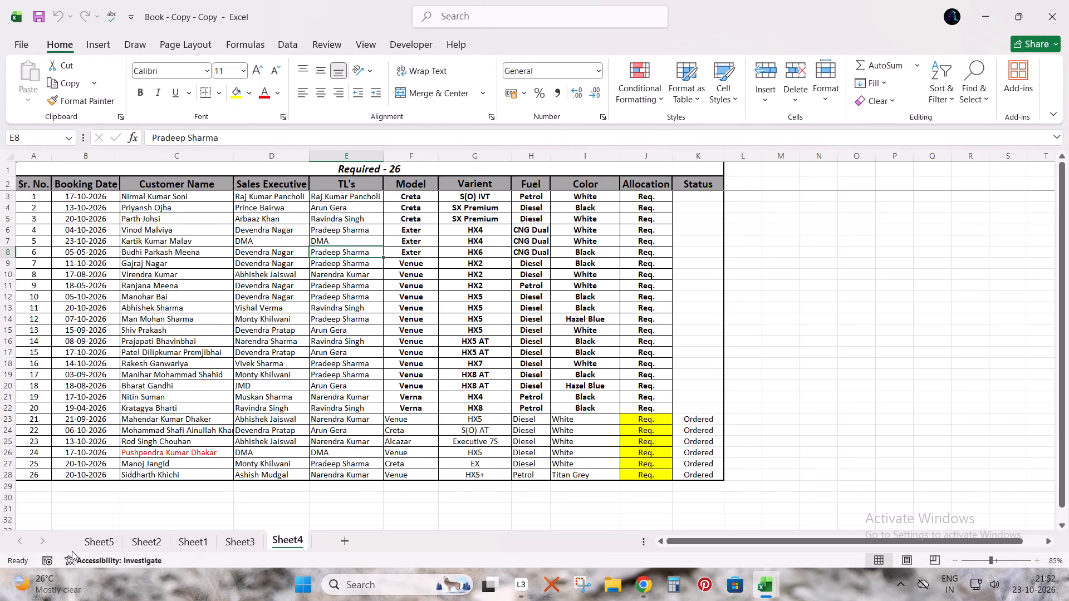
{"action": "left_click", "coordinate": [132, 541]}
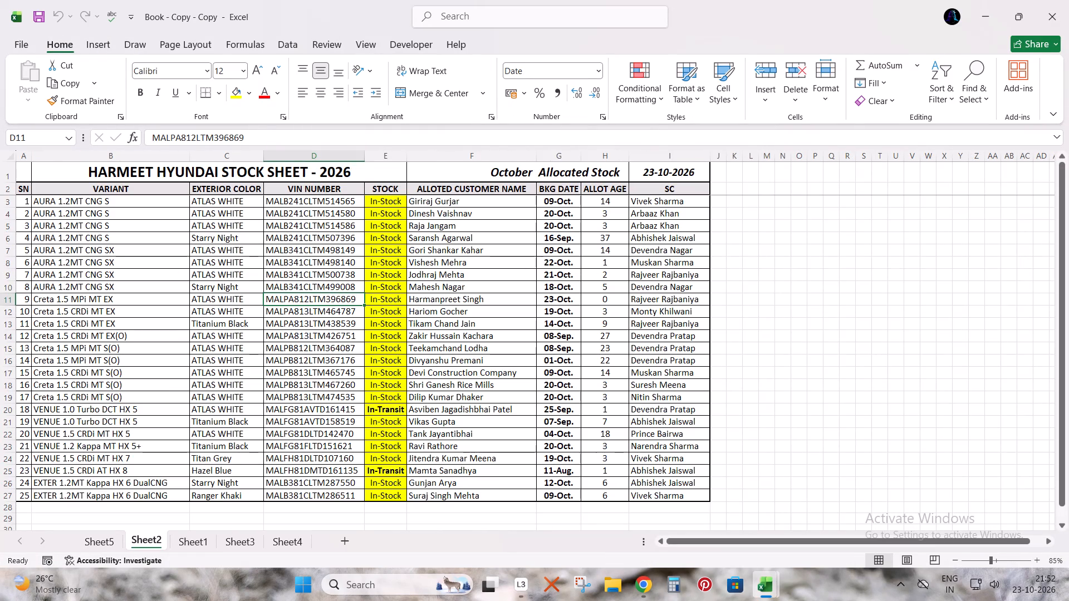
Unhide the ALLOTED (HH) sheet in the REPORT workbook.
{"action": "key", "text": "alt+Tab"}
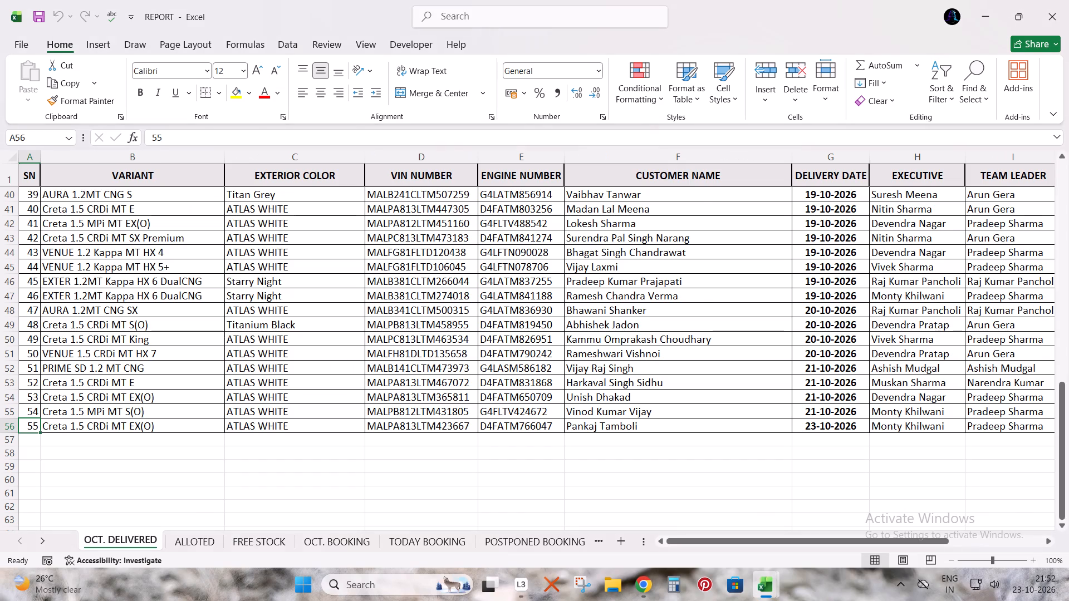
{"action": "right_click", "coordinate": [209, 533]}
{"action": "left_click", "coordinate": [242, 515]}
{"action": "right_click", "coordinate": [207, 535]}
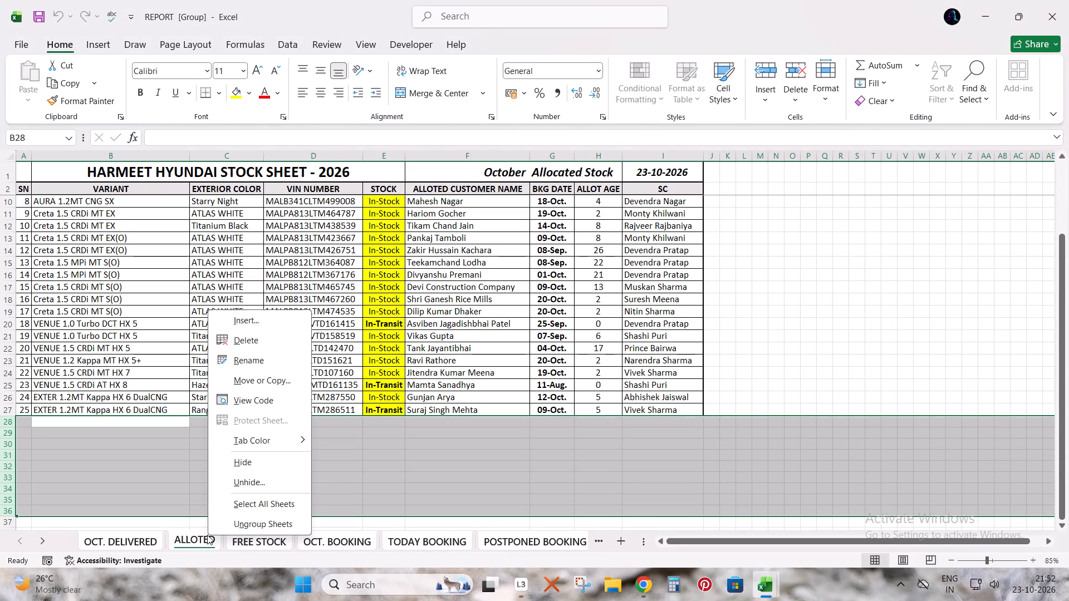
{"action": "left_click", "coordinate": [246, 482]}
{"action": "key", "text": "Return"}
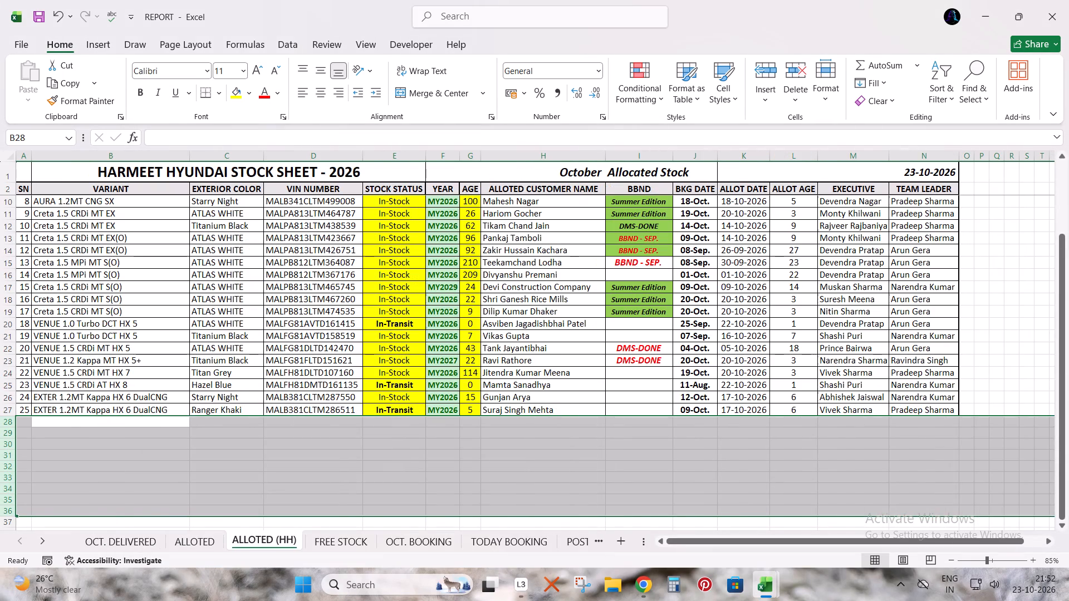
Copy the allocated stock rows 3 to 27 from the book's Sheet2 over REPORT's ALLOTED sheet, starting at row 3.
{"action": "key", "text": "ctrl+Page_Up"}
{"action": "key", "text": "alt+Tab"}
{"action": "key", "text": "ctrl+Up"}
{"action": "key", "text": "ctrl+Left"}
{"action": "key", "text": "Down"}
{"action": "key", "text": "shift+space"}
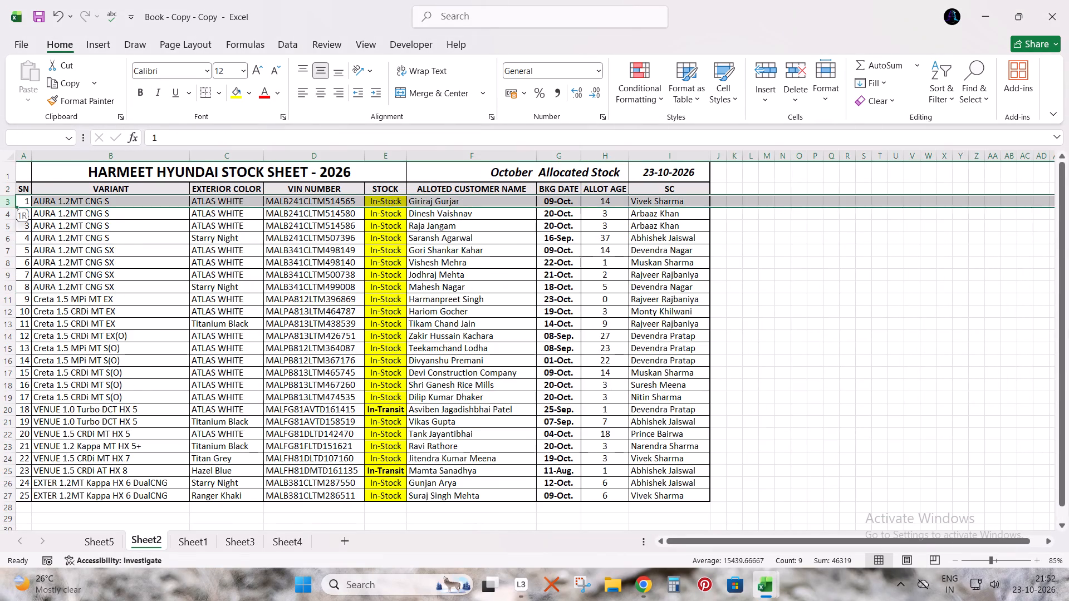
{"action": "key", "text": "ctrl+shift+Down"}
{"action": "key", "text": "ctrl+c"}
{"action": "key", "text": "alt+Tab"}
{"action": "key", "text": "ctrl+Up"}
{"action": "key", "text": "ctrl+Left"}
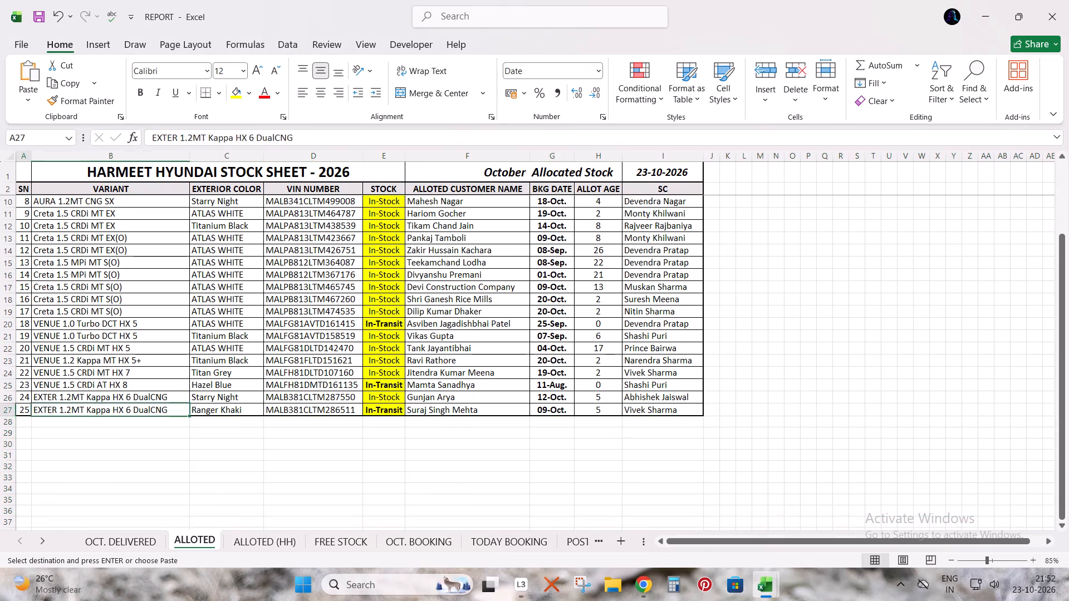
{"action": "key", "text": "ctrl+Up"}
{"action": "key", "text": "Down"}
{"action": "key", "text": "ctrl+v"}
Copy the detailed allocated stock rows 3 to 27 from the book's Sheet1 over REPORT's ALLOTED (HH) sheet, starting at row 3.
{"action": "key", "text": "ctrl+Page_Down"}
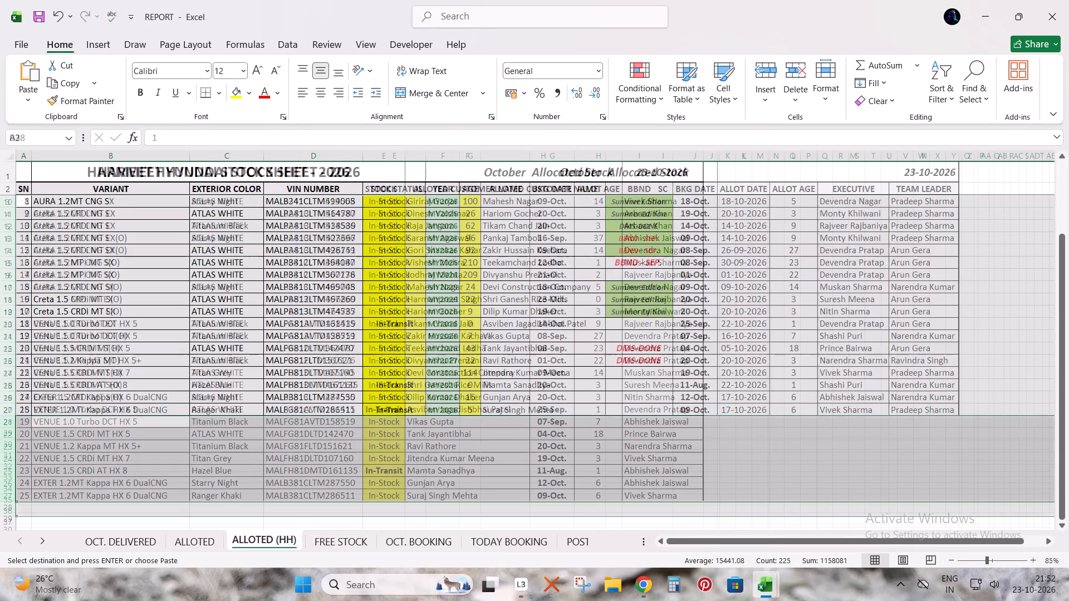
{"action": "key", "text": "alt+Tab"}
{"action": "key", "text": "ctrl+Page_Down"}
{"action": "key", "text": "ctrl+Up"}
{"action": "key", "text": "ctrl+Left"}
{"action": "key", "text": "Down"}
{"action": "key", "text": "Up"}
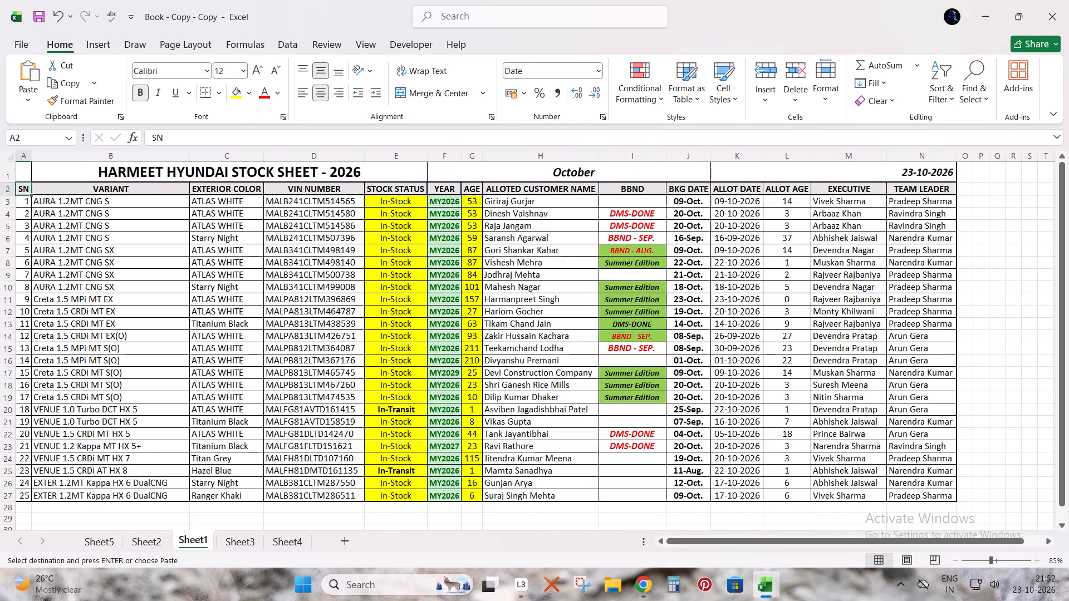
{"action": "key", "text": "Down"}
{"action": "key", "text": "shift+space"}
{"action": "key", "text": "ctrl+shift+Down"}
{"action": "key", "text": "ctrl+c"}
{"action": "key", "text": "alt+Tab"}
{"action": "key", "text": "ctrl+Up"}
{"action": "key", "text": "ctrl+Left"}
{"action": "key", "text": "Down"}
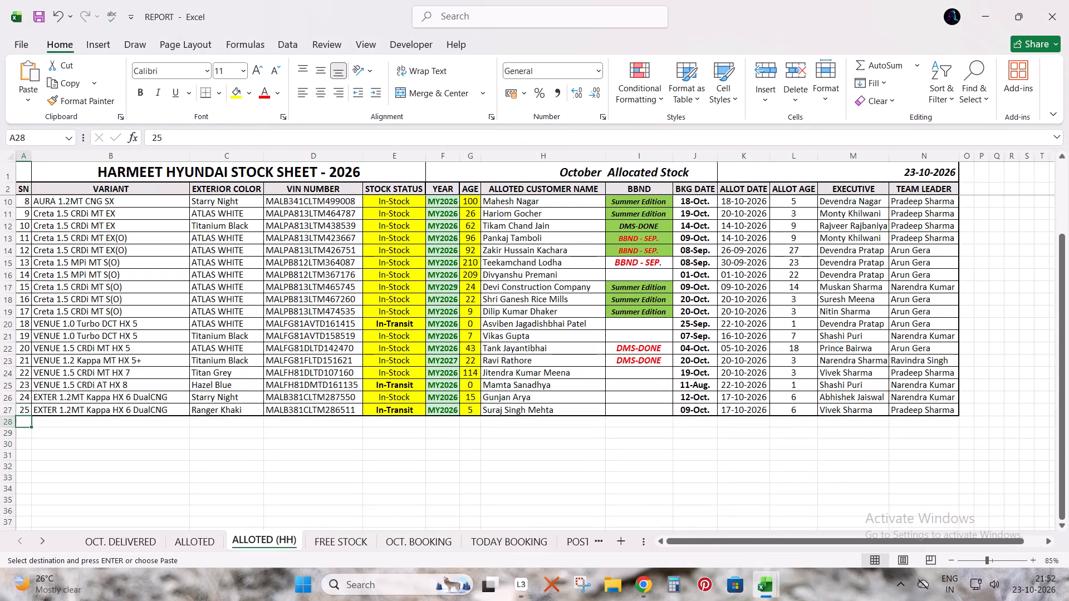
{"action": "key", "text": "ctrl+Up"}
{"action": "key", "text": "ctrl+Up"}
{"action": "key", "text": "Down"}
{"action": "key", "text": "ctrl+v"}
Copy the free stock rows 3 to 106 from the book's Sheet3 over REPORT's FREE STOCK sheet, starting at row 3.
{"action": "key", "text": "ctrl+Page_Down"}
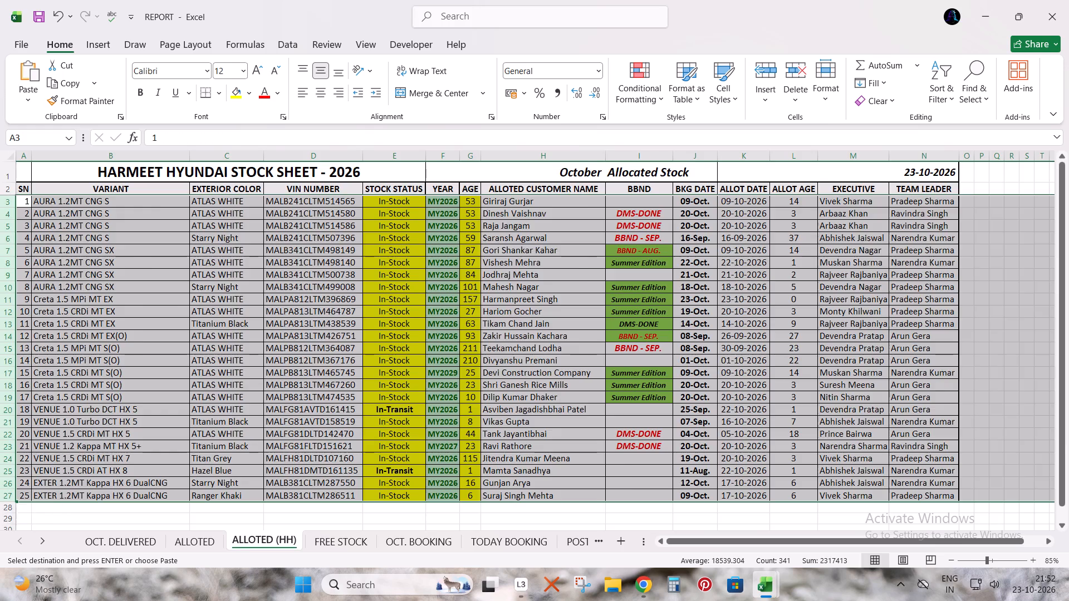
{"action": "key", "text": "alt+Tab"}
{"action": "key", "text": "ctrl+Page_Down"}
{"action": "key", "text": "ctrl+Up"}
{"action": "key", "text": "ctrl+Left"}
{"action": "key", "text": "ctrl+Up"}
{"action": "key", "text": "Down"}
{"action": "key", "text": "Down"}
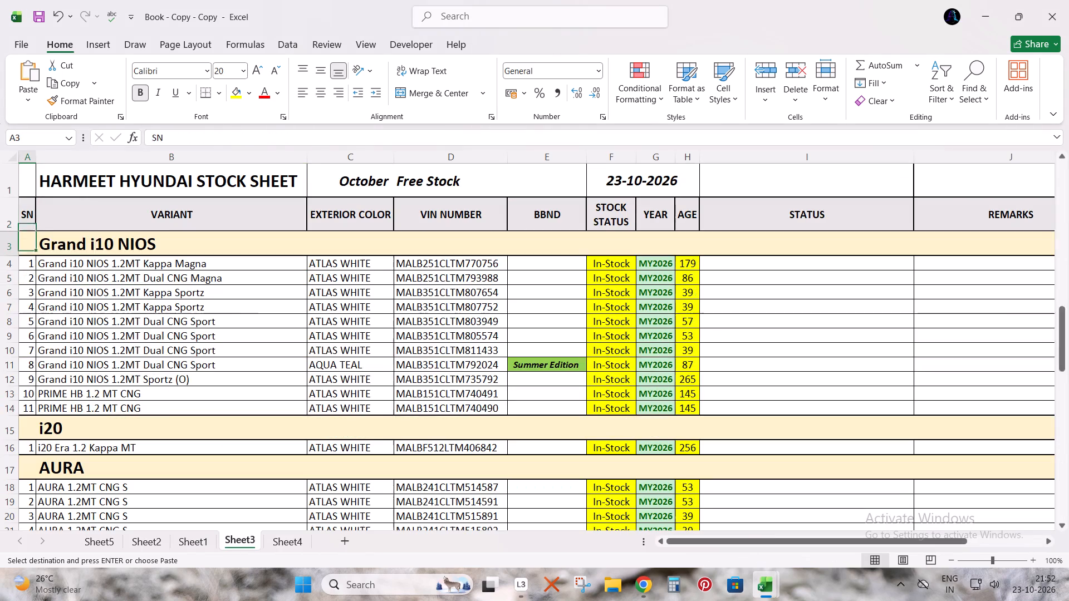
{"action": "key", "text": "shift+space"}
{"action": "key", "text": "ctrl+shift+Down"}
{"action": "key", "text": "ctrl+shift+Down"}
{"action": "key", "text": "ctrl+shift+Down"}
{"action": "key", "text": "ctrl+shift+Down"}
{"action": "key", "text": "ctrl+shift+Down"}
{"action": "key", "text": "ctrl+shift+Down"}
{"action": "key", "text": "ctrl+shift+Down"}
{"action": "key", "text": "ctrl+shift+Down"}
{"action": "key", "text": "ctrl+shift+Down"}
{"action": "key", "text": "ctrl+shift+Down"}
{"action": "key", "text": "ctrl+shift+Down"}
{"action": "key", "text": "ctrl+shift+Down"}
{"action": "key", "text": "ctrl+shift+Down"}
{"action": "key", "text": "ctrl+shift+Down"}
{"action": "key", "text": "ctrl+shift+Down"}
{"action": "key", "text": "ctrl+shift+Down"}
{"action": "key", "text": "ctrl+shift+Down"}
{"action": "key", "text": "ctrl+shift+Down"}
{"action": "key", "text": "ctrl+shift+Up"}
{"action": "key", "text": "ctrl+shift+Up"}
{"action": "key", "text": "ctrl+shift+Down"}
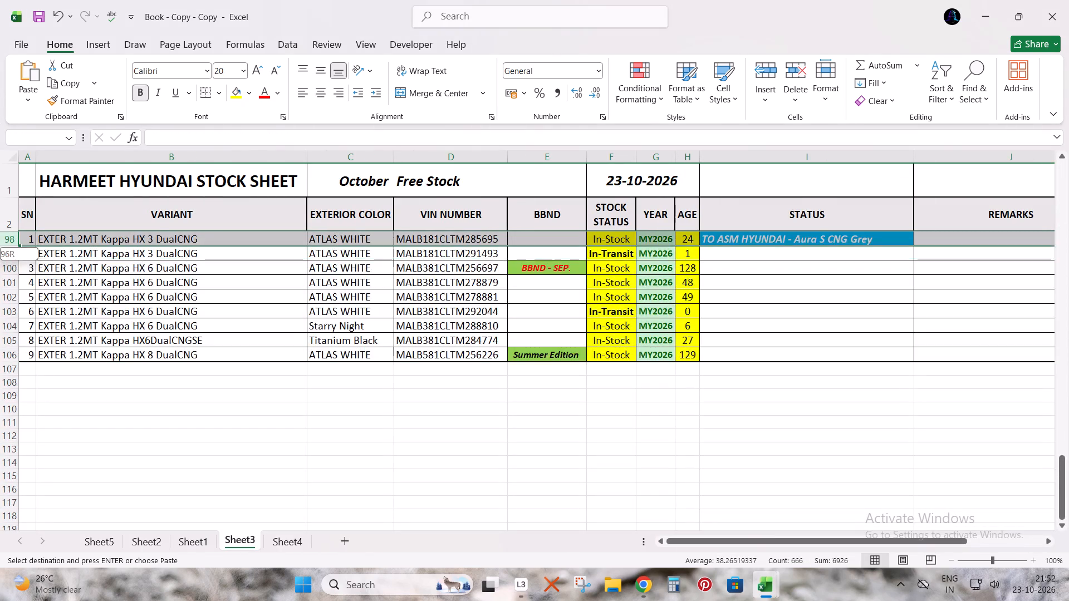
{"action": "key", "text": "ctrl+shift+Up"}
{"action": "key", "text": "shift+Down"}
{"action": "key", "text": "ctrl+shift+Down"}
{"action": "key", "text": "ctrl+c"}
{"action": "key", "text": "alt+Tab"}
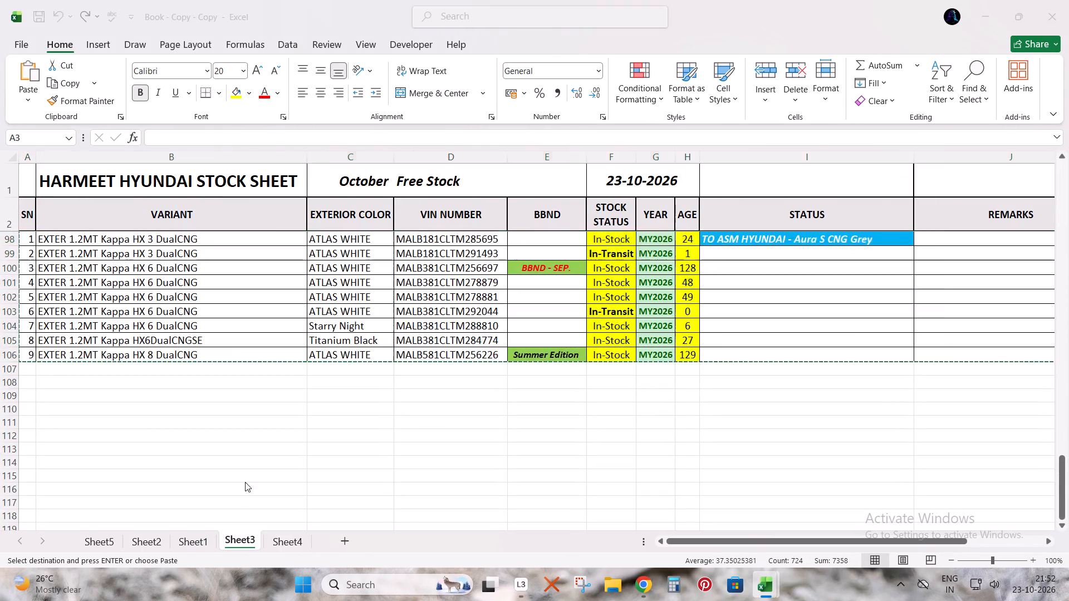
{"action": "key", "text": "ctrl+Up"}
{"action": "key", "text": "ctrl+Left"}
{"action": "key", "text": "Down"}
{"action": "key", "text": "Down"}
{"action": "key", "text": "ctrl+v"}
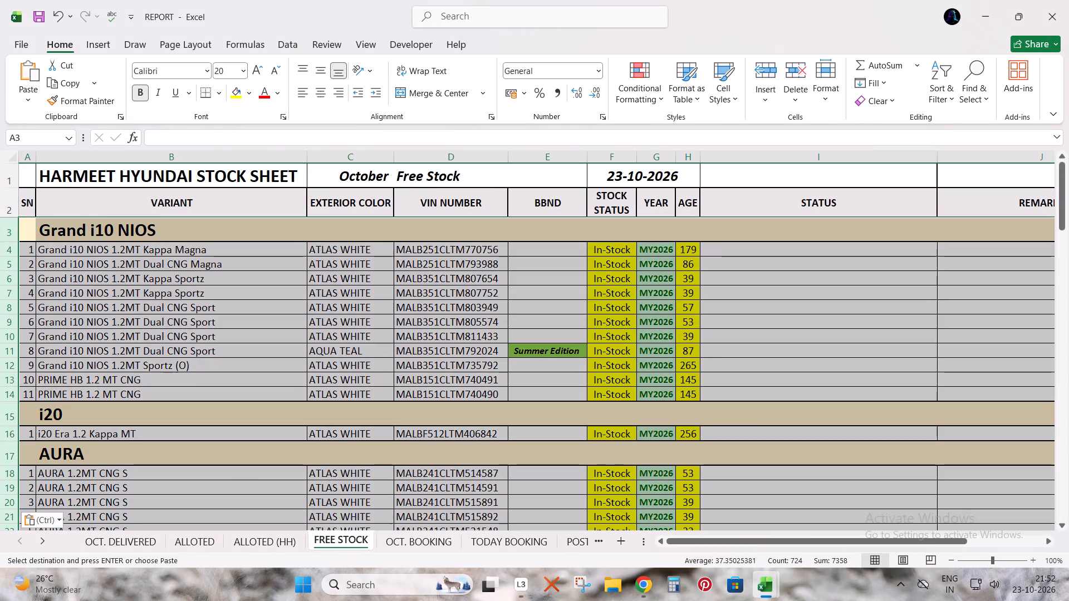
{"action": "scroll", "coordinate": [352, 459], "scroll_direction": "down", "scroll_amount": 5}
{"action": "scroll", "coordinate": [352, 459], "scroll_direction": "up", "scroll_amount": 1}
{"action": "scroll", "coordinate": [352, 459], "scroll_direction": "down", "scroll_amount": 3}
{"action": "scroll", "coordinate": [352, 458], "scroll_direction": "up", "scroll_amount": 1}
{"action": "scroll", "coordinate": [352, 458], "scroll_direction": "down", "scroll_amount": 14}
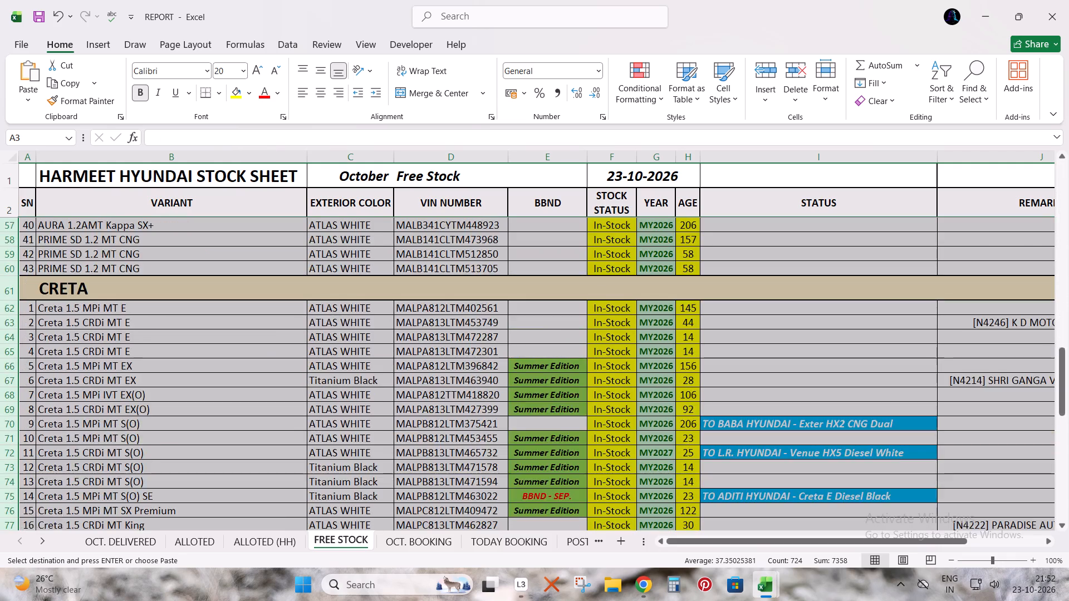
{"action": "scroll", "coordinate": [352, 458], "scroll_direction": "down", "scroll_amount": 11}
Copy rows 2 to 41 of ORDER SHEET's OCT'26 ORDER over REPORT's OCT. ORDER sheet, starting at row 2.
{"action": "key", "text": "ctrl+Page_Down"}
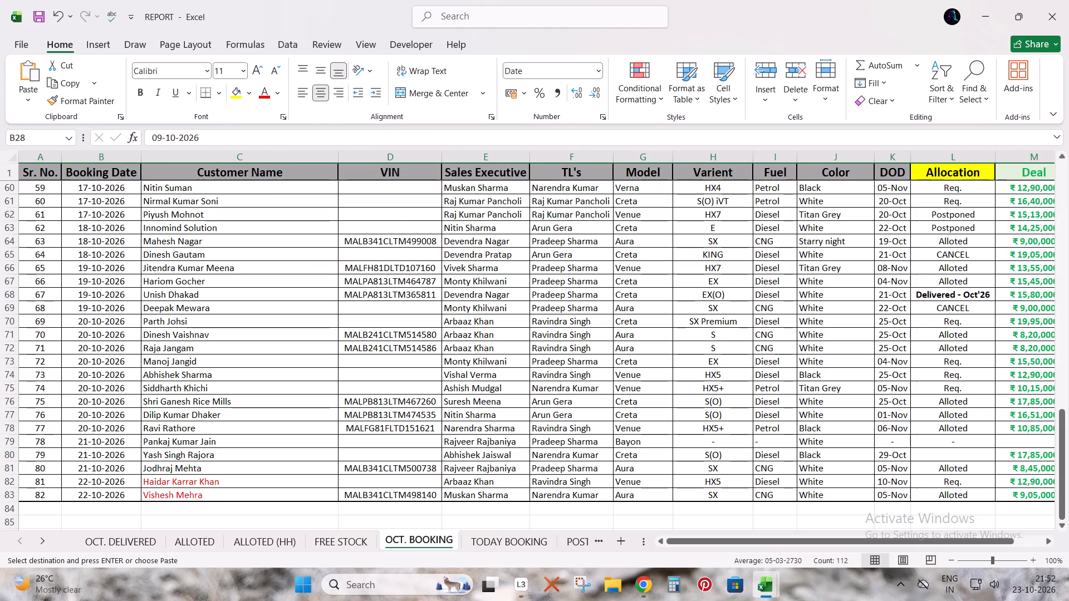
{"action": "key", "text": "ctrl+Page_Down"}
{"action": "key", "text": "ctrl+Page_Down"}
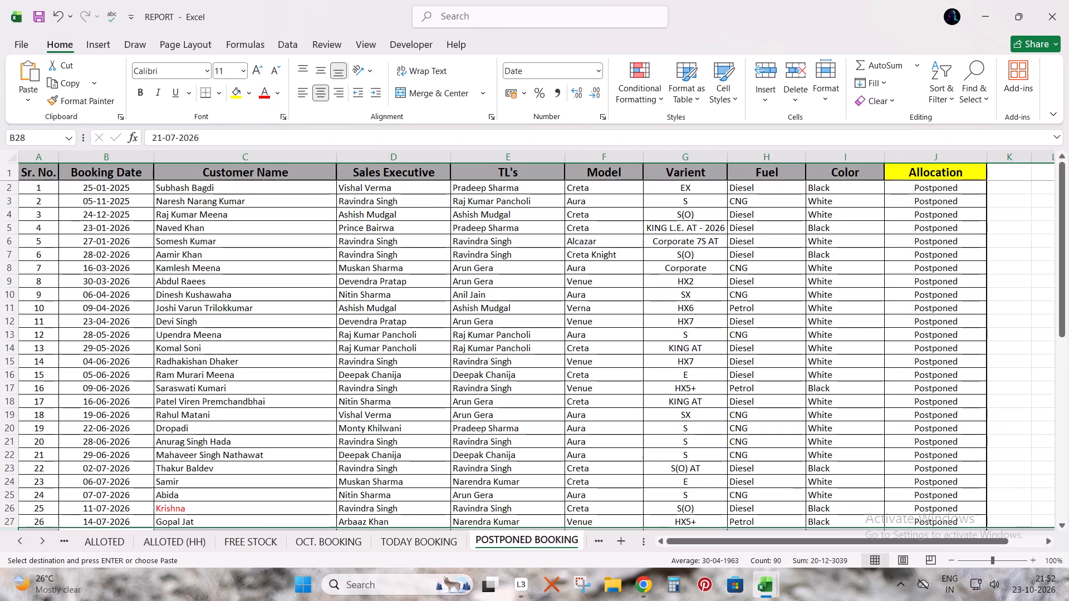
{"action": "key", "text": "ctrl+Page_Down"}
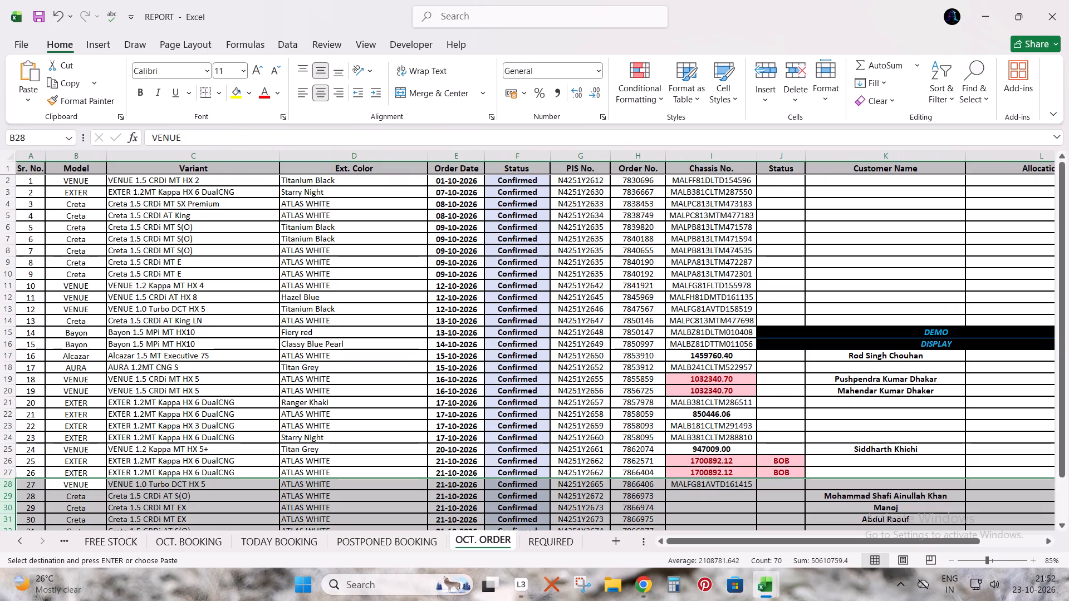
{"action": "key", "text": "alt+Tab"}
{"action": "key", "text": "alt+Tab"}
{"action": "key", "text": "alt+Tab"}
{"action": "key", "text": "alt+Tab"}
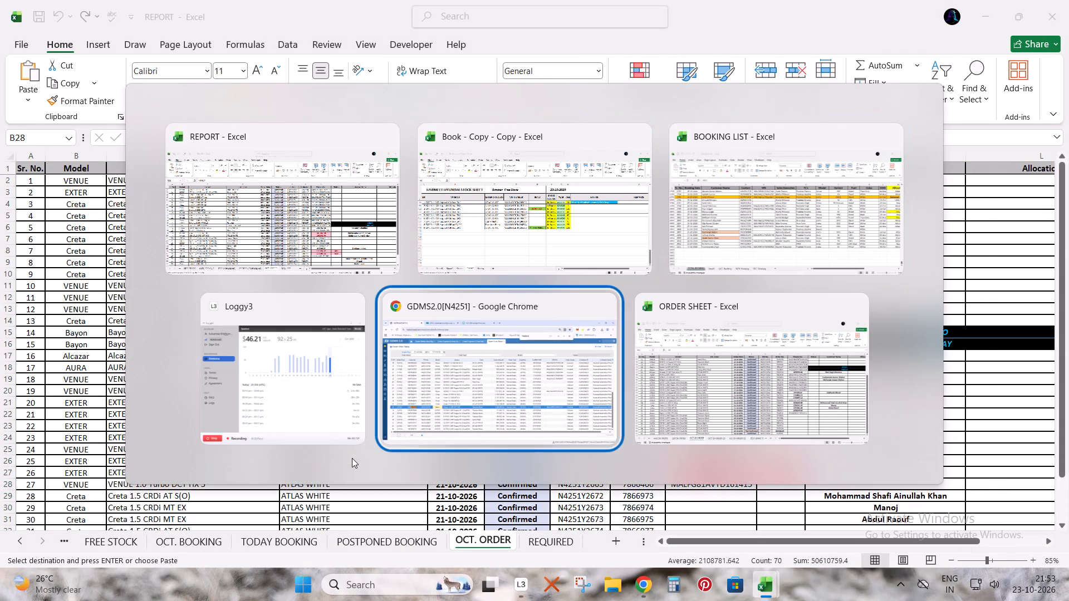
{"action": "key", "text": "alt+Tab"}
{"action": "key", "text": "ctrl+Up"}
{"action": "key", "text": "ctrl+Left"}
{"action": "key", "text": "Down"}
{"action": "key", "text": "shift+space"}
{"action": "key", "text": "ctrl+shift+Down"}
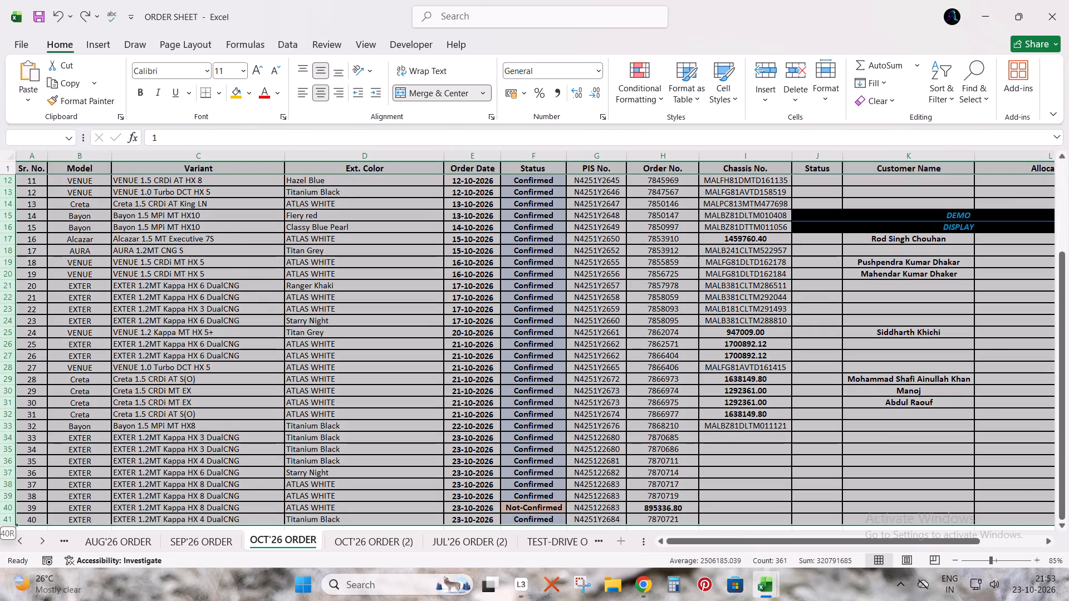
{"action": "key", "text": "ctrl+c"}
{"action": "key", "text": "alt+Tab"}
{"action": "key", "text": "ctrl+Up"}
{"action": "key", "text": "ctrl+Left"}
{"action": "key", "text": "Down"}
{"action": "key", "text": "ctrl+v"}
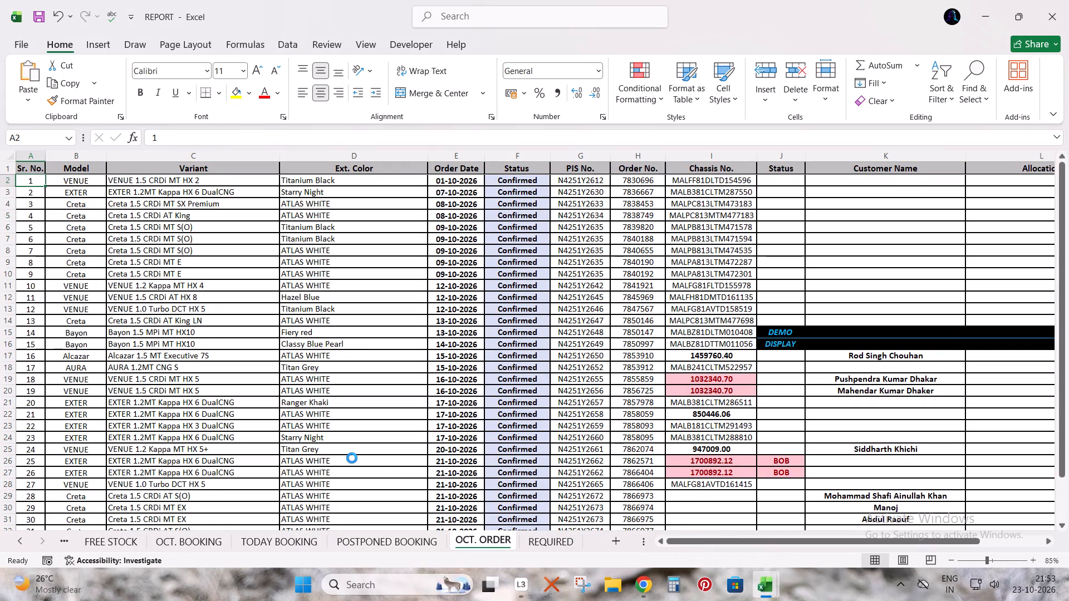
{"action": "scroll", "coordinate": [351, 458], "scroll_direction": "down", "scroll_amount": 5}
Save the REPORT workbook and close ORDER SHEET without keeping the copied data on the clipboard.
{"action": "key", "text": "ctrl+s"}
{"action": "key", "text": "alt+Tab"}
{"action": "left_click", "coordinate": [1068, 0]}
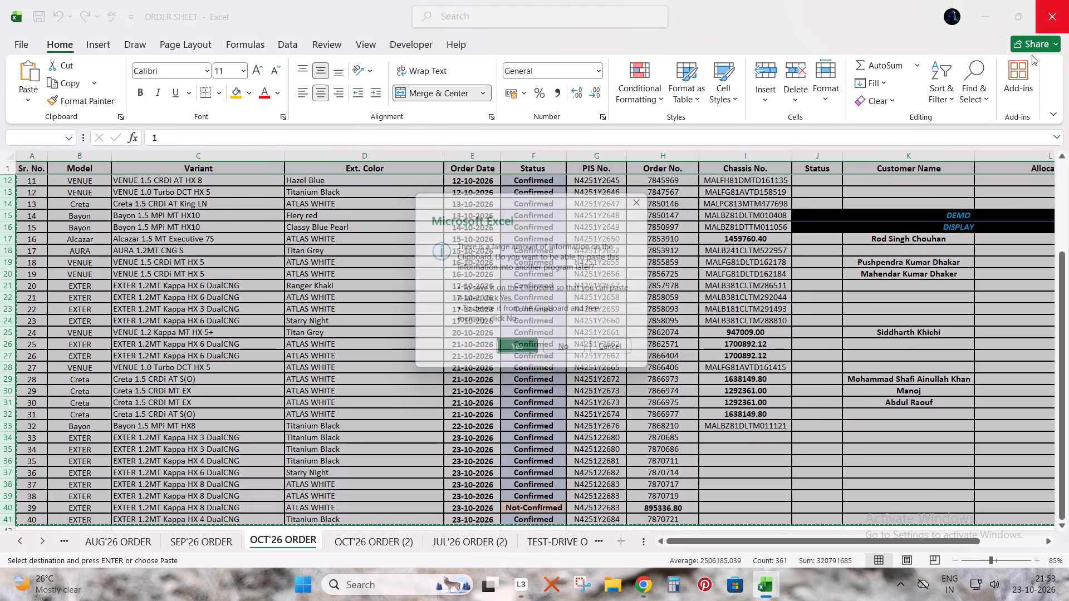
{"action": "left_click", "coordinate": [570, 359]}
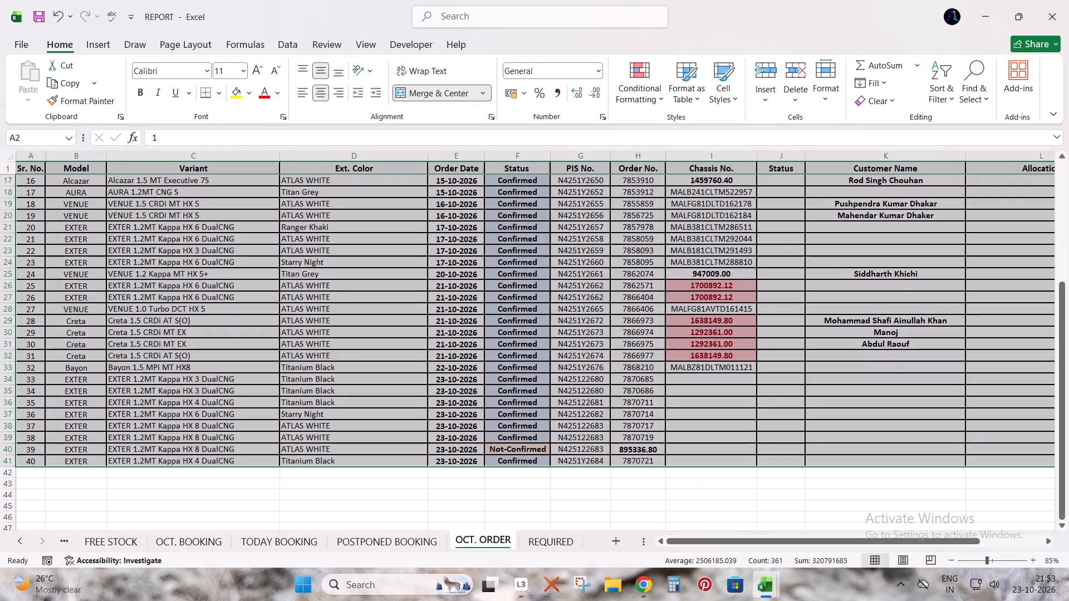
{"action": "key", "text": "ctrl+s"}
Copy the required bookings in rows 3 to 28 of the book's Sheet4 over REPORT's REQUIRED sheet, starting at row 3.
{"action": "key", "text": "ctrl+Page_Down"}
{"action": "key", "text": "alt+Tab"}
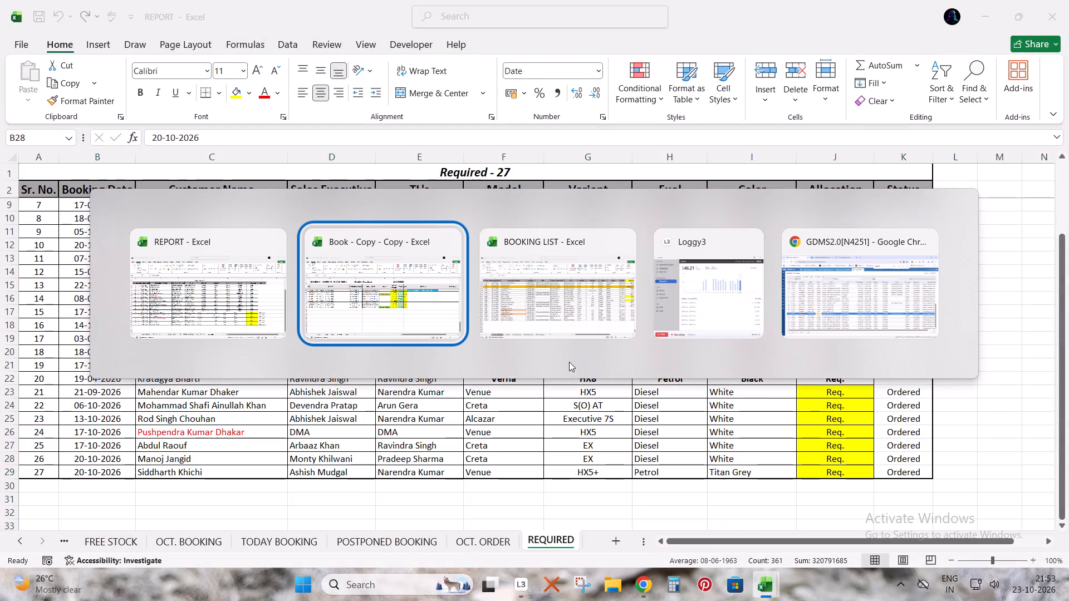
{"action": "key", "text": "ctrl+Page_Down"}
{"action": "key", "text": "ctrl+Up"}
{"action": "key", "text": "ctrl+Left"}
{"action": "key", "text": "Down"}
{"action": "key", "text": "shift+space"}
{"action": "key", "text": "ctrl+shift+Down"}
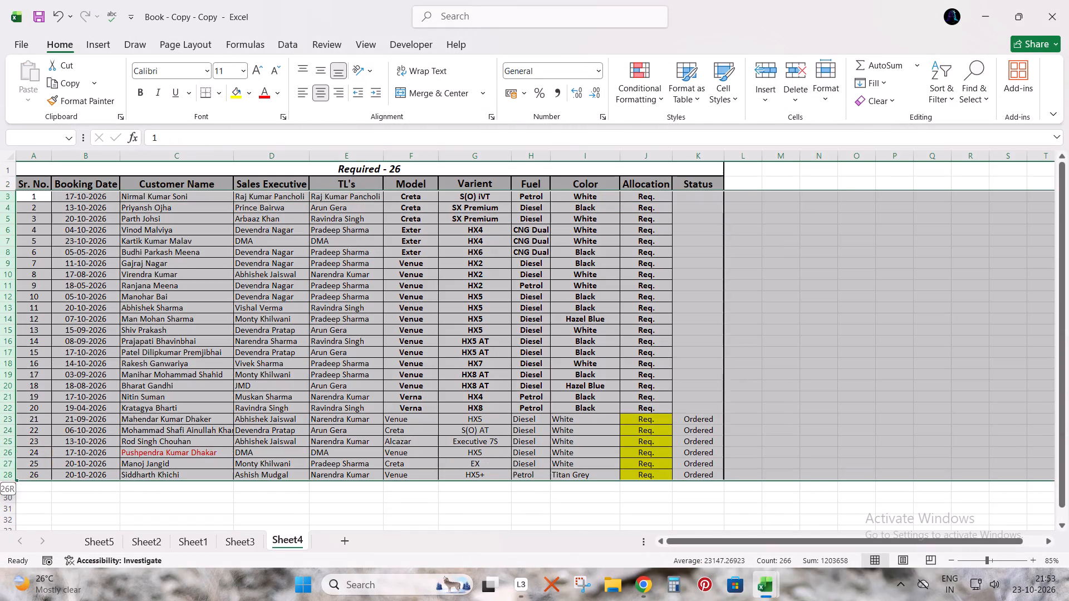
{"action": "key", "text": "ctrl+c"}
{"action": "key", "text": "alt+Tab"}
{"action": "key", "text": "ctrl+Up"}
{"action": "key", "text": "ctrl+Left"}
{"action": "key", "text": "Down"}
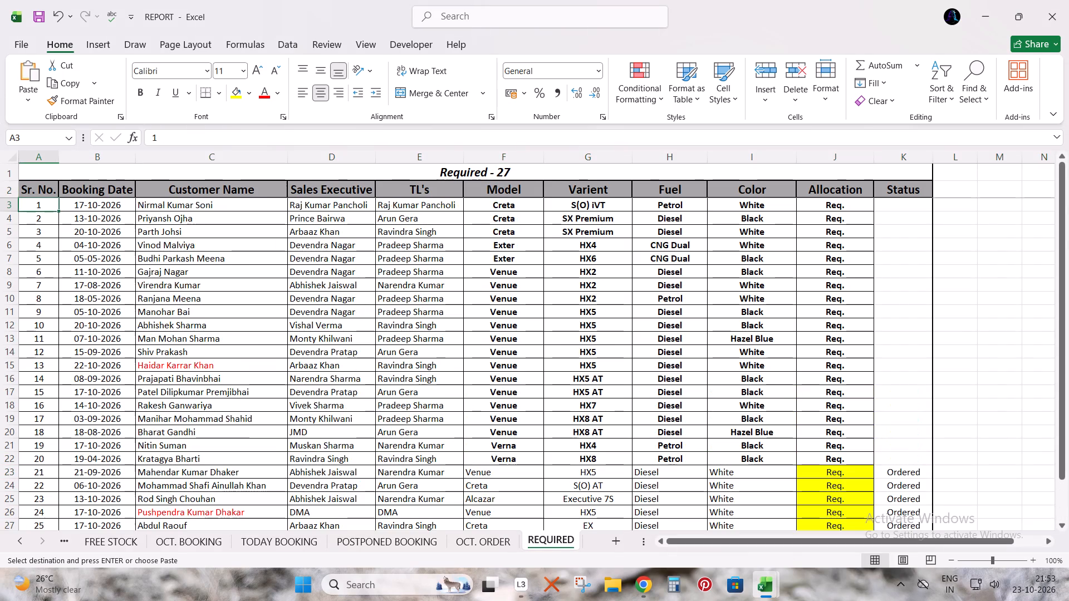
{"action": "key", "text": "ctrl+v"}
Delete the leftover row 29 below the pasted list on the REQUIRED sheet and save REPORT.
{"action": "key", "text": "ctrl+Down"}
{"action": "key", "text": "shift+space"}
{"action": "key", "text": "ctrl+minus"}
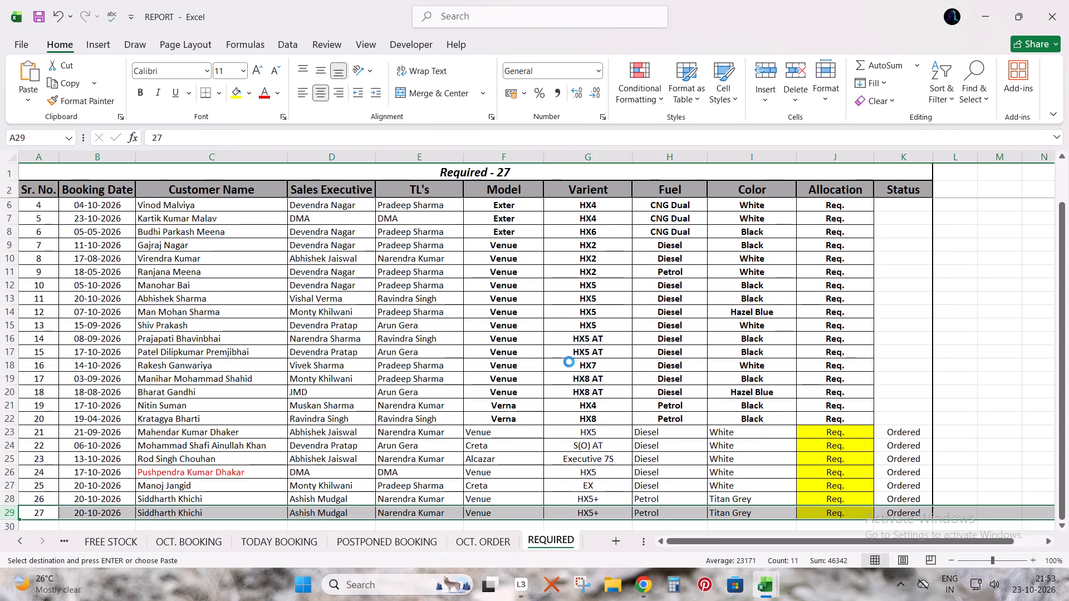
{"action": "key", "text": "ctrl+s"}
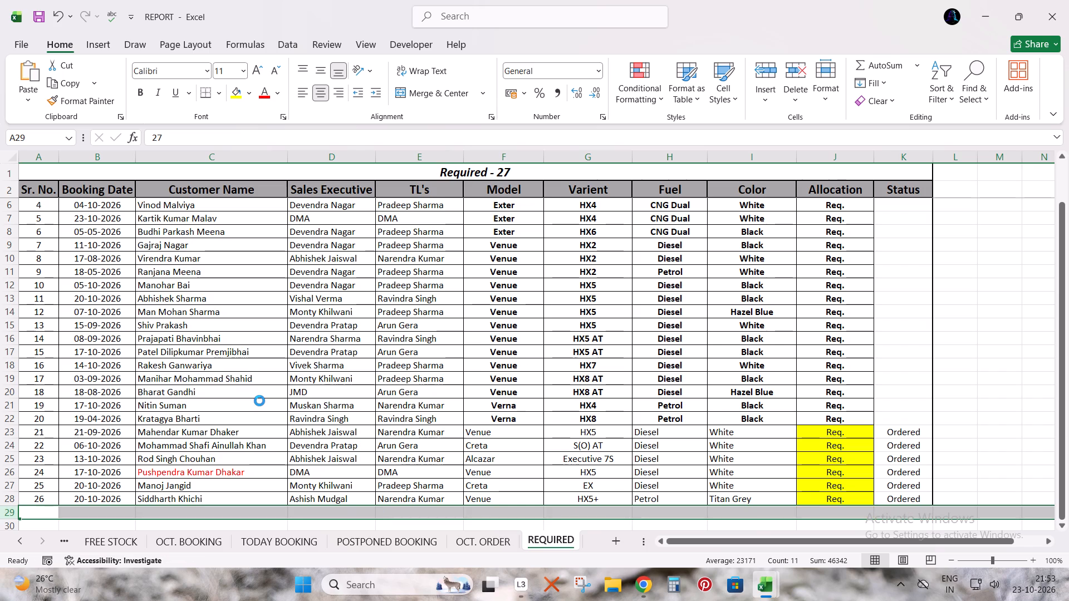
{"action": "key", "text": "ctrl+s"}
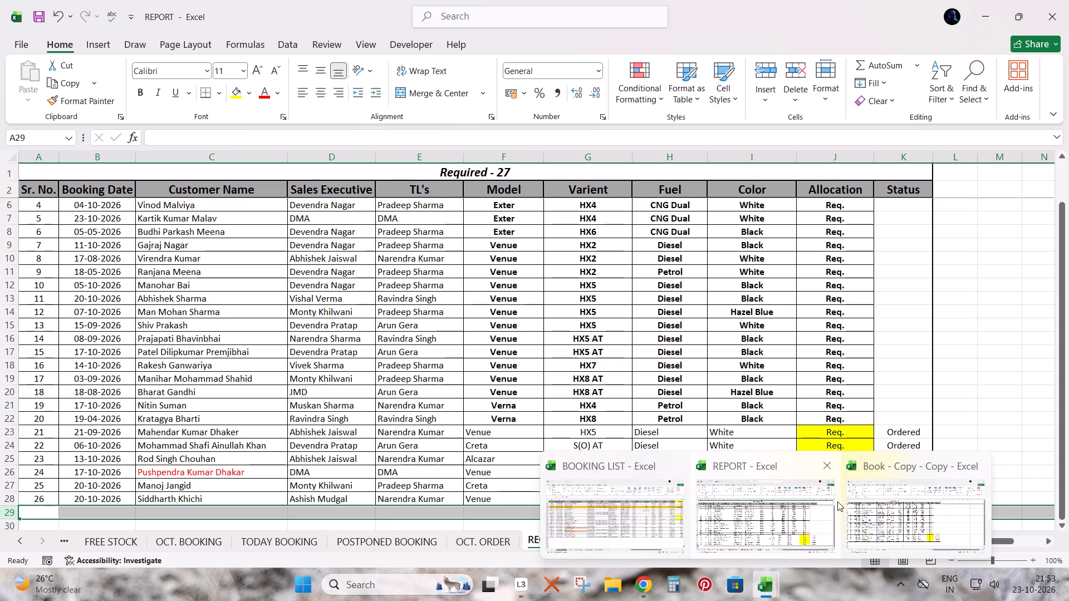
Close the Book - Copy - Copy workbook.
{"action": "left_click", "coordinate": [772, 501]}
{"action": "left_click", "coordinate": [771, 578]}
{"action": "left_click", "coordinate": [889, 510]}
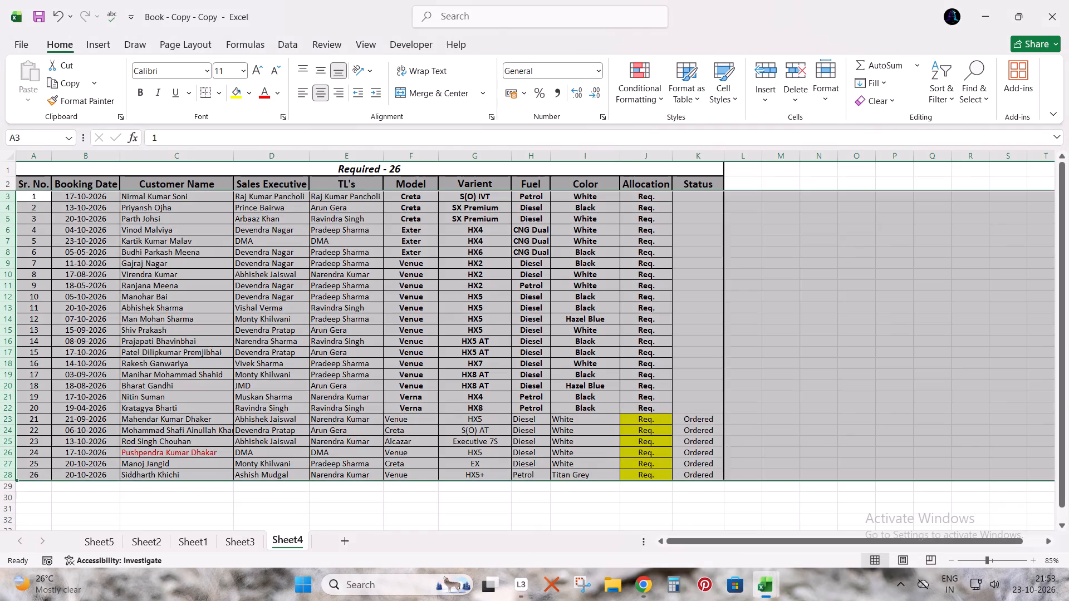
{"action": "left_click", "coordinate": [1068, 0]}
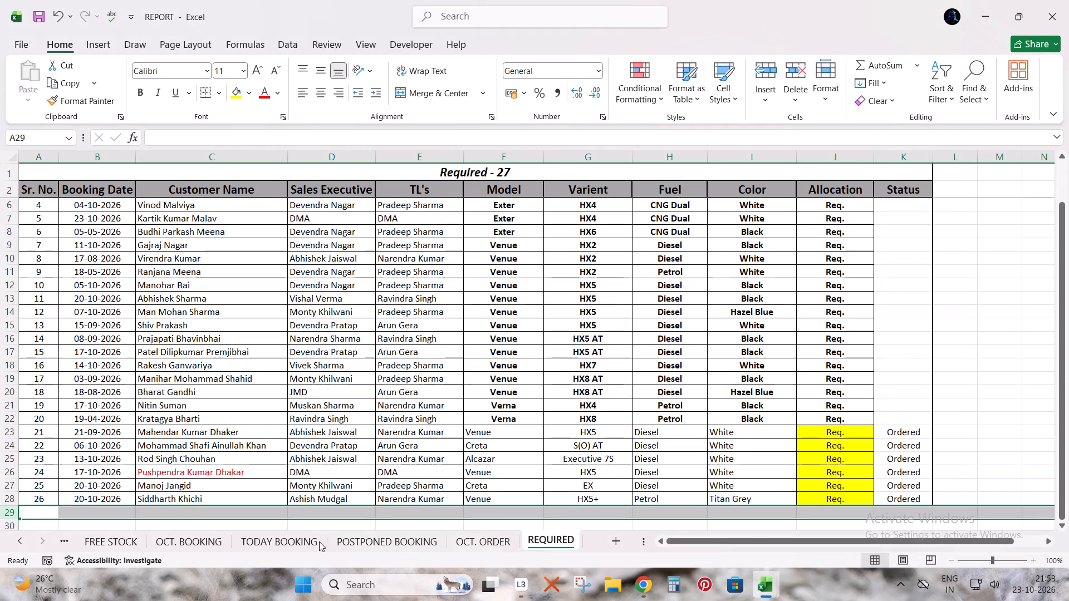
Show REPORT's TODAY BOOKING sheet and open the Book111 workbook from the desktop.
{"action": "left_click", "coordinate": [287, 542]}
{"action": "key", "text": "alt+Tab"}
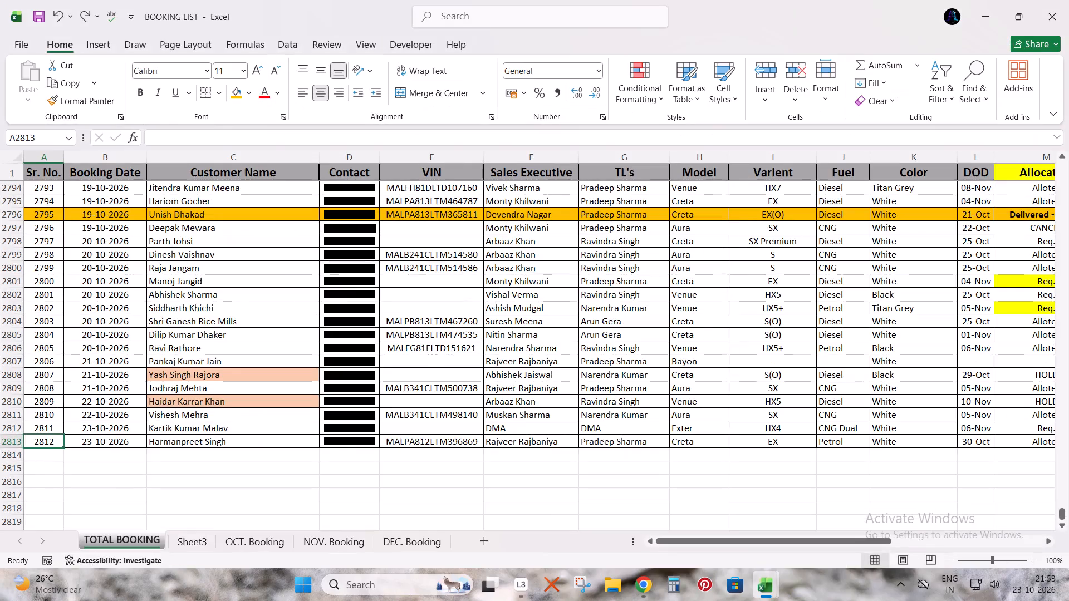
{"action": "left_click", "coordinate": [124, 341]}
{"action": "left_click", "coordinate": [1068, 600]}
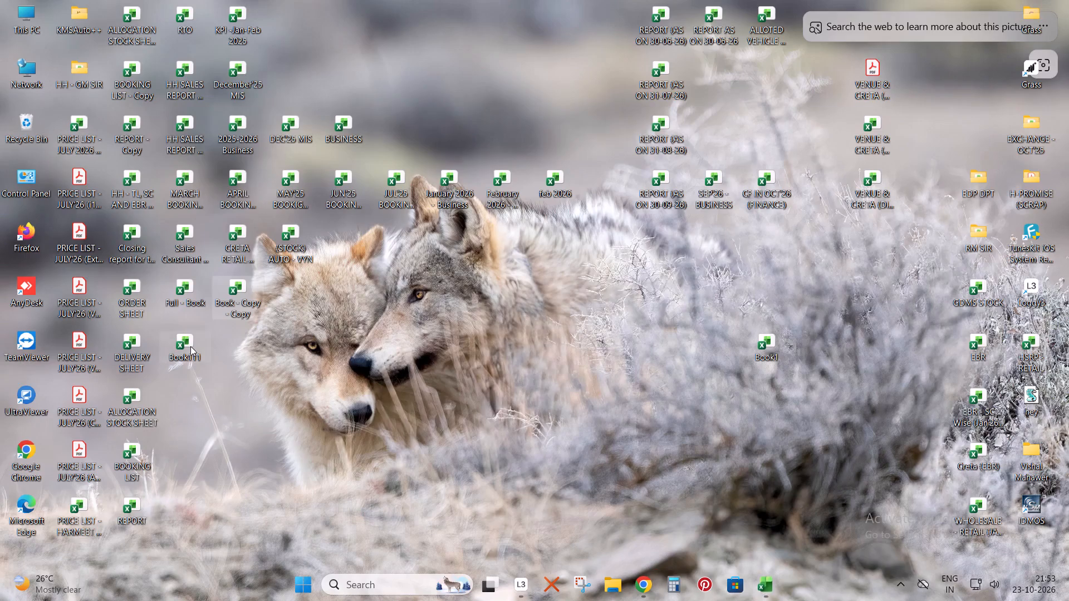
{"action": "double_click", "coordinate": [190, 346]}
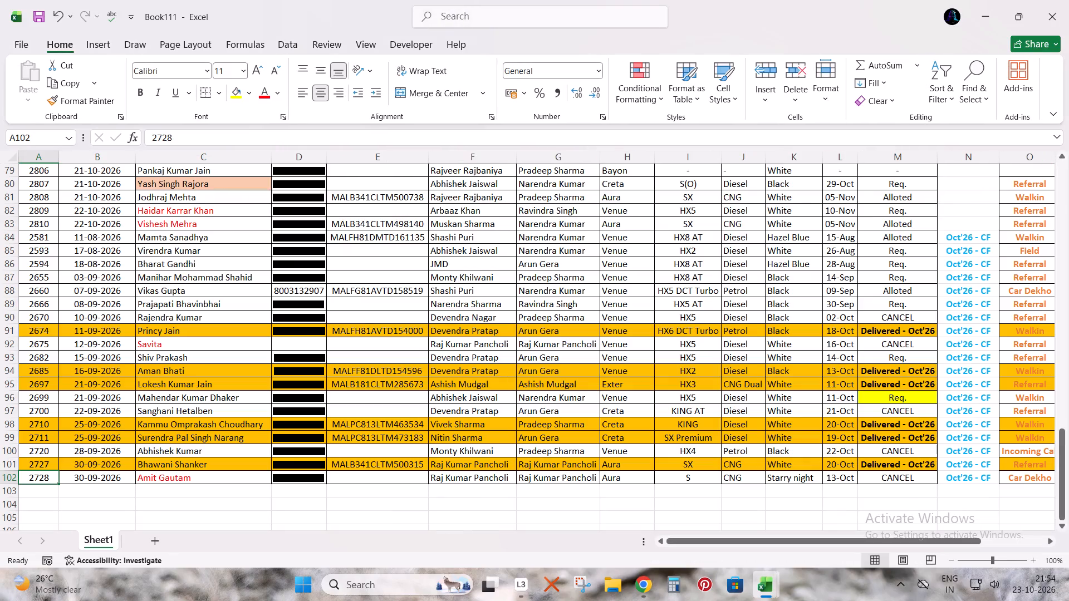
Copy the October bookings A2730 to Q2813 from BOOKING LIST's TOTAL BOOKING sheet and paste them into REPORT's OCT. BOOKING sheet from A2.
{"action": "key", "text": "alt+Tab"}
{"action": "key", "text": "alt+Tab"}
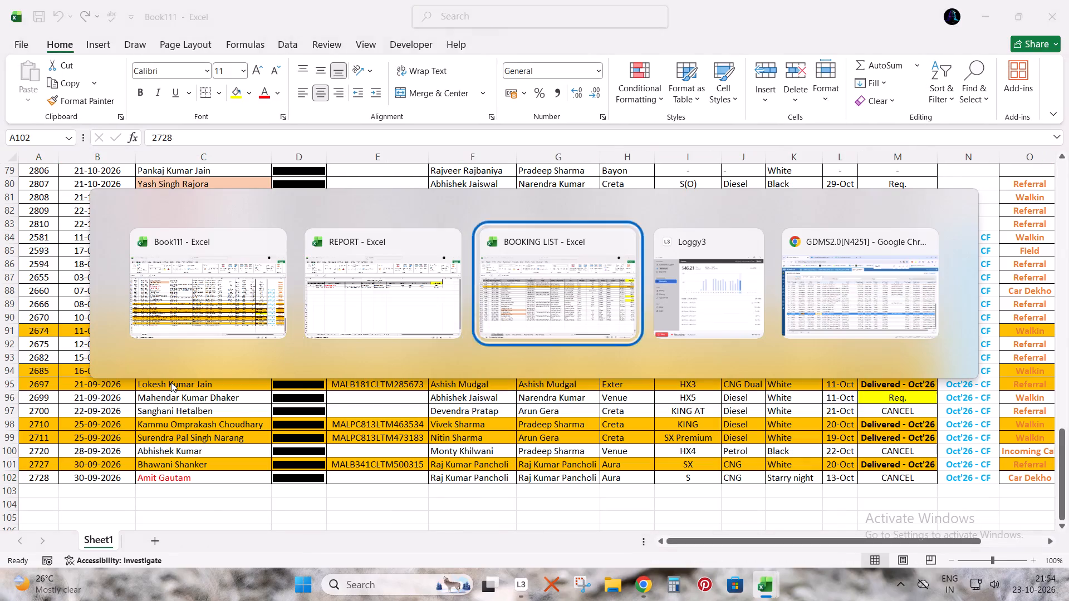
{"action": "scroll", "coordinate": [55, 334], "scroll_direction": "up", "scroll_amount": 18}
{"action": "scroll", "coordinate": [87, 329], "scroll_direction": "up", "scroll_amount": 4}
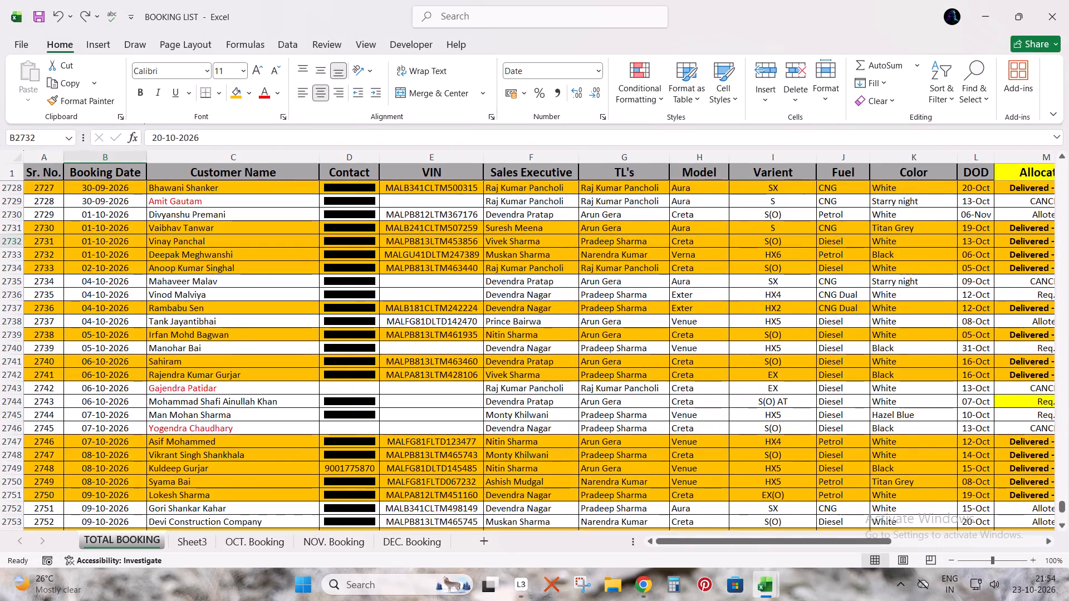
{"action": "left_click", "coordinate": [111, 244]}
{"action": "key", "text": "Up"}
{"action": "key", "text": "Left"}
{"action": "key", "text": "Up"}
{"action": "key", "text": "Left"}
{"action": "key", "text": "ctrl+shift+Right"}
{"action": "key", "text": "ctrl+shift+Right"}
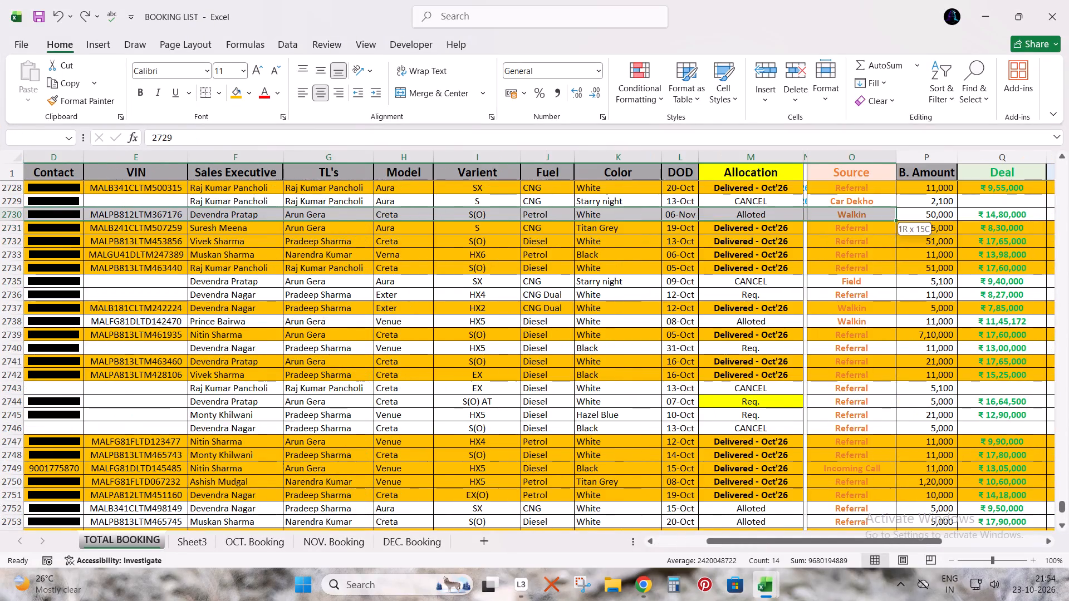
{"action": "key", "text": "shift+Right"}
{"action": "key", "text": "shift+Right"}
{"action": "key", "text": "shift+Right"}
{"action": "key", "text": "shift+Right"}
{"action": "key", "text": "shift+Left"}
{"action": "key", "text": "ctrl+shift+Down"}
{"action": "key", "text": "shift+Down"}
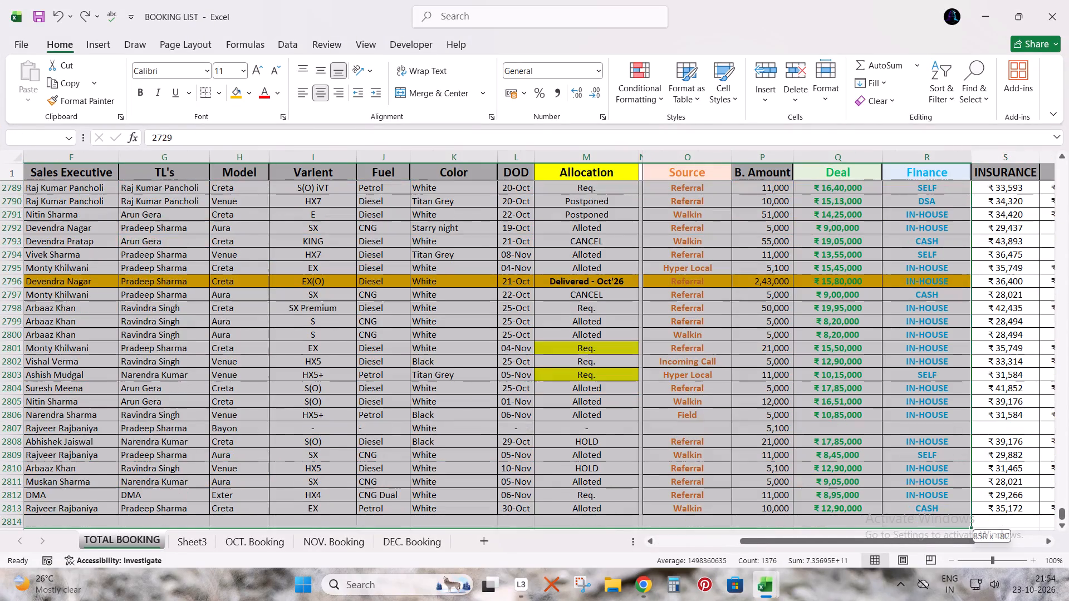
{"action": "key", "text": "shift+Up"}
{"action": "key", "text": "shift+Left"}
{"action": "key", "text": "ctrl+c"}
{"action": "key", "text": "alt+Tab"}
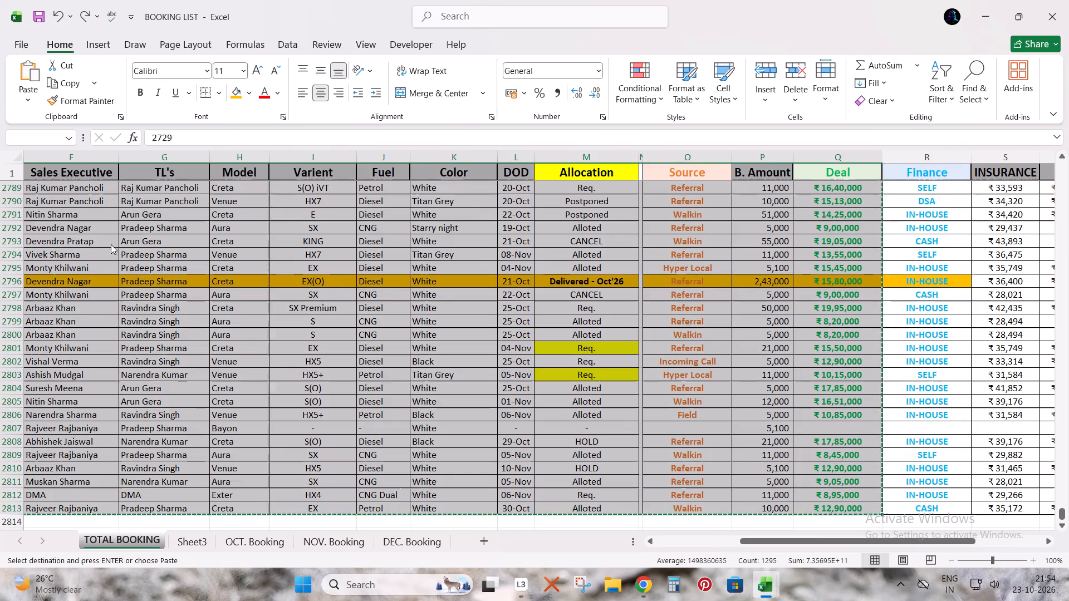
{"action": "key", "text": "alt+Tab"}
{"action": "key", "text": "ctrl+Page_Up"}
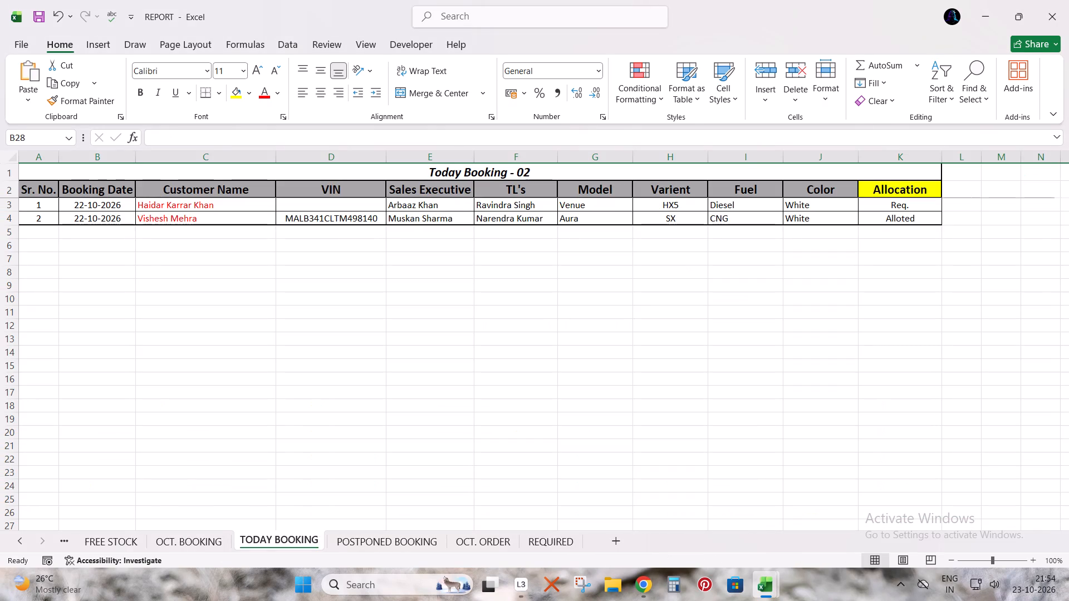
{"action": "key", "text": "ctrl+Up"}
{"action": "key", "text": "ctrl+Left"}
{"action": "key", "text": "ctrl+Up"}
{"action": "key", "text": "Down"}
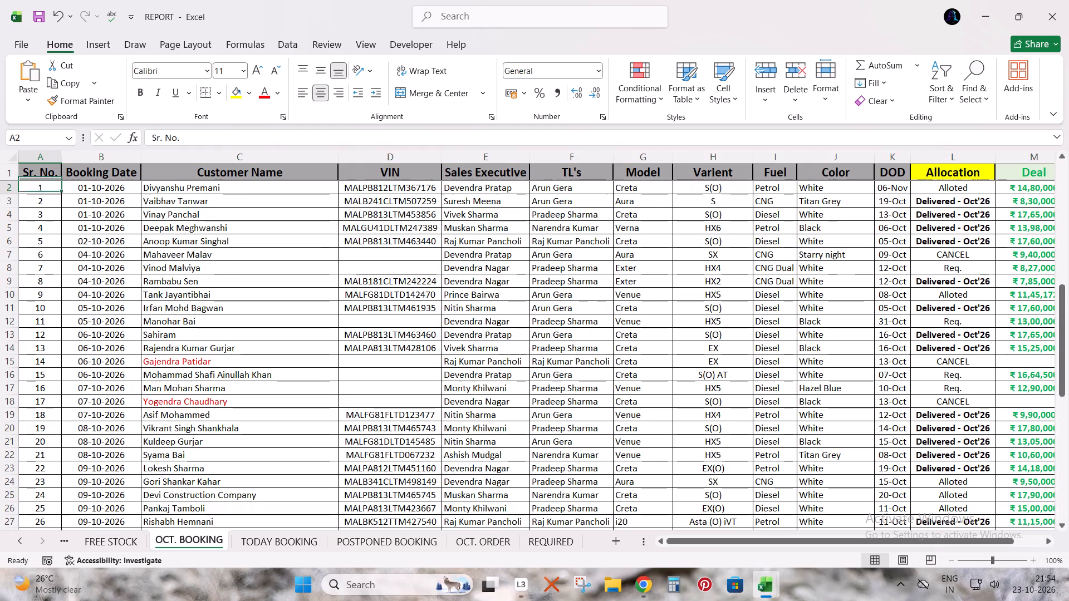
{"action": "key", "text": "ctrl+v"}
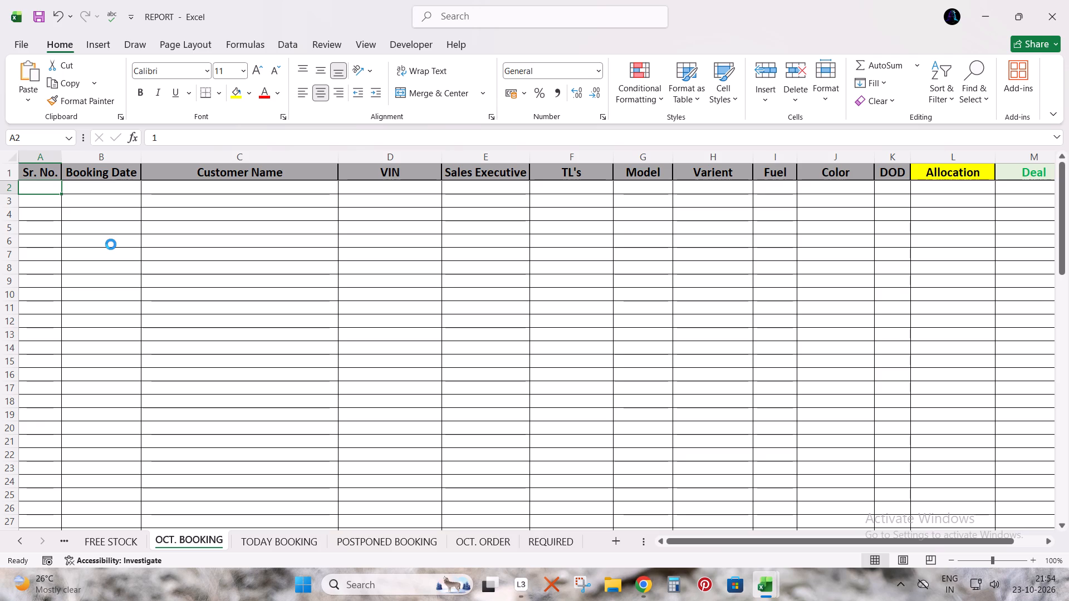
{"action": "left_click", "coordinate": [893, 589]}
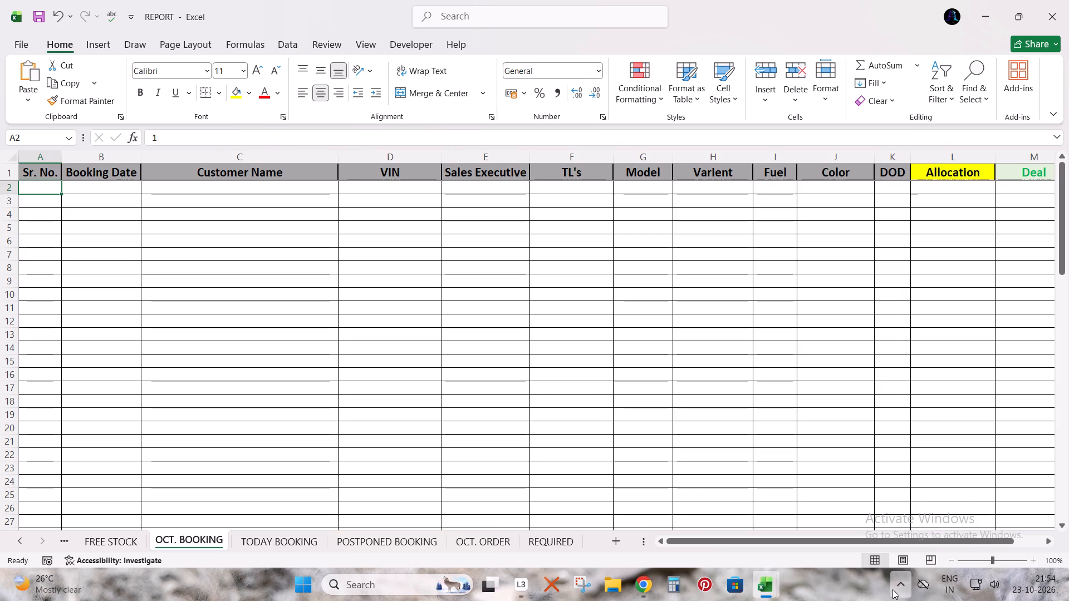
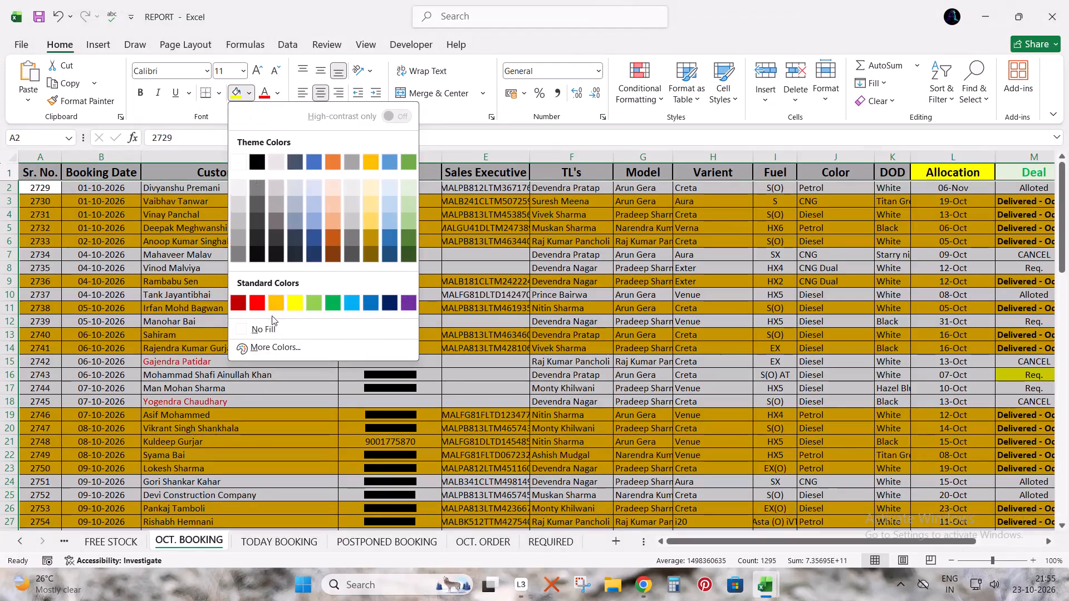
Remove the fill colour from the pasted bookings on REPORT's OCT. BOOKING sheet and save the workbook.
{"action": "left_click", "coordinate": [271, 331]}
{"action": "left_click", "coordinate": [42, 18]}
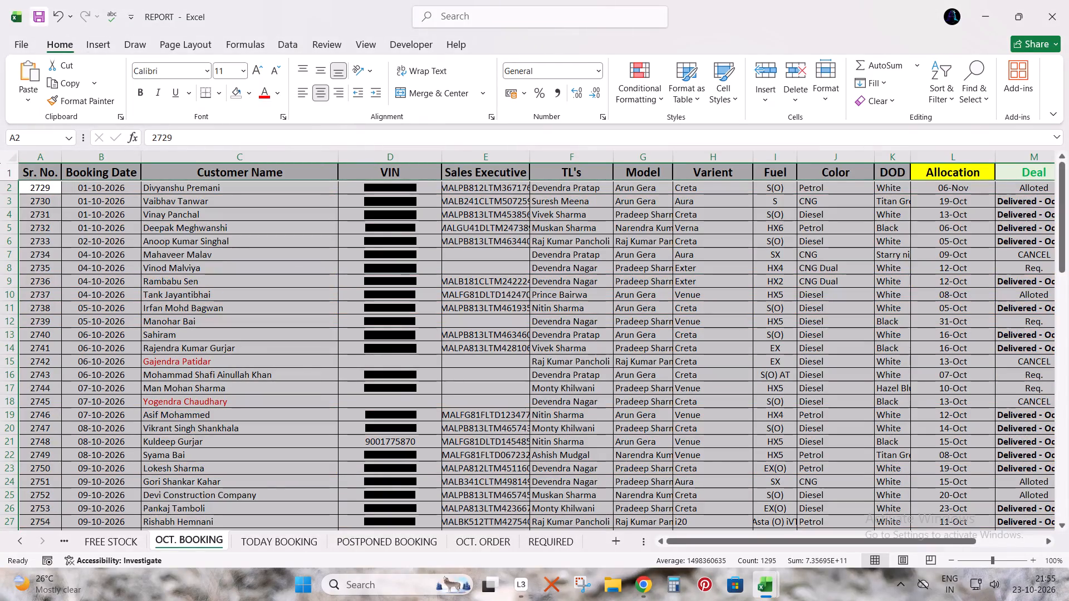
Copy October bookings A2730 to R2813, including Finance, from BOOKING LIST, paste them into Book111's Sheet1 from A2, and save.
{"action": "key", "text": "alt+Tab"}
{"action": "key", "text": "alt+Tab"}
{"action": "key", "text": "alt+Tab"}
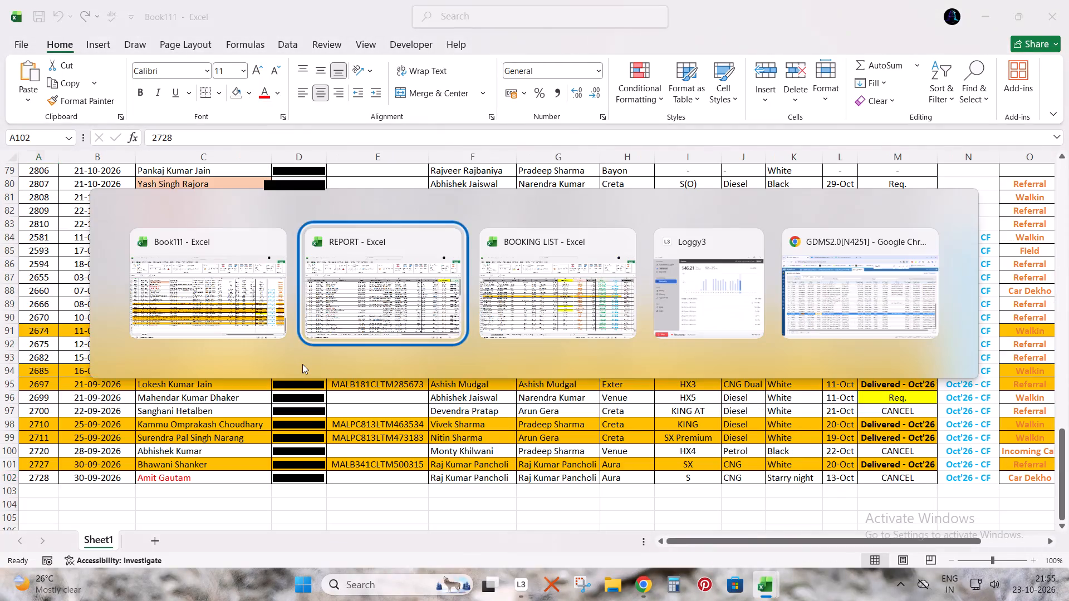
{"action": "key", "text": "alt+Tab"}
{"action": "key", "text": "shift+Right"}
{"action": "key", "text": "shift+Right"}
{"action": "key", "text": "shift+Left"}
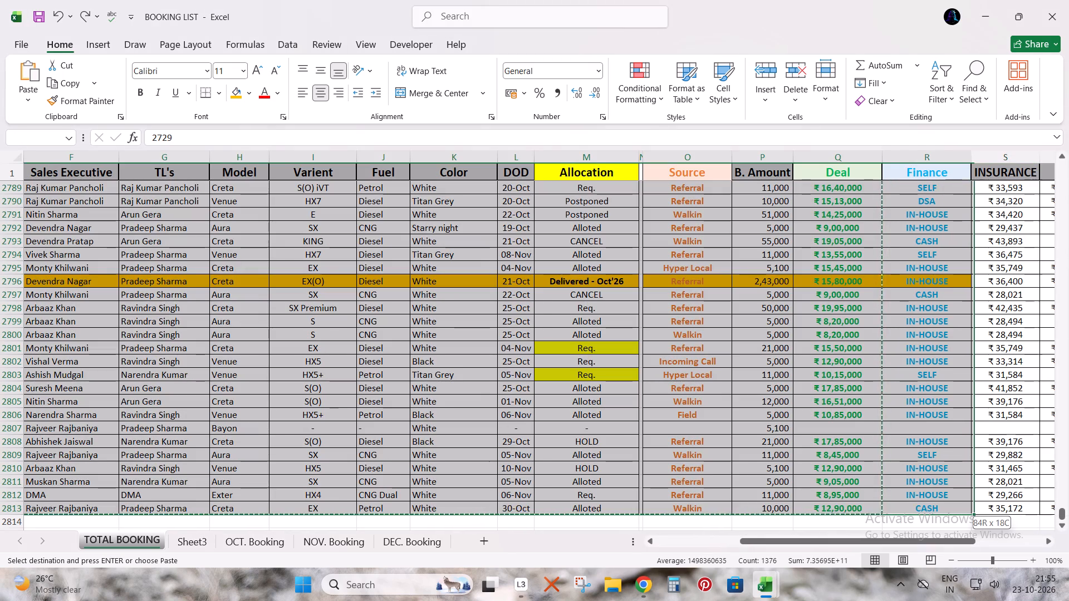
{"action": "key", "text": "ctrl+c"}
{"action": "key", "text": "alt+Tab"}
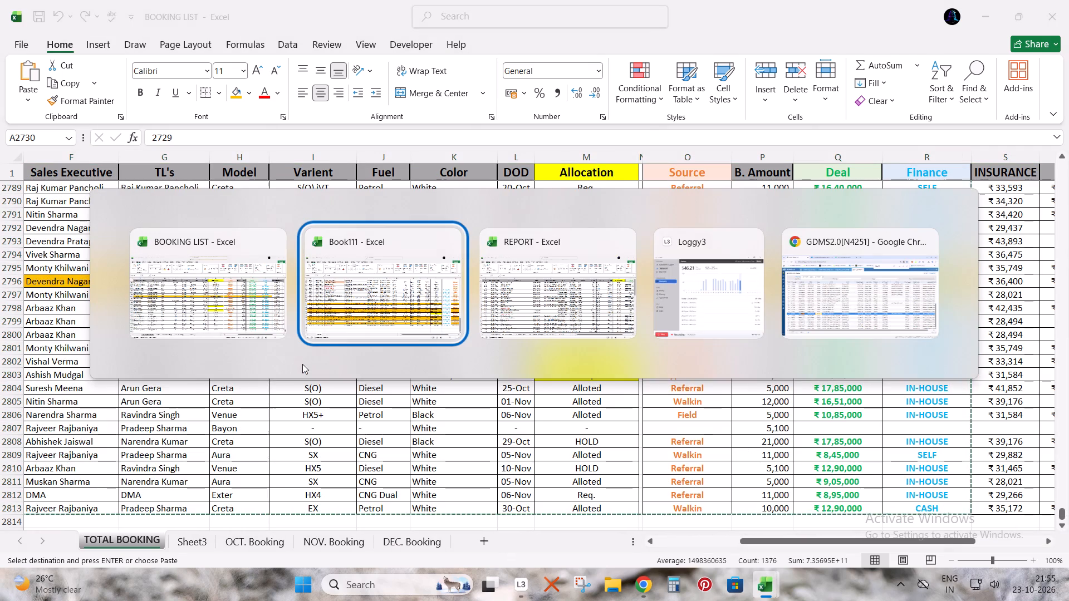
{"action": "key", "text": "alt+Tab"}
{"action": "key", "text": "alt+Tab"}
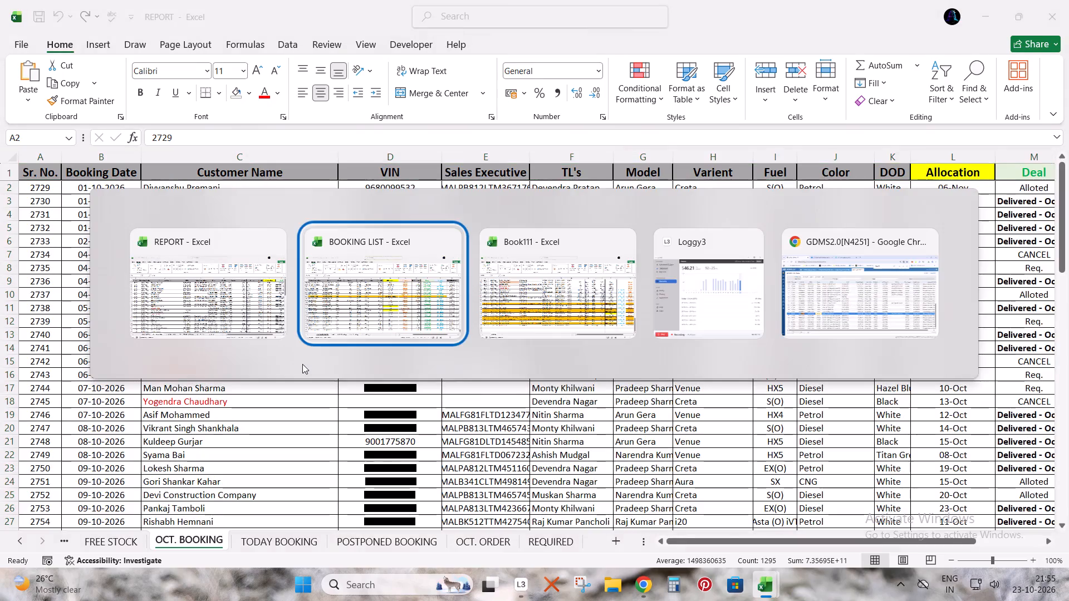
{"action": "key", "text": "alt+Tab"}
{"action": "key", "text": "ctrl+Up"}
{"action": "key", "text": "ctrl+Left"}
{"action": "key", "text": "Down"}
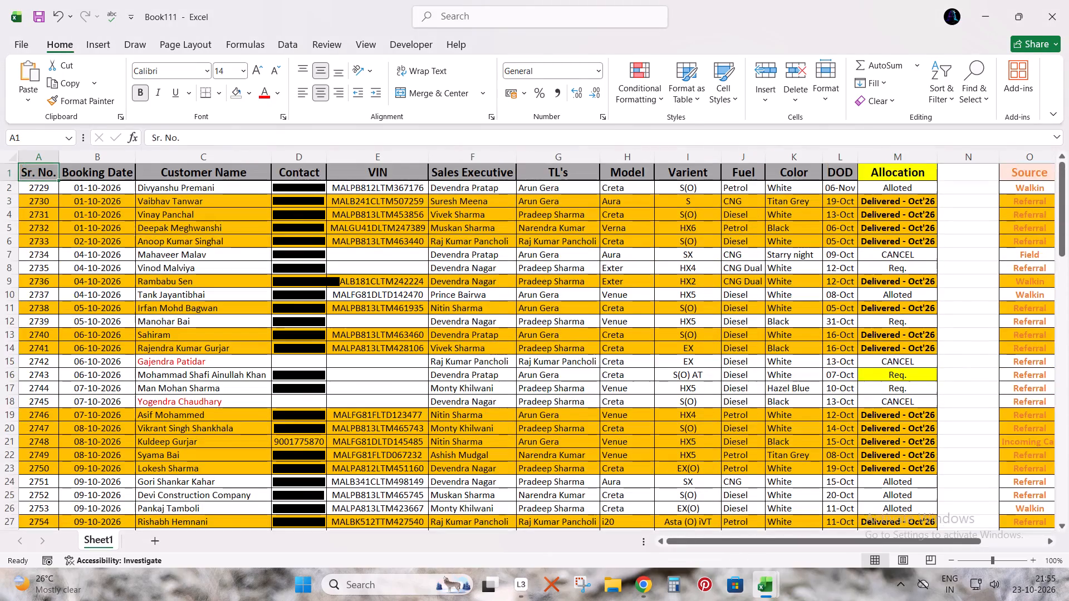
{"action": "key", "text": "ctrl+v"}
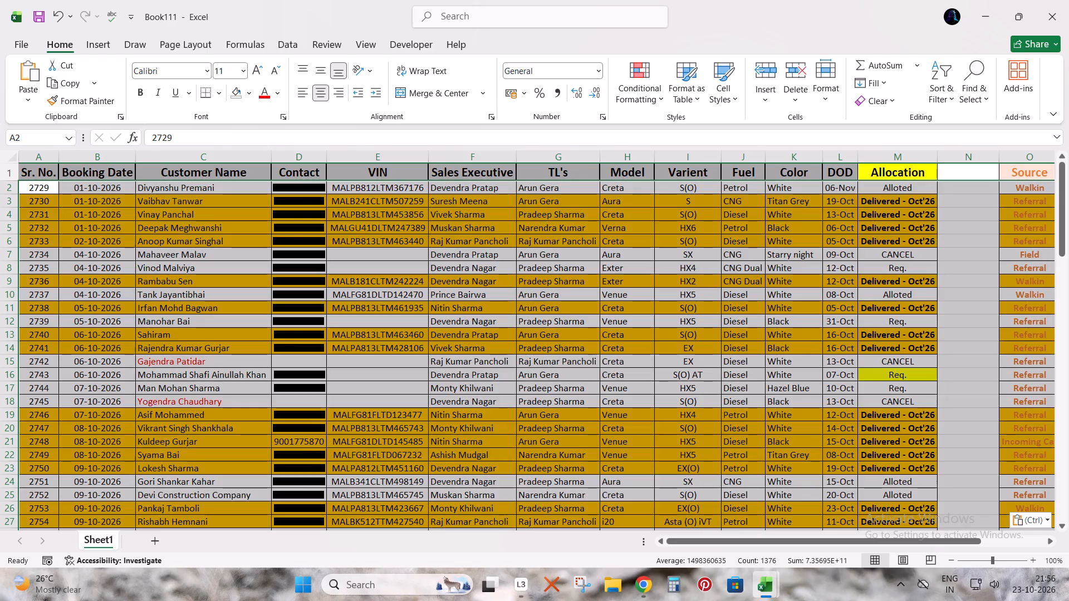
{"action": "left_click", "coordinate": [38, 10]}
Add filters to BOOKING LIST's TOTAL BOOKING header row and filter column N to only Oct'26 - CF.
{"action": "key", "text": "alt+Tab"}
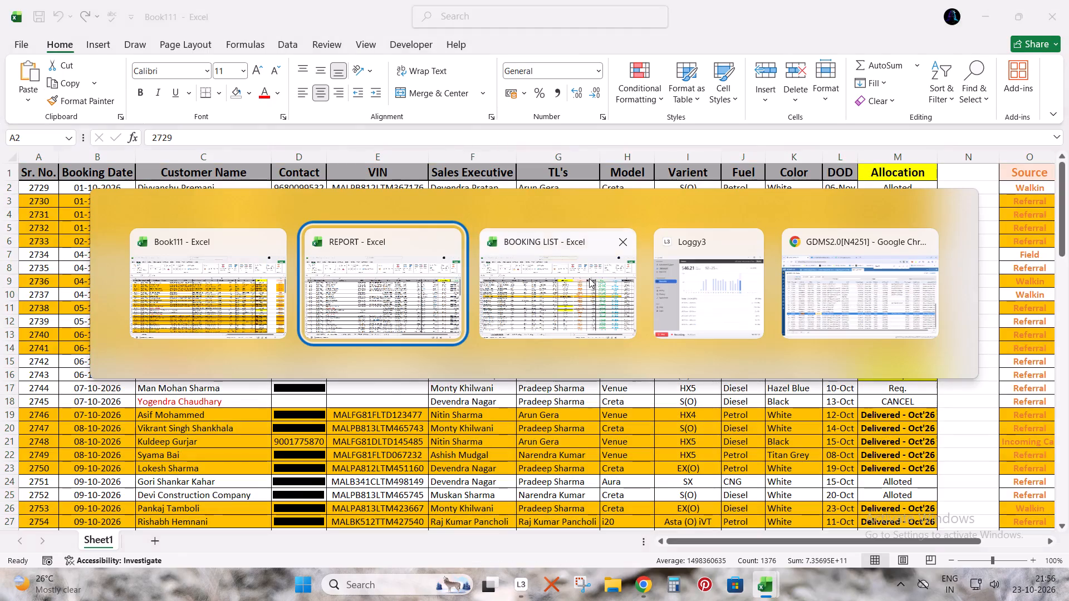
{"action": "key", "text": "alt+Tab"}
{"action": "left_click", "coordinate": [698, 170]}
{"action": "key", "text": "shift+space"}
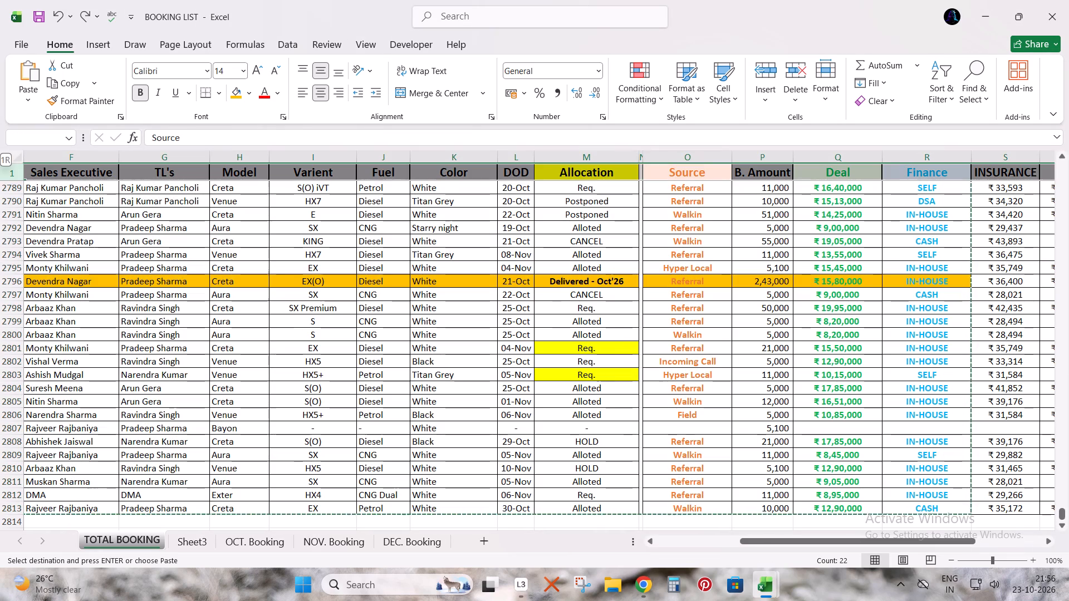
{"action": "key", "text": "ctrl+shift+l"}
{"action": "key", "text": "Left"}
{"action": "key", "text": "alt+Down"}
{"action": "key", "text": "Down"}
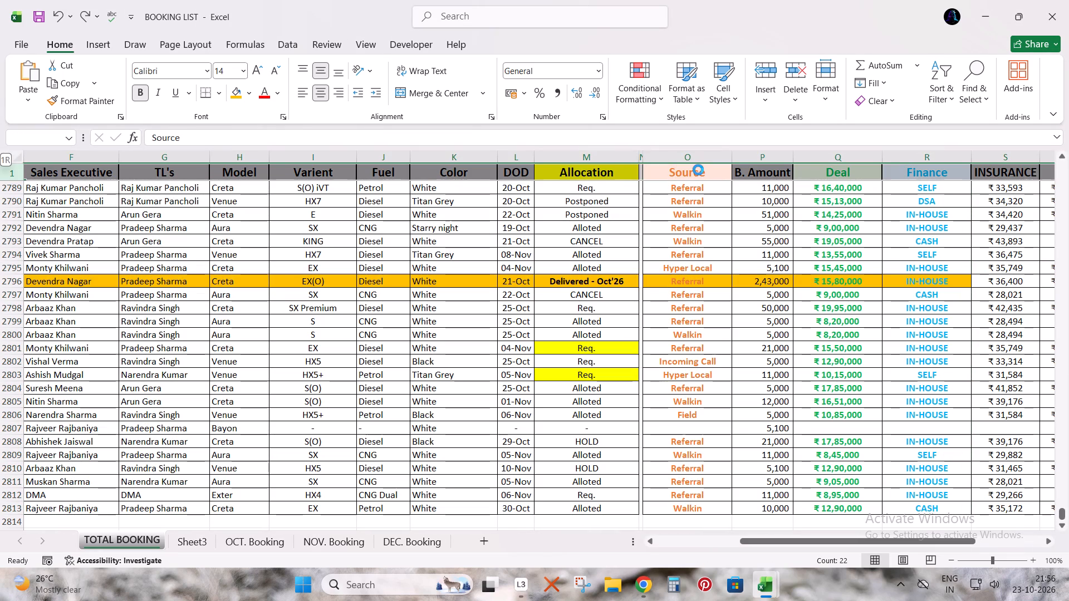
{"action": "key", "text": "Down"}
{"action": "key", "text": "Down"}
{"action": "key", "text": "Down"}
{"action": "key", "text": "Down"}
{"action": "key", "text": "Down"}
{"action": "key", "text": "Down"}
{"action": "key", "text": "Down"}
{"action": "key", "text": "Down"}
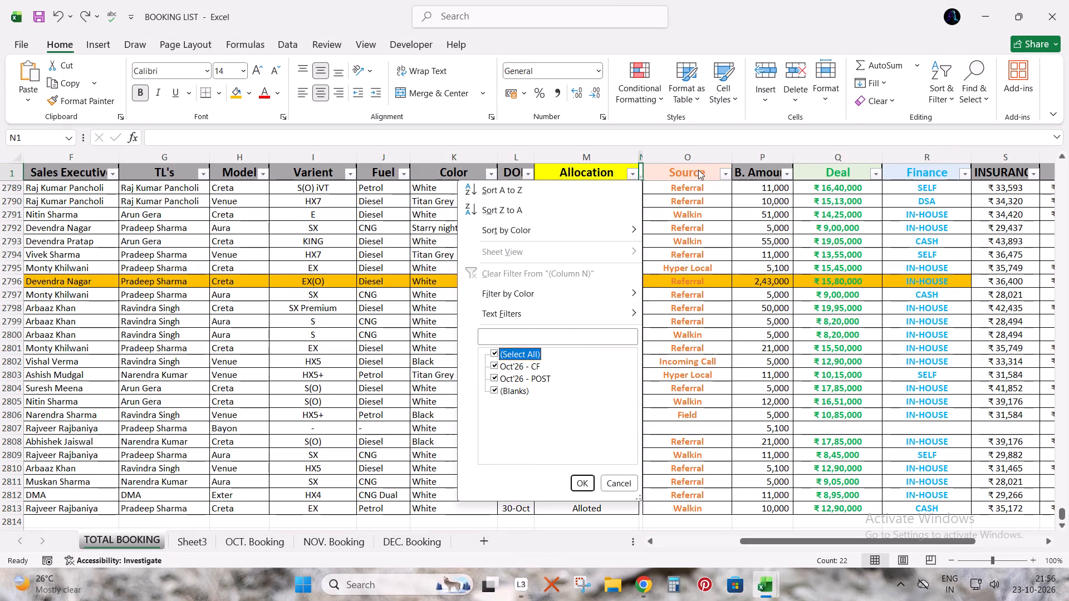
{"action": "key", "text": "space"}
{"action": "key", "text": "Down"}
{"action": "key", "text": "space"}
{"action": "key", "text": "Return"}
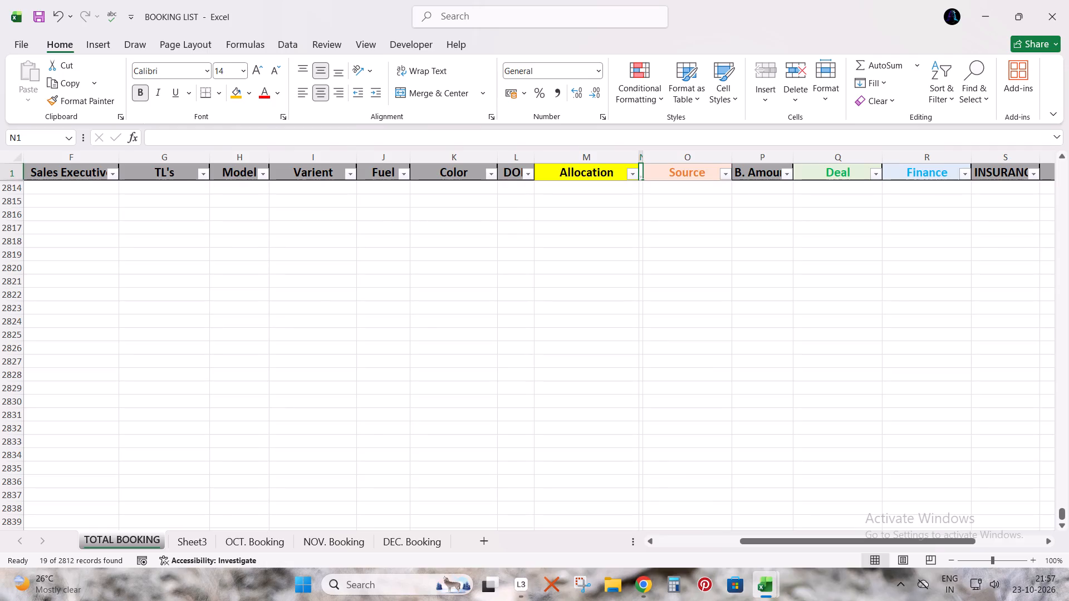
Copy the filtered Oct'26 - CF bookings from Sr. No. 2581 to 2728, columns A through R.
{"action": "key", "text": "Down"}
{"action": "key", "text": "ctrl+shift+Down"}
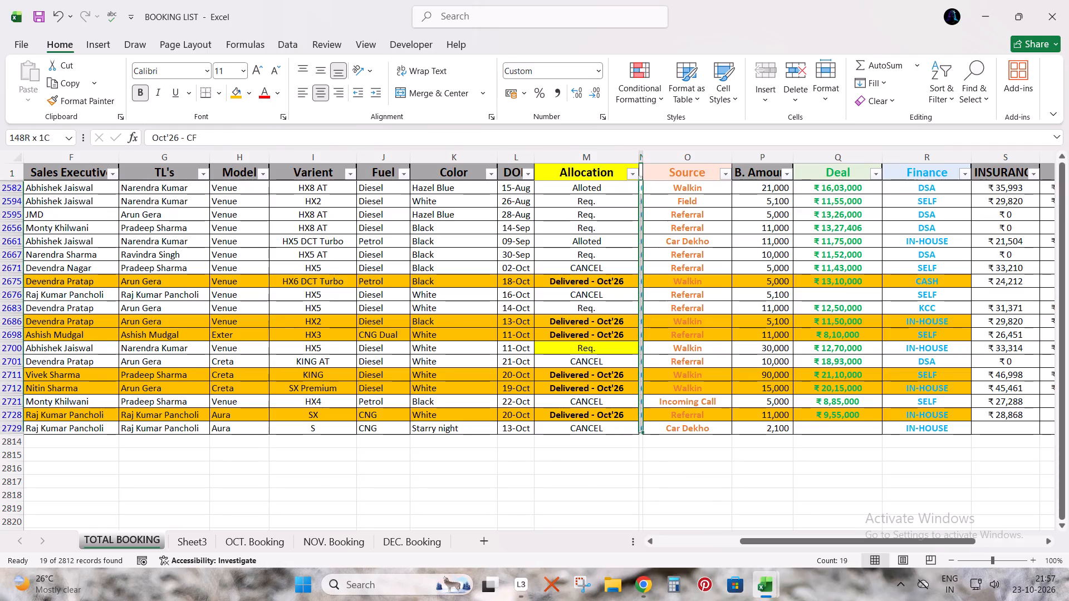
{"action": "key", "text": "Up"}
{"action": "key", "text": "ctrl+Left"}
{"action": "key", "text": "ctrl+Left"}
{"action": "key", "text": "Down"}
{"action": "key", "text": "Right"}
{"action": "key", "text": "Up"}
{"action": "key", "text": "Left"}
{"action": "key", "text": "Up"}
{"action": "key", "text": "Down"}
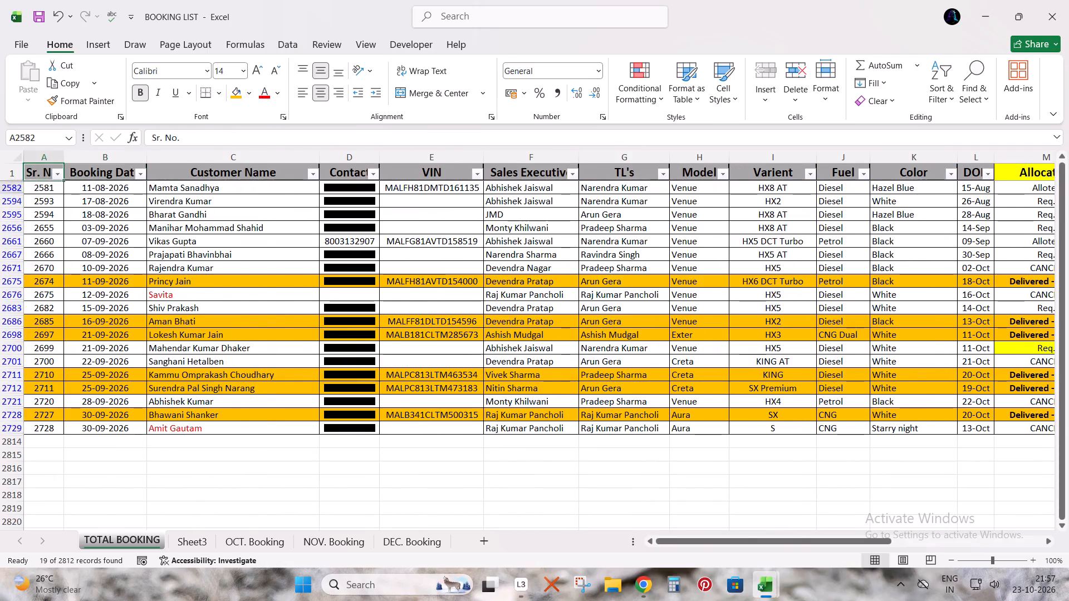
{"action": "key", "text": "ctrl+shift+Right"}
{"action": "key", "text": "Left"}
{"action": "key", "text": "Up"}
{"action": "key", "text": "Left"}
{"action": "key", "text": "Down"}
{"action": "key", "text": "Up"}
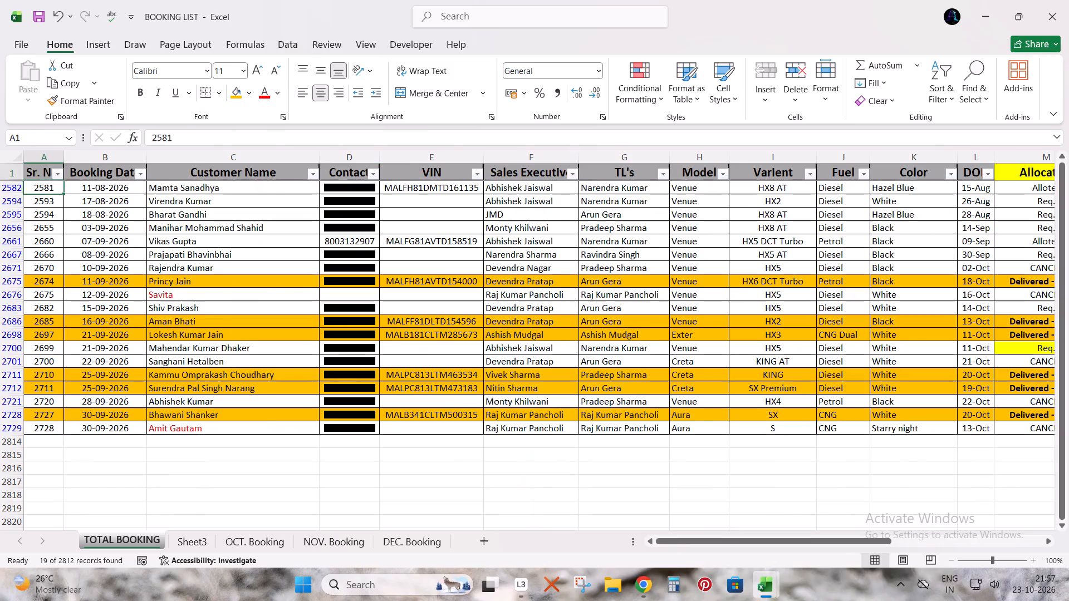
{"action": "key", "text": "Down"}
{"action": "key", "text": "ctrl+shift+Right"}
{"action": "key", "text": "shift+Left"}
{"action": "key", "text": "shift+Left"}
{"action": "key", "text": "shift+Left"}
{"action": "key", "text": "shift+Left"}
{"action": "key", "text": "shift+Left"}
{"action": "key", "text": "shift+Left"}
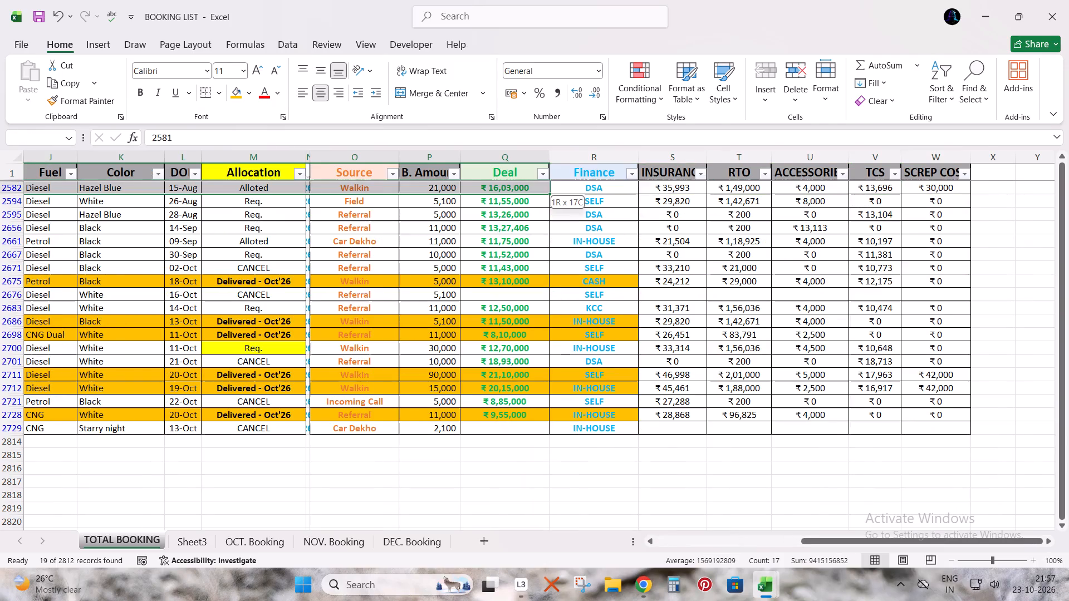
{"action": "key", "text": "shift+Right"}
{"action": "key", "text": "ctrl+shift+Down"}
{"action": "key", "text": "ctrl+c"}
Replace the old carry-forward rows from row 86 in Book111 with the copied Oct'26 - CF bookings and save.
{"action": "key", "text": "alt+Tab"}
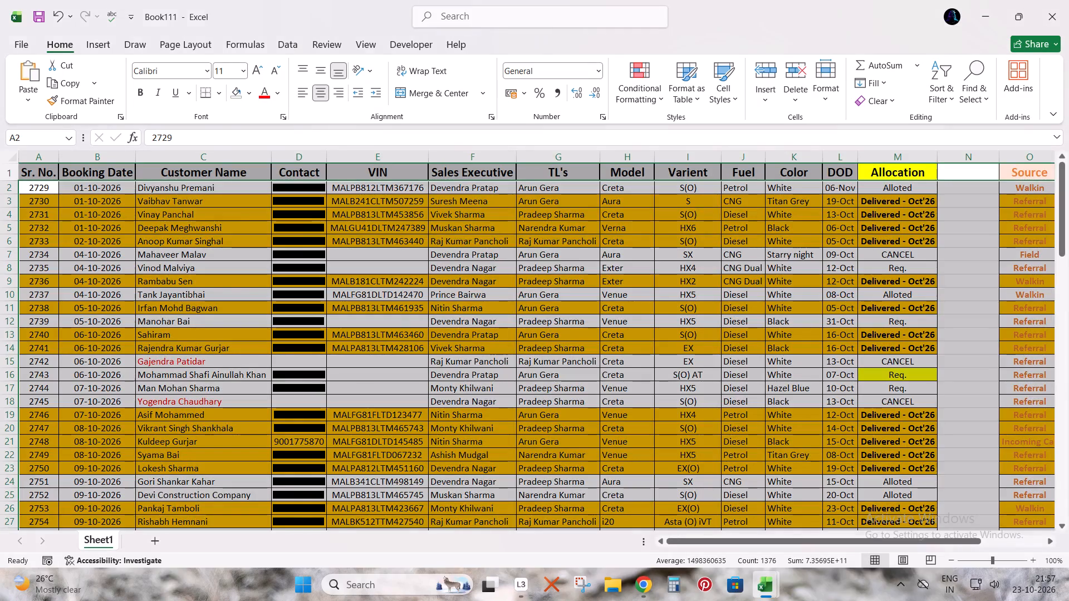
{"action": "scroll", "coordinate": [479, 289], "scroll_direction": "down", "scroll_amount": 1}
{"action": "scroll", "coordinate": [465, 306], "scroll_direction": "up", "scroll_amount": 1}
{"action": "scroll", "coordinate": [463, 307], "scroll_direction": "down", "scroll_amount": 6}
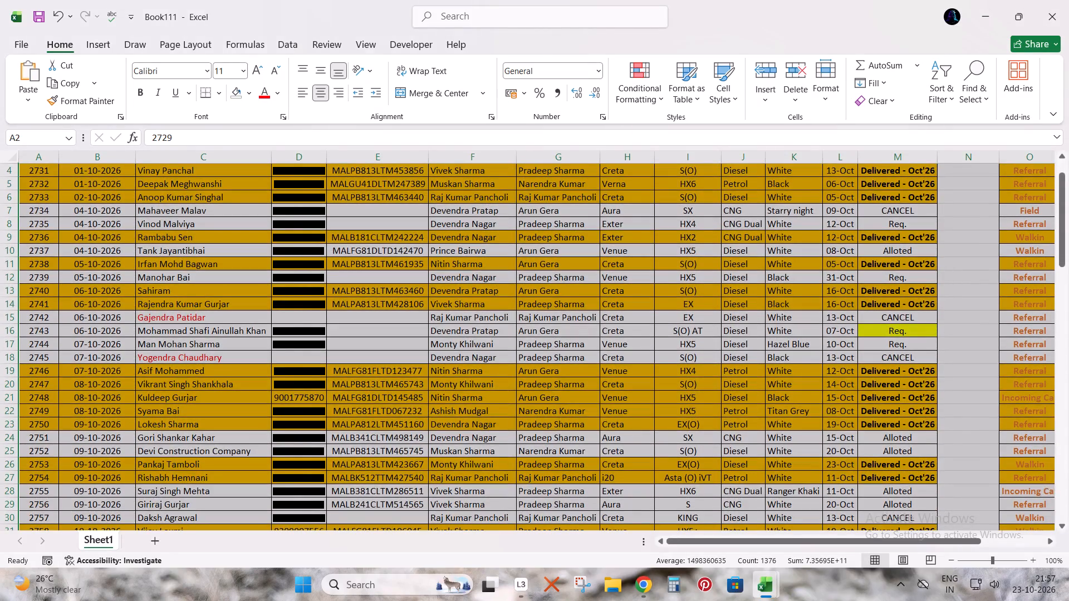
{"action": "scroll", "coordinate": [107, 423], "scroll_direction": "down", "scroll_amount": 17}
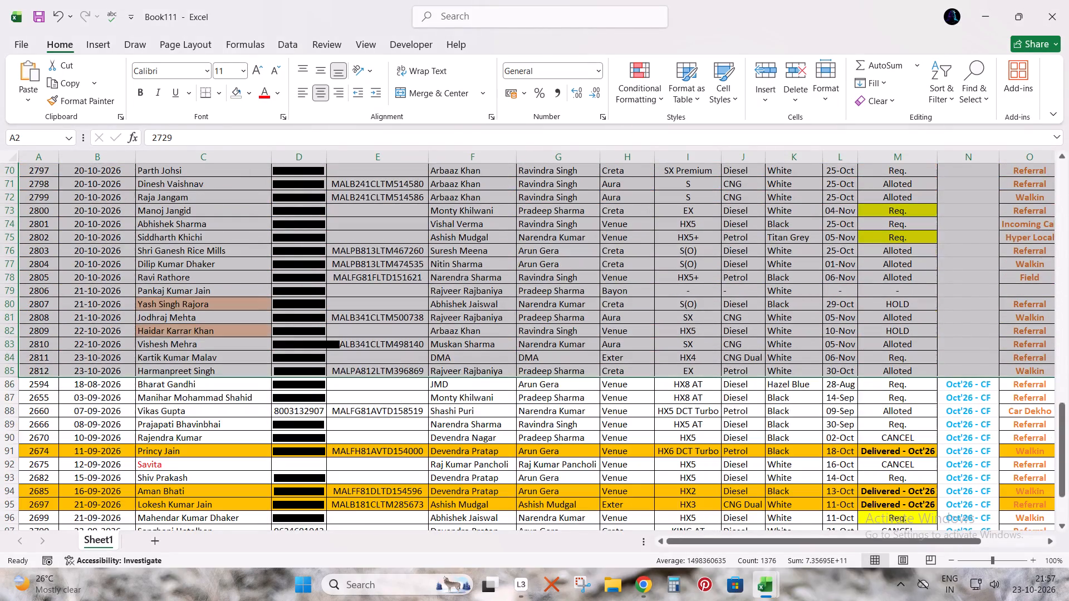
{"action": "left_click", "coordinate": [47, 393]}
{"action": "left_click", "coordinate": [45, 384]}
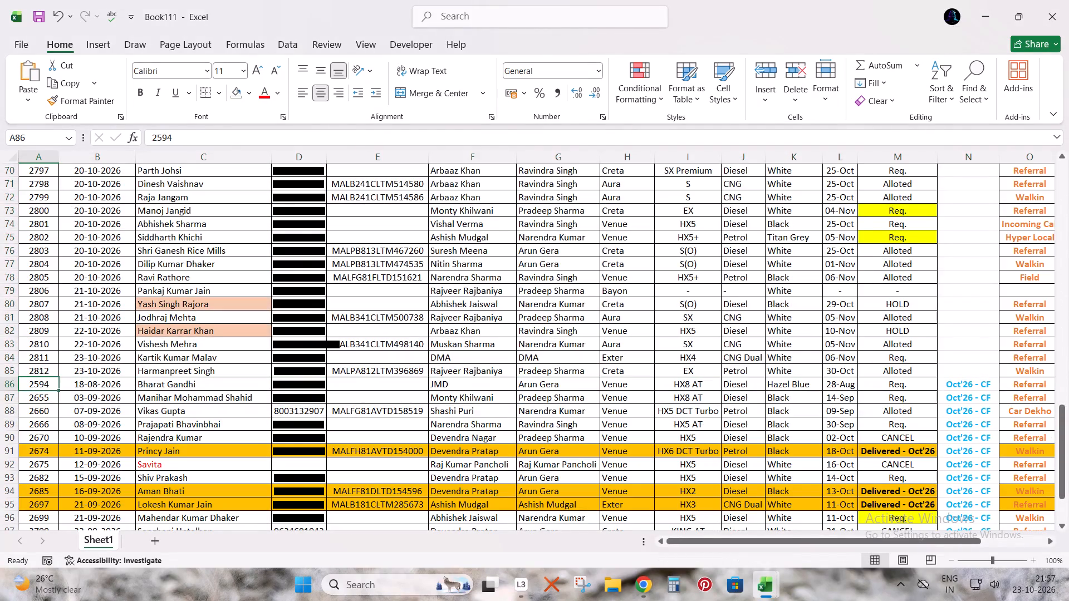
{"action": "key", "text": "shift+space"}
{"action": "key", "text": "Left"}
{"action": "key", "text": "ctrl+v"}
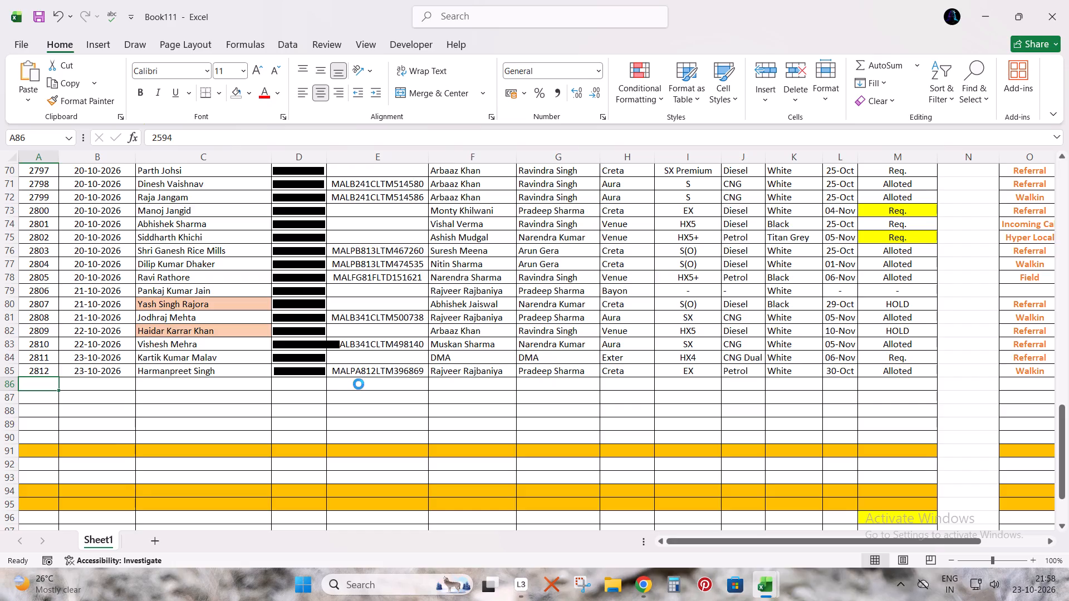
{"action": "scroll", "coordinate": [362, 382], "scroll_direction": "down", "scroll_amount": 4}
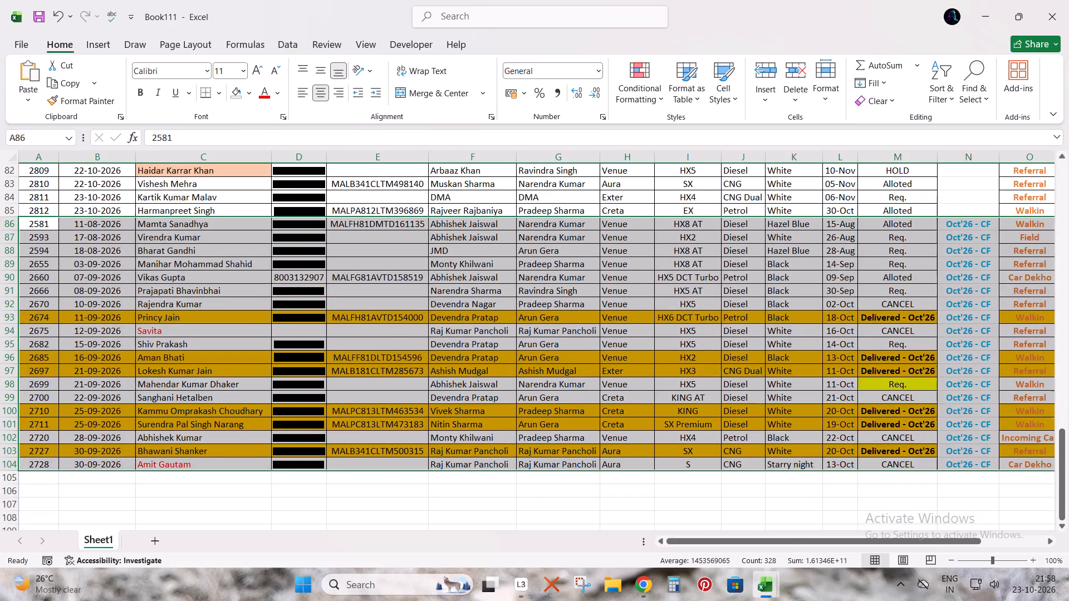
{"action": "left_click", "coordinate": [43, 15]}
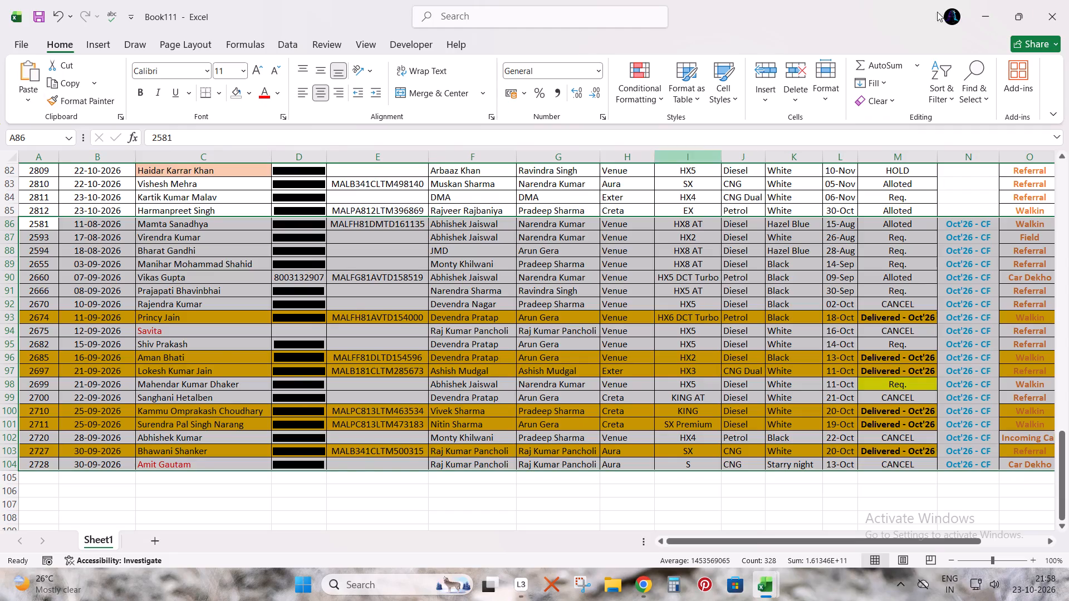
Close Book111, and close BOOKING LIST without saving its changes.
{"action": "left_click", "coordinate": [1068, 0]}
{"action": "key", "text": "alt+Tab"}
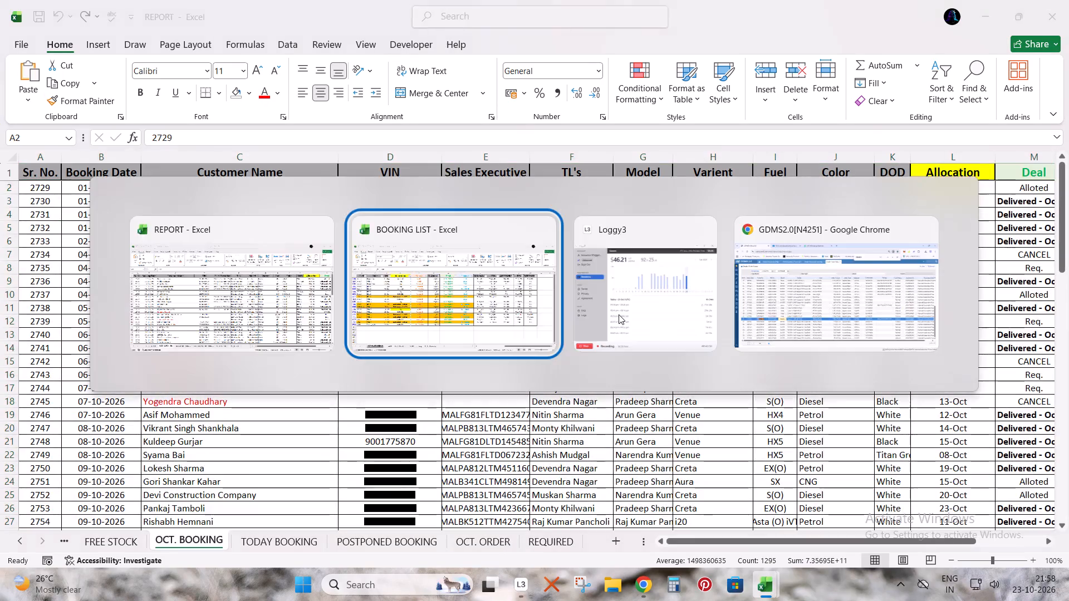
{"action": "key", "text": "alt+Tab"}
{"action": "key", "text": "alt+Tab"}
{"action": "left_click", "coordinate": [1068, 0]}
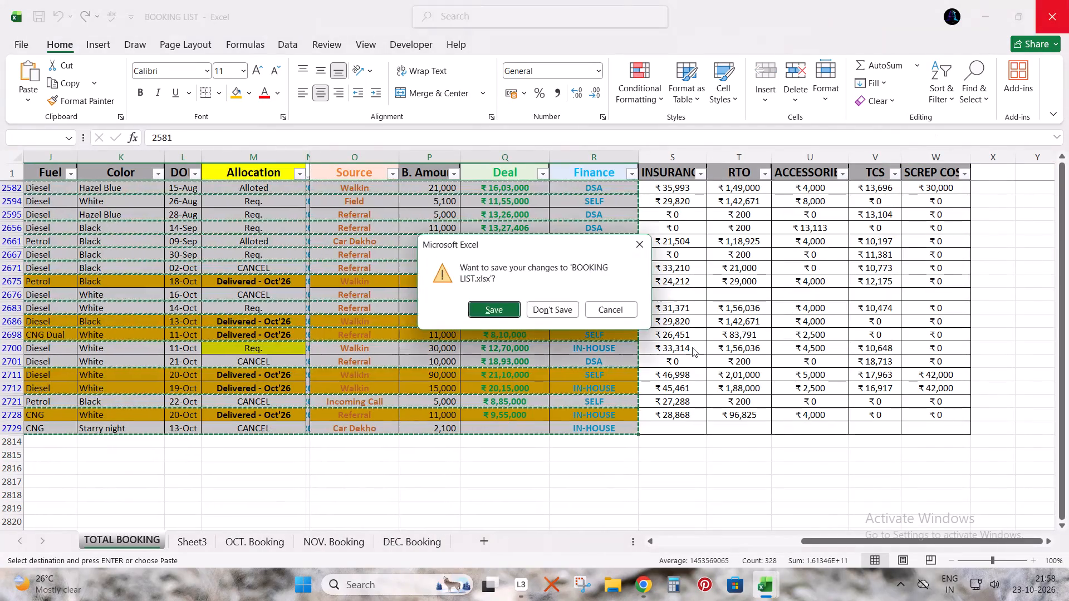
{"action": "left_click", "coordinate": [555, 317]}
{"action": "left_click", "coordinate": [567, 349]}
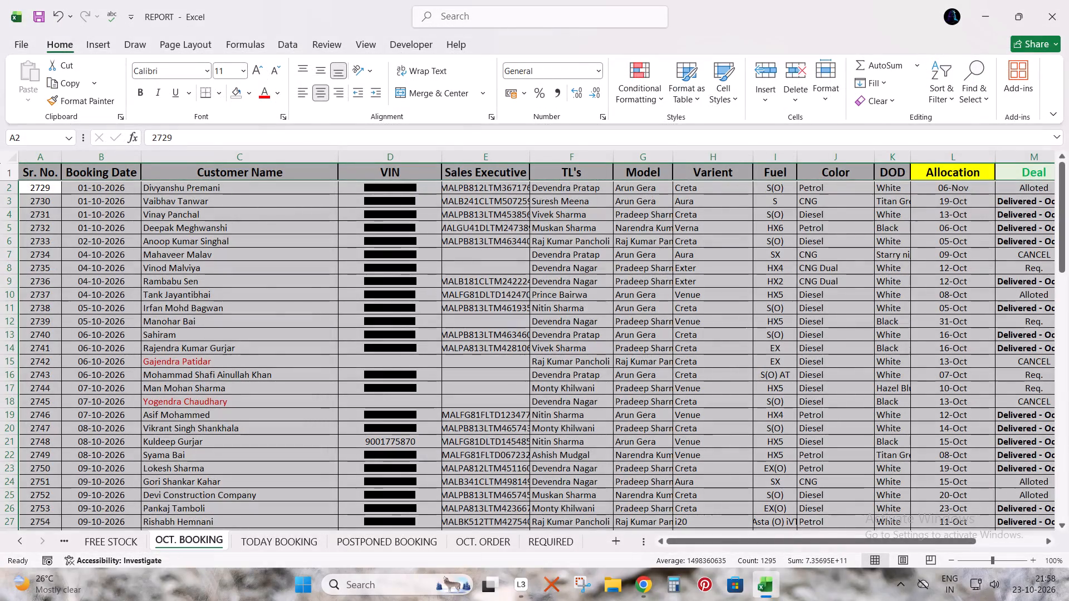
Delete the contact-number cells in column D from D2 down on REPORT's OCT. BOOKING sheet, shifting the remaining cells left.
{"action": "left_click", "coordinate": [302, 278]}
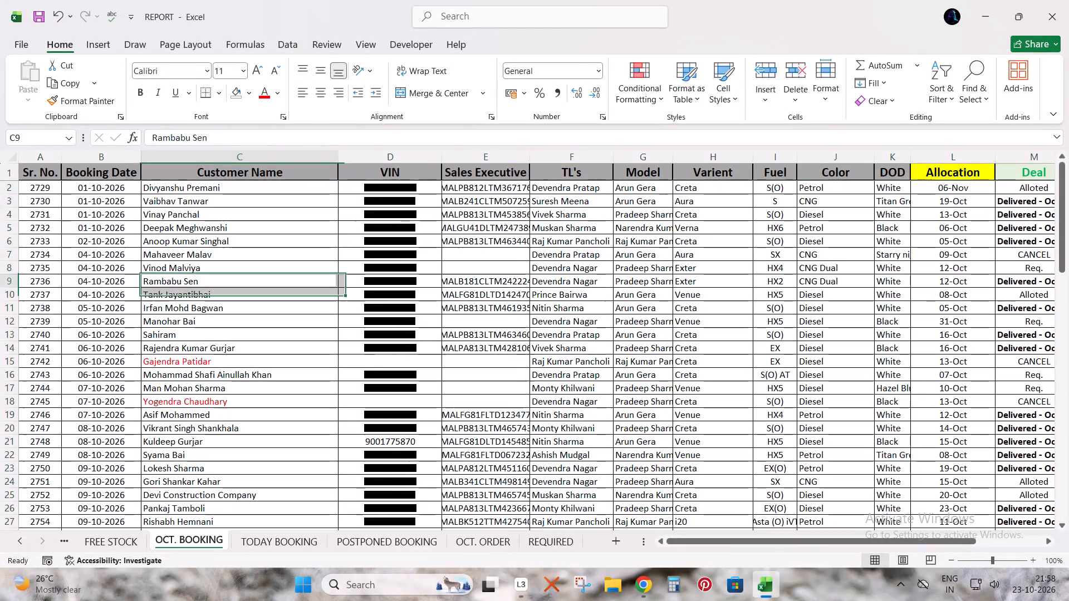
{"action": "key", "text": "ctrl+Up"}
{"action": "key", "text": "Right"}
{"action": "key", "text": "ctrl+Down"}
{"action": "key", "text": "Up"}
{"action": "key", "text": "ctrl+Up"}
{"action": "key", "text": "Down"}
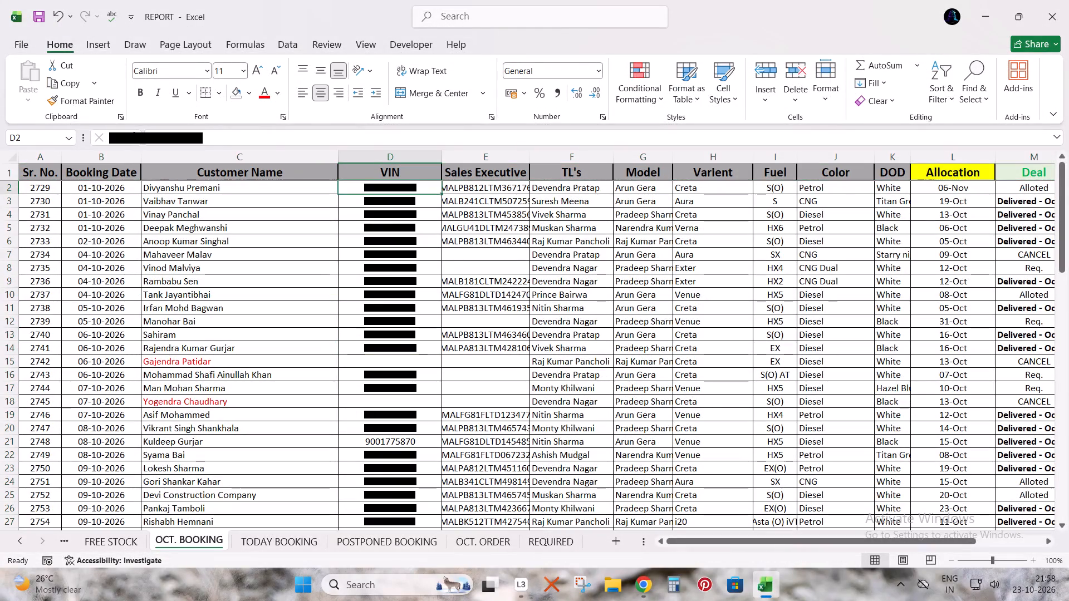
{"action": "key", "text": "ctrl+shift+Down"}
{"action": "key", "text": "ctrl+shift+Down"}
{"action": "key", "text": "ctrl+shift+Down"}
{"action": "key", "text": "ctrl+shift+Down"}
{"action": "key", "text": "ctrl+shift+Down"}
{"action": "key", "text": "ctrl+shift+Down"}
{"action": "key", "text": "ctrl+shift+Down"}
{"action": "key", "text": "ctrl+shift+Down"}
{"action": "key", "text": "ctrl+shift+Down"}
{"action": "key", "text": "ctrl+shift+Down"}
{"action": "key", "text": "ctrl+shift+Down"}
{"action": "key", "text": "ctrl+shift+Down"}
{"action": "key", "text": "ctrl+shift+Down"}
{"action": "key", "text": "ctrl+shift+Down"}
{"action": "key", "text": "ctrl+shift+Down"}
{"action": "key", "text": "ctrl+shift+Down"}
{"action": "key", "text": "ctrl+shift+Down"}
{"action": "key", "text": "ctrl+shift+Down"}
{"action": "key", "text": "ctrl+shift+Down"}
{"action": "key", "text": "ctrl+shift+Down"}
{"action": "key", "text": "ctrl+shift+Down"}
{"action": "key", "text": "ctrl+shift+Down"}
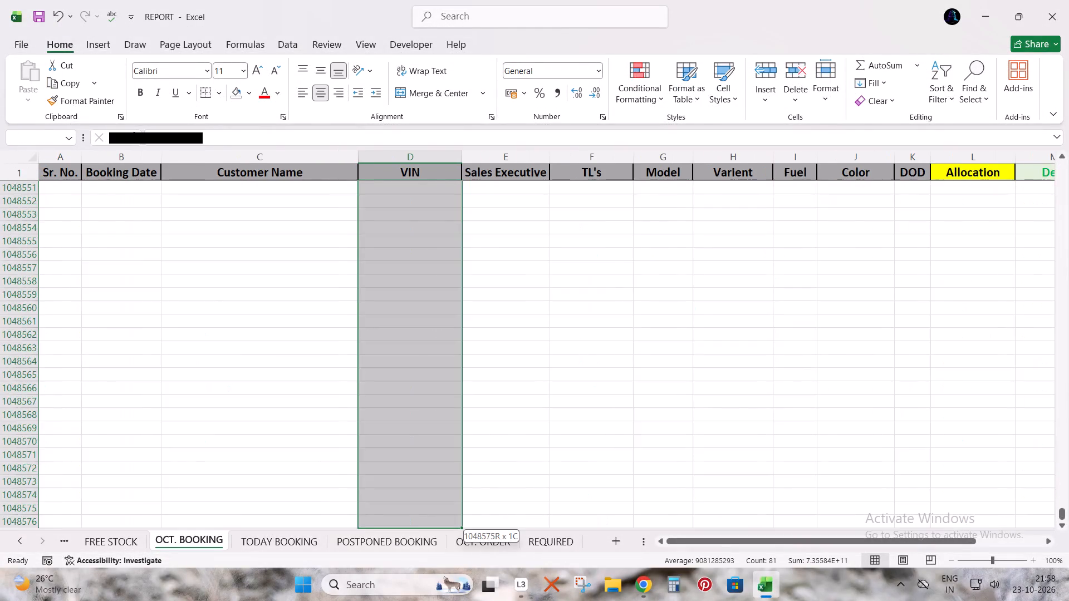
{"action": "key", "text": "ctrl+shift+Up"}
{"action": "key", "text": "ctrl+minus"}
{"action": "key", "text": "Return"}
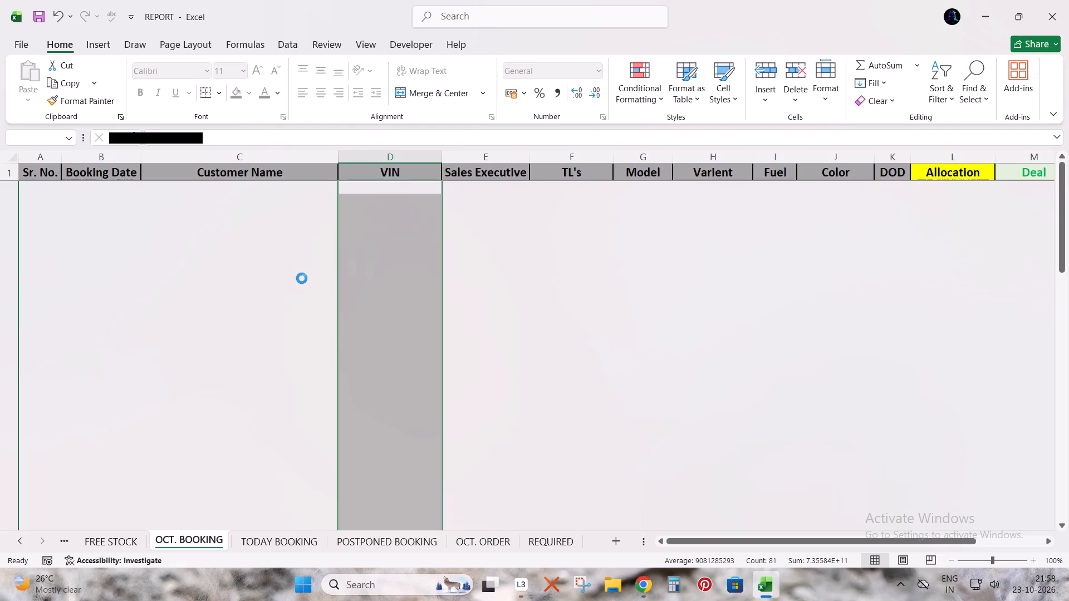
{"action": "key", "text": "Right"}
{"action": "key", "text": "Up"}
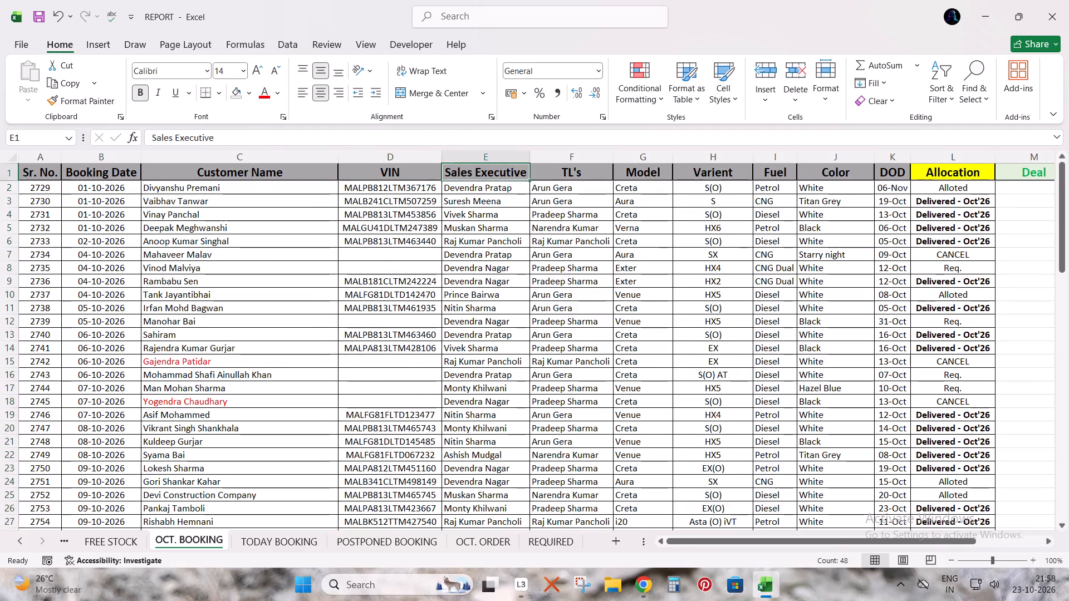
Move the deal amounts P2 to P85 into the Deal column from M2.
{"action": "key", "text": "ctrl+Right"}
{"action": "key", "text": "Down"}
{"action": "key", "text": "Right"}
{"action": "key", "text": "Left"}
{"action": "key", "text": "Right"}
{"action": "key", "text": "Right"}
{"action": "key", "text": "Right"}
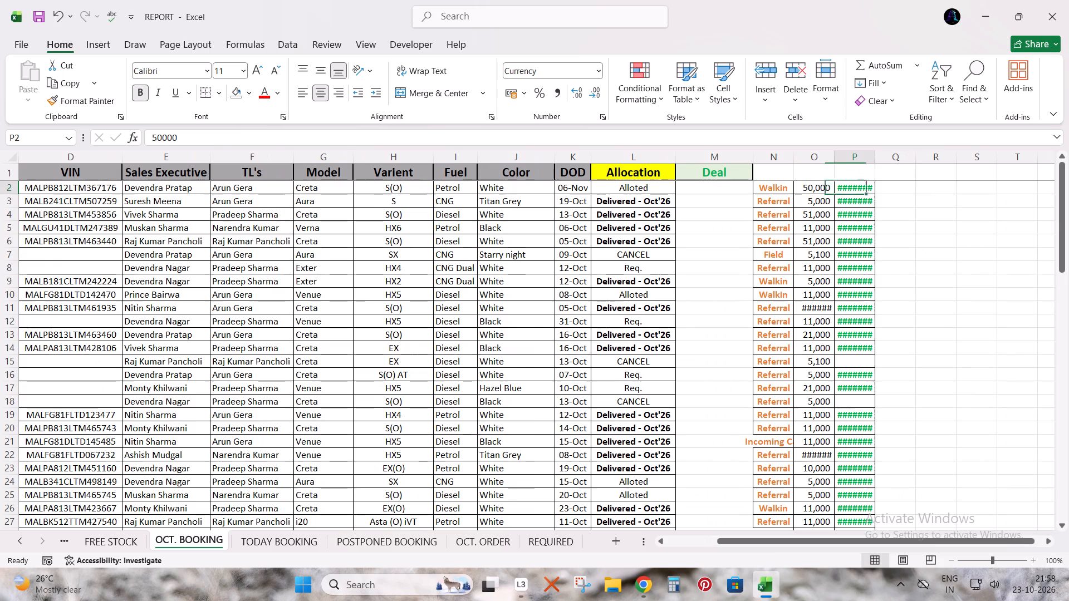
{"action": "key", "text": "ctrl+shift+Down"}
{"action": "key", "text": "ctrl+shift+Down"}
{"action": "key", "text": "ctrl+shift+Down"}
{"action": "key", "text": "ctrl+shift+Down"}
{"action": "key", "text": "ctrl+shift+Down"}
{"action": "key", "text": "ctrl+shift+Down"}
{"action": "key", "text": "ctrl+shift+Down"}
{"action": "key", "text": "ctrl+shift+Down"}
{"action": "key", "text": "ctrl+shift+Down"}
{"action": "key", "text": "ctrl+shift+Down"}
{"action": "key", "text": "ctrl+shift+Down"}
{"action": "key", "text": "ctrl+shift+Down"}
{"action": "key", "text": "ctrl+shift+Down"}
{"action": "key", "text": "ctrl+shift+Down"}
{"action": "key", "text": "ctrl+shift+Down"}
{"action": "key", "text": "ctrl+shift+Down"}
{"action": "key", "text": "ctrl+shift+Down"}
{"action": "key", "text": "ctrl+shift+Down"}
{"action": "key", "text": "ctrl+shift+Down"}
{"action": "key", "text": "ctrl+shift+Down"}
{"action": "key", "text": "ctrl+shift+Up"}
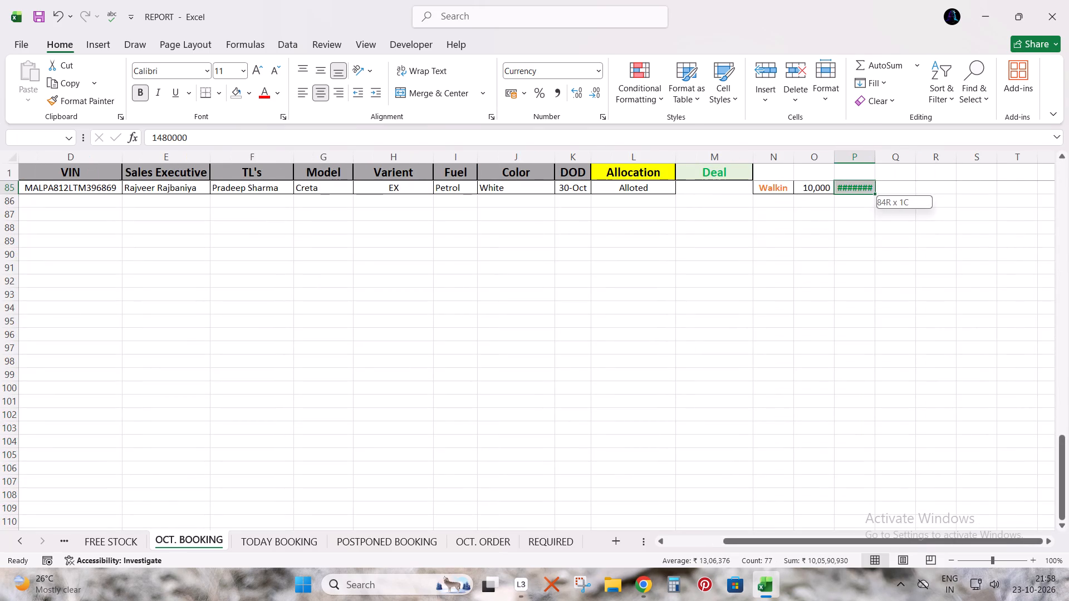
{"action": "key", "text": "ctrl+x"}
{"action": "key", "text": "Up"}
{"action": "key", "text": "Left"}
{"action": "key", "text": "Left"}
{"action": "key", "text": "Left"}
{"action": "key", "text": "Down"}
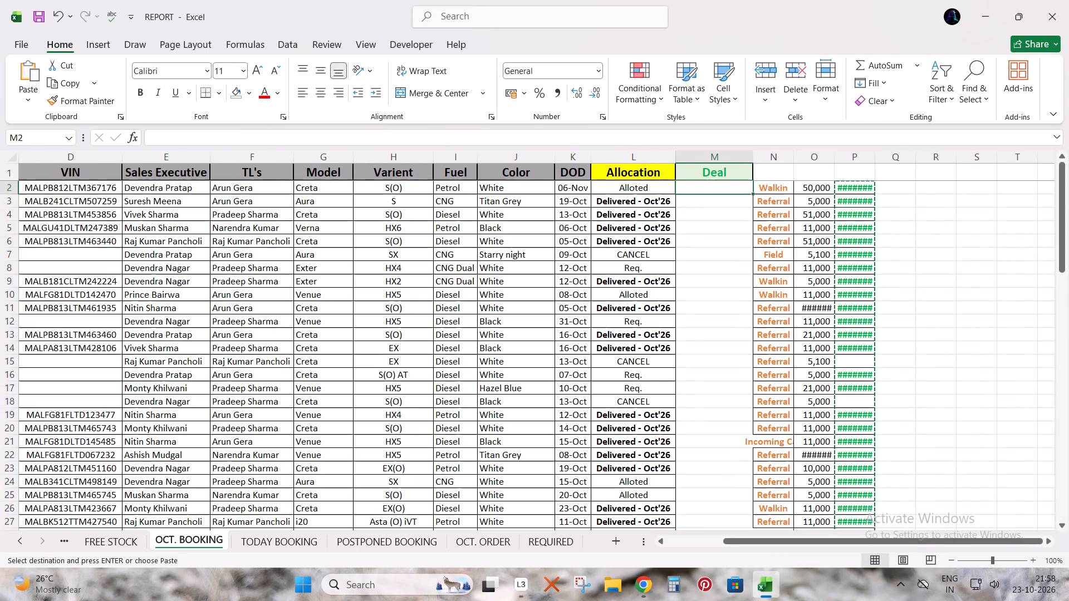
{"action": "key", "text": "ctrl+v"}
Delete the leftover source and booking-amount columns N and O beside Deal on the OCT. BOOKING sheet.
{"action": "key", "text": "Right"}
{"action": "key", "text": "ctrl+space"}
{"action": "key", "text": "shift+Right"}
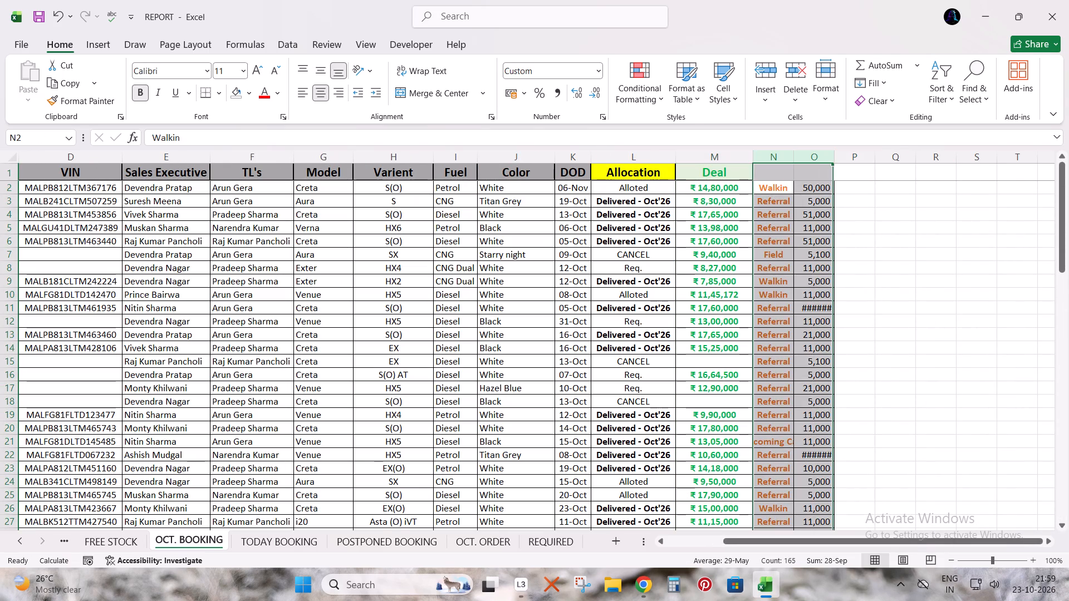
{"action": "key", "text": "ctrl+minus"}
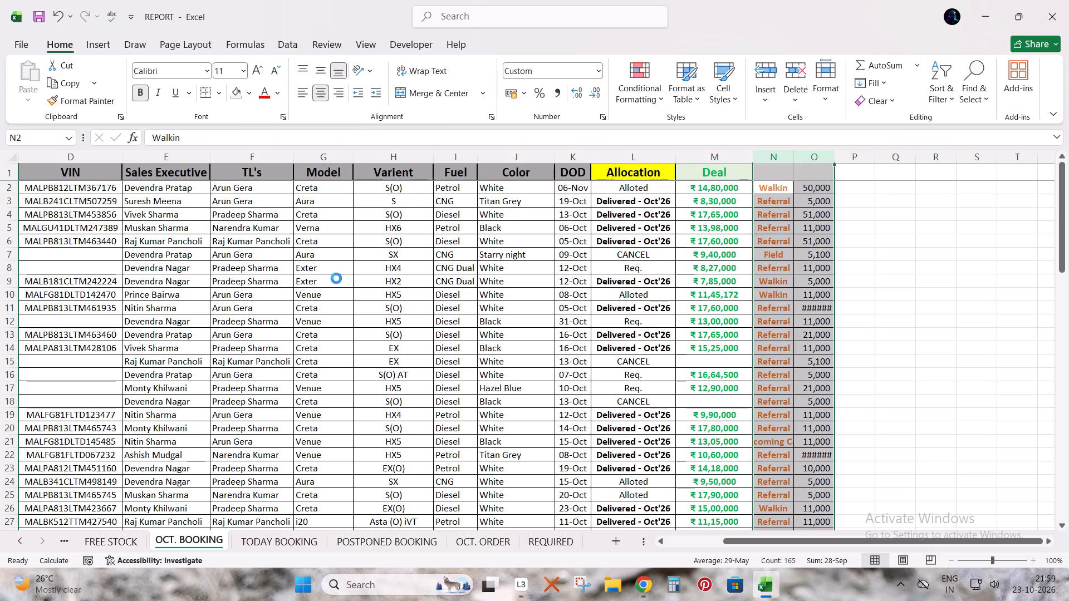
{"action": "key", "text": "Up"}
{"action": "key", "text": "Left"}
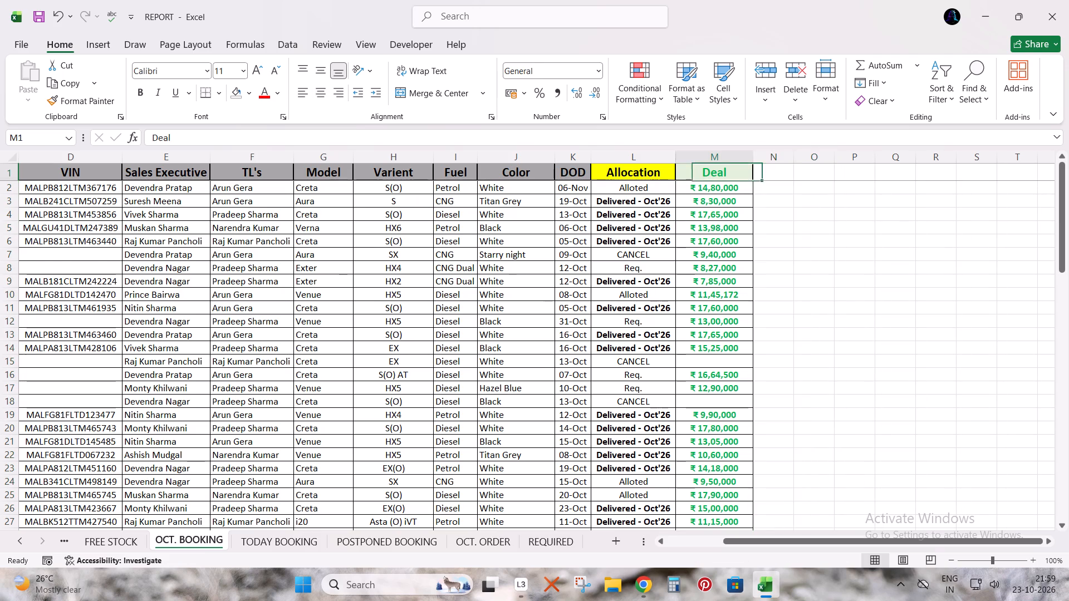
Renumber the Sr. No. column from A2 with a series starting 1, 2 and fill it down the whole booking list.
{"action": "key", "text": "Up"}
{"action": "key", "text": "ctrl+Left"}
{"action": "key", "text": "Down"}
{"action": "key", "text": "4"}
{"action": "key", "text": "Return"}
{"action": "key", "text": "5"}
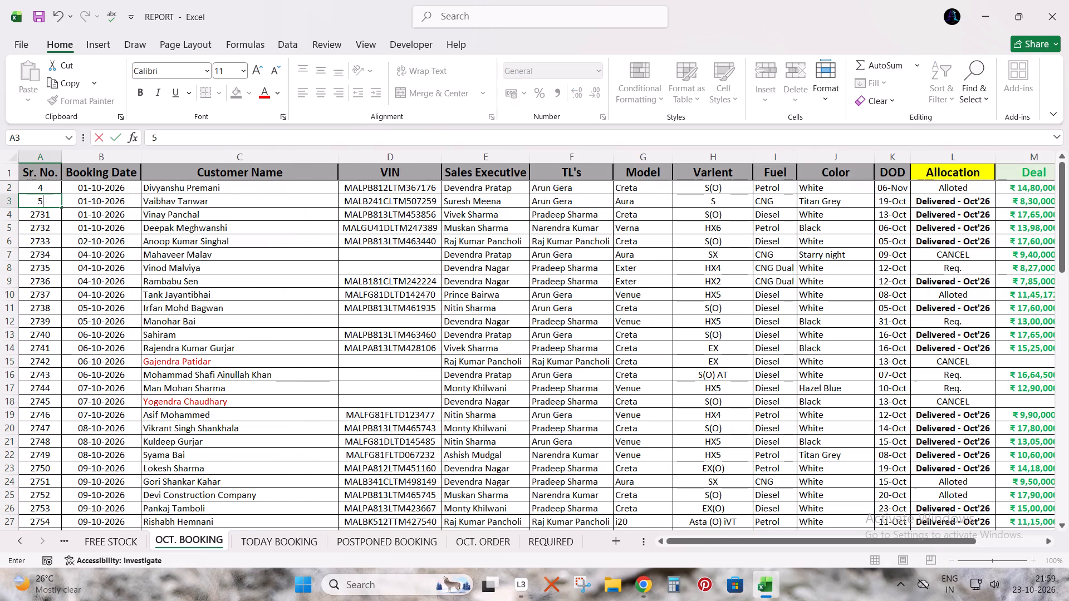
{"action": "key", "text": "Up"}
{"action": "key", "text": "1"}
{"action": "key", "text": "Return"}
{"action": "key", "text": "2"}
{"action": "key", "text": "Up"}
{"action": "key", "text": "shift+Down"}
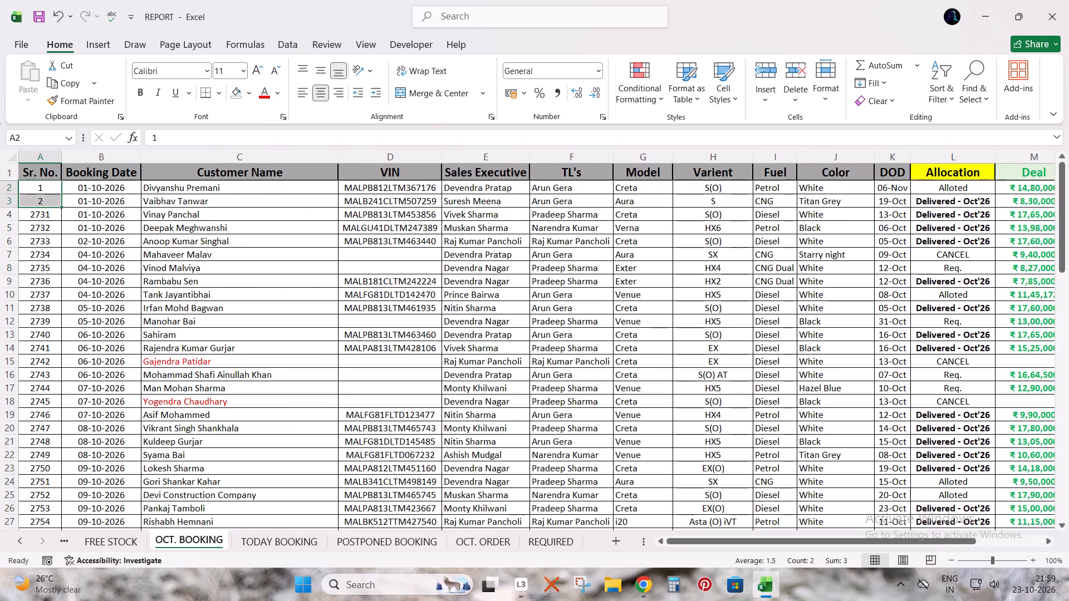
{"action": "double_click", "coordinate": [62, 205]}
{"action": "left_click", "coordinate": [142, 234]}
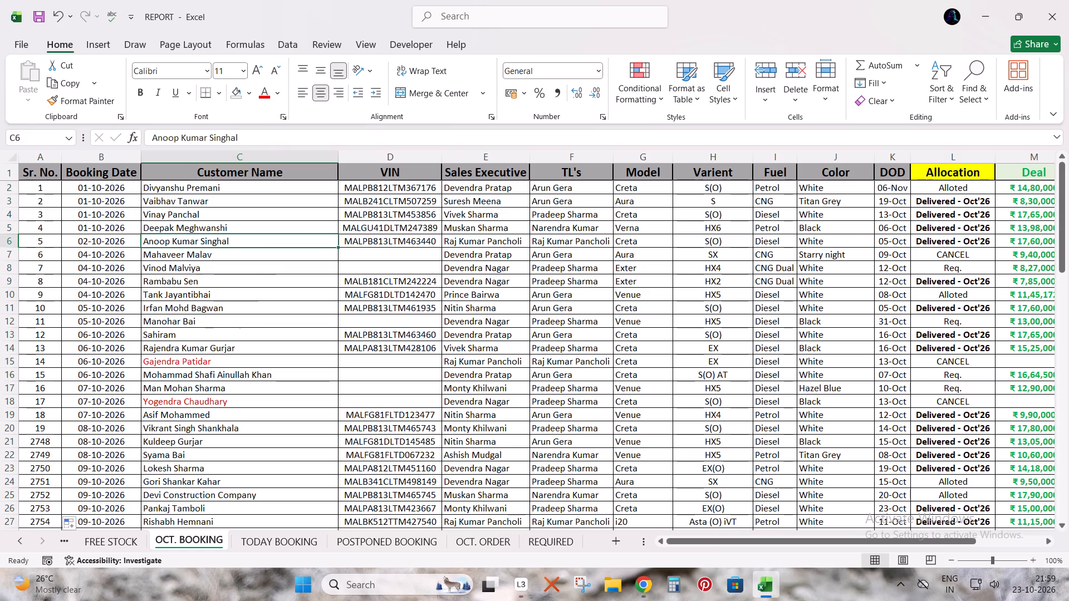
Apply an outside border around the whole OCT. BOOKING table.
{"action": "key", "text": "ctrl+a"}
{"action": "left_click", "coordinate": [219, 95]}
{"action": "left_click", "coordinate": [219, 274]}
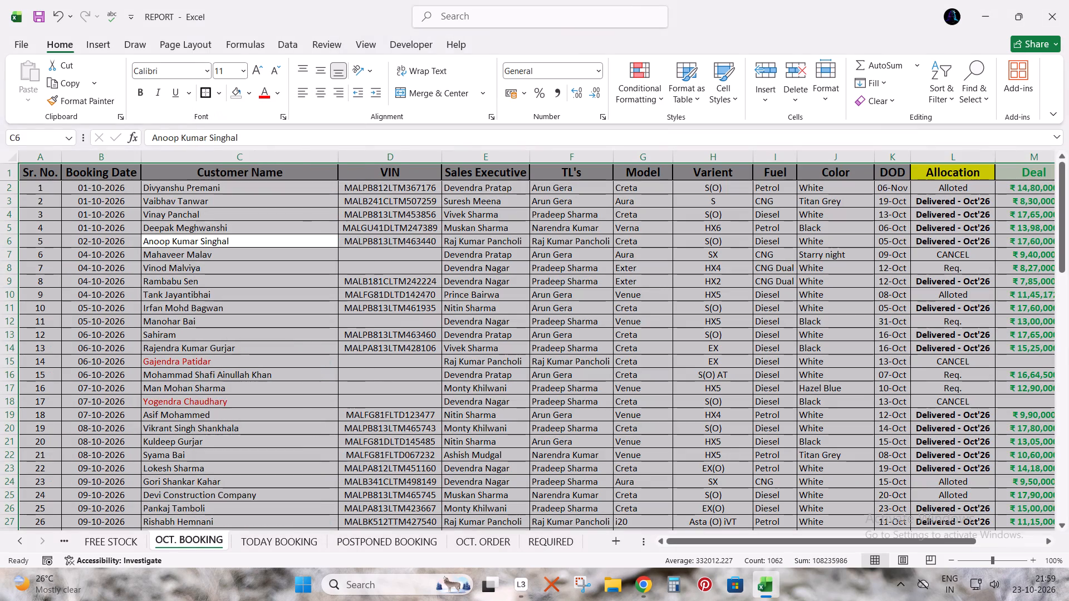
Copy the two bookings dated 23-10-2026 from rows 84 and 85 over the old entries in TODAY BOOKING from row 3.
{"action": "left_click", "coordinate": [94, 265]}
{"action": "key", "text": "ctrl+Down"}
{"action": "key", "text": "Right"}
{"action": "key", "text": "Up"}
{"action": "key", "text": "Down"}
{"action": "key", "text": "Left"}
{"action": "key", "text": "Up"}
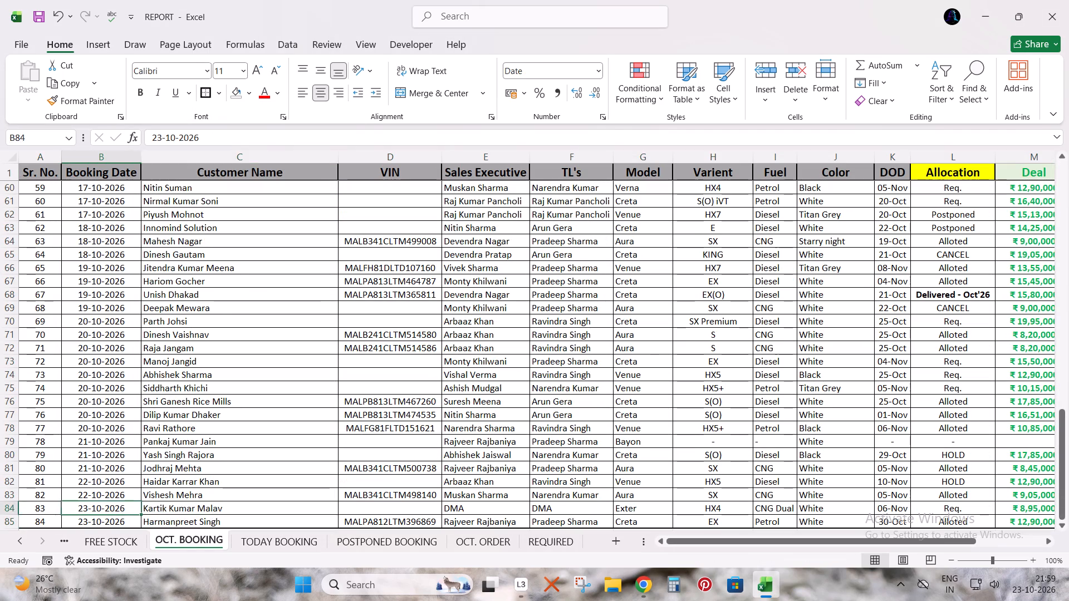
{"action": "key", "text": "shift+space"}
{"action": "key", "text": "shift+Down"}
{"action": "key", "text": "ctrl+c"}
{"action": "key", "text": "ctrl+Page_Down"}
{"action": "key", "text": "ctrl+Up"}
{"action": "key", "text": "ctrl+Left"}
{"action": "key", "text": "Down"}
{"action": "key", "text": "Up"}
{"action": "key", "text": "Up"}
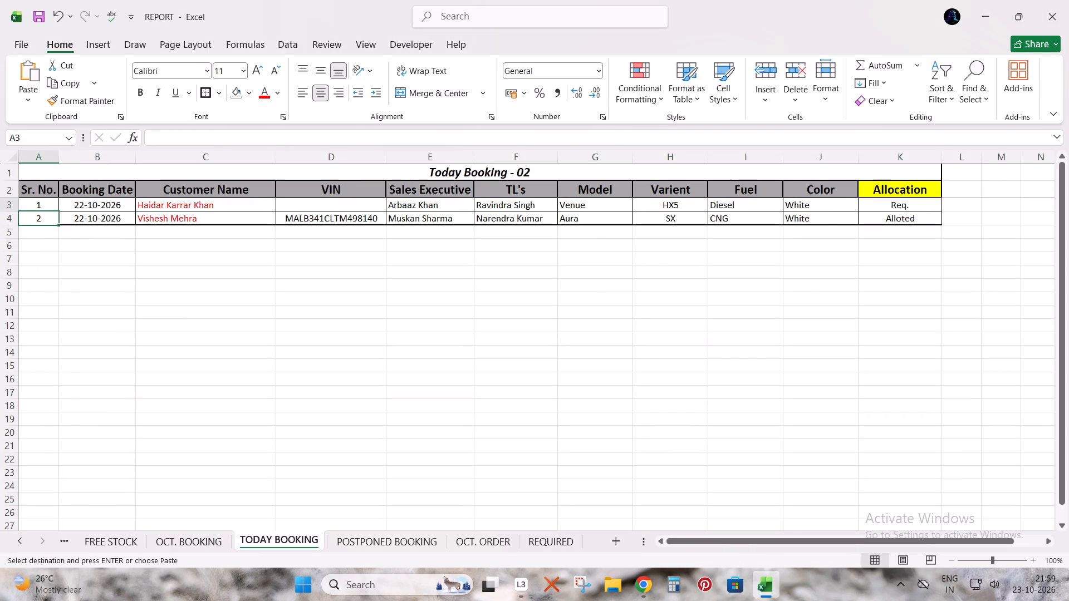
{"action": "key", "text": "ctrl+v"}
Delete the DOD dates in K3:K4 of TODAY BOOKING, shifting cells left, and delete the surplus deal column L.
{"action": "key", "text": "Right"}
{"action": "key", "text": "Up"}
{"action": "key", "text": "ctrl+Right"}
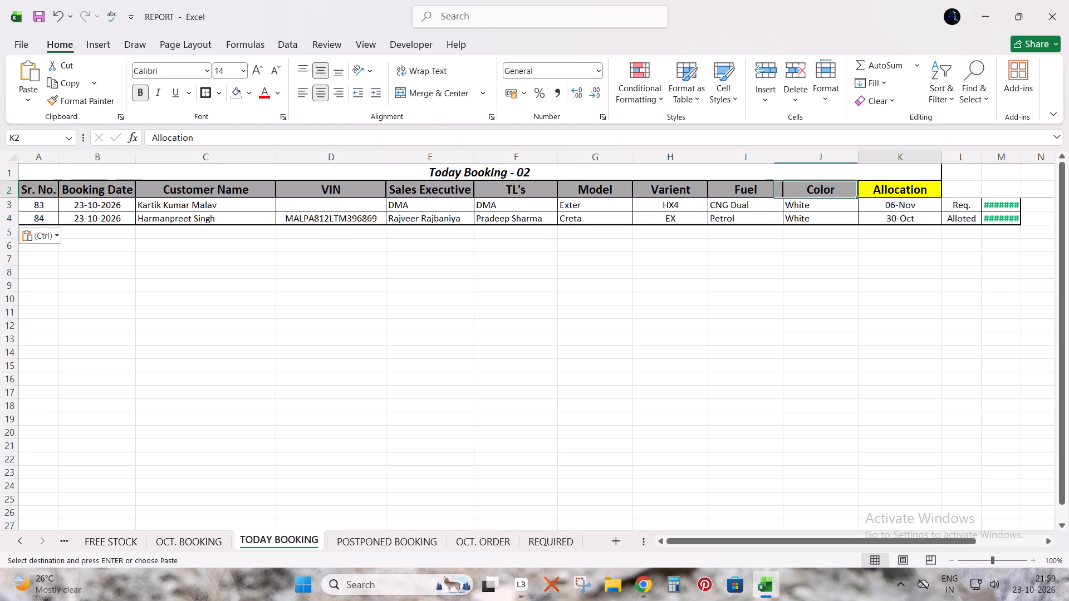
{"action": "key", "text": "Left"}
{"action": "key", "text": "Right"}
{"action": "key", "text": "Down"}
{"action": "key", "text": "shift+Down"}
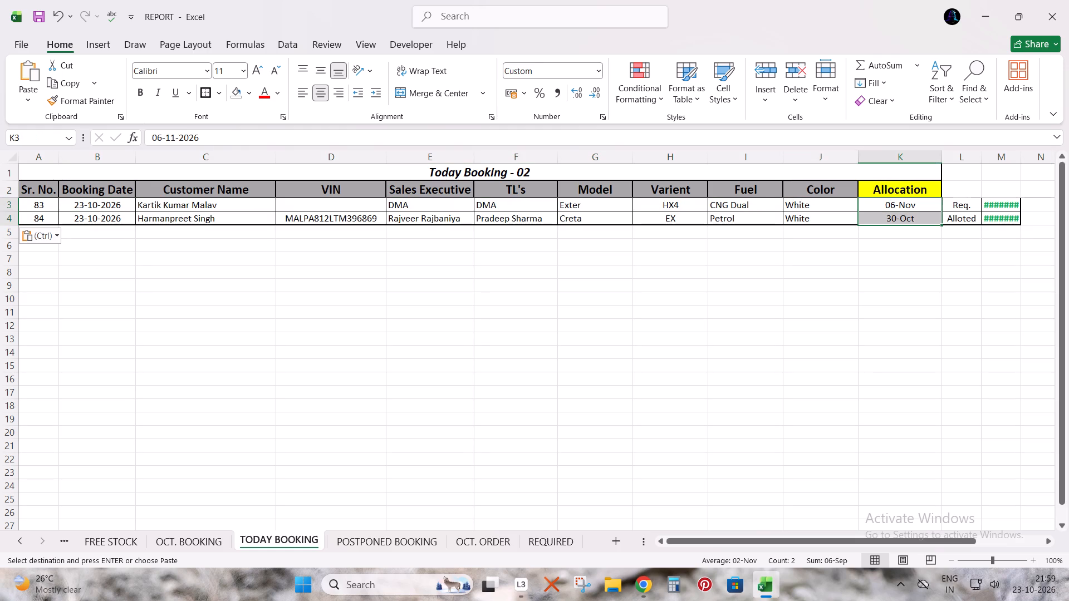
{"action": "key", "text": "ctrl+minus"}
{"action": "key", "text": "Return"}
{"action": "key", "text": "Right"}
{"action": "key", "text": "ctrl+space"}
{"action": "key", "text": "ctrl+minus"}
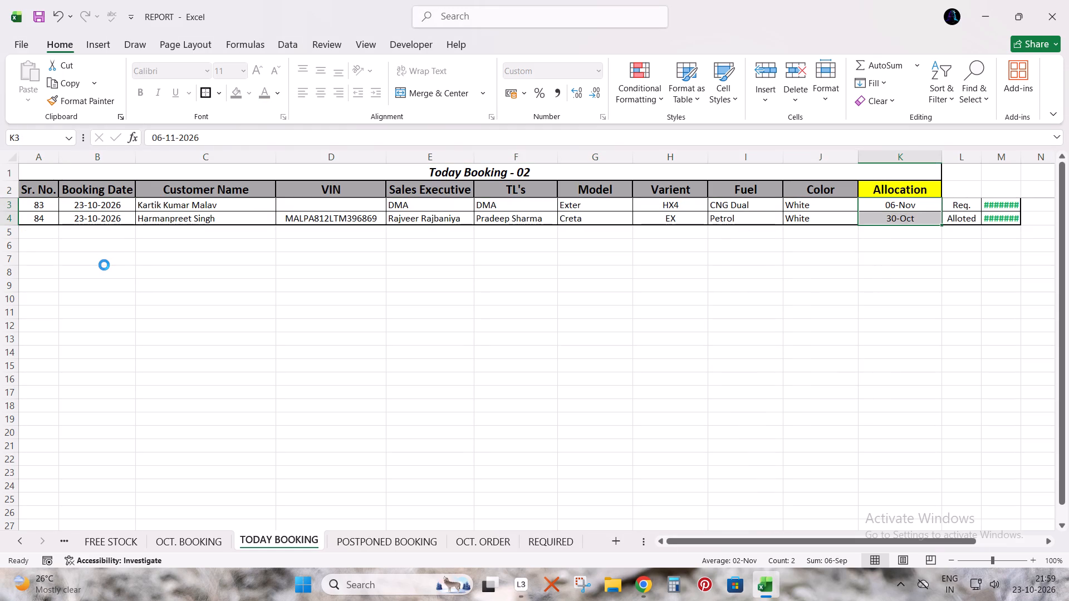
{"action": "key", "text": "Up"}
{"action": "key", "text": "Left"}
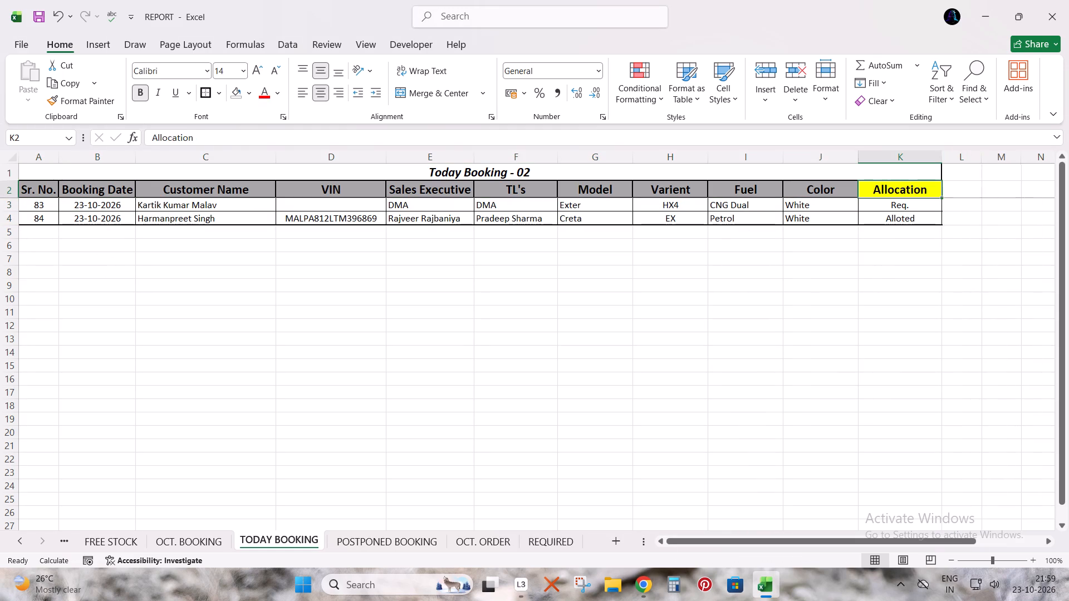
Renumber the two bookings in TODAY BOOKING's Sr. No. column as 1 and 2.
{"action": "key", "text": "ctrl+Left"}
{"action": "key", "text": "Down"}
{"action": "key", "text": "1"}
{"action": "key", "text": "Return"}
{"action": "key", "text": "2"}
{"action": "key", "text": "Up"}
Apply an outside border around the TODAY BOOKING table and save REPORT.
{"action": "key", "text": "ctrl+a"}
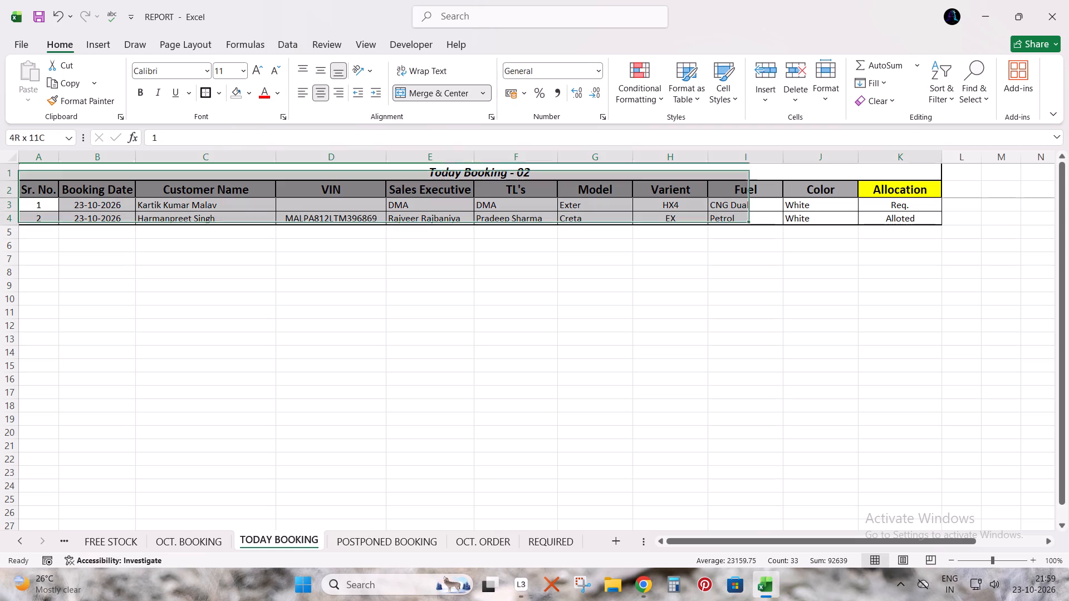
{"action": "left_click", "coordinate": [201, 92]}
{"action": "key", "text": "ctrl+s"}
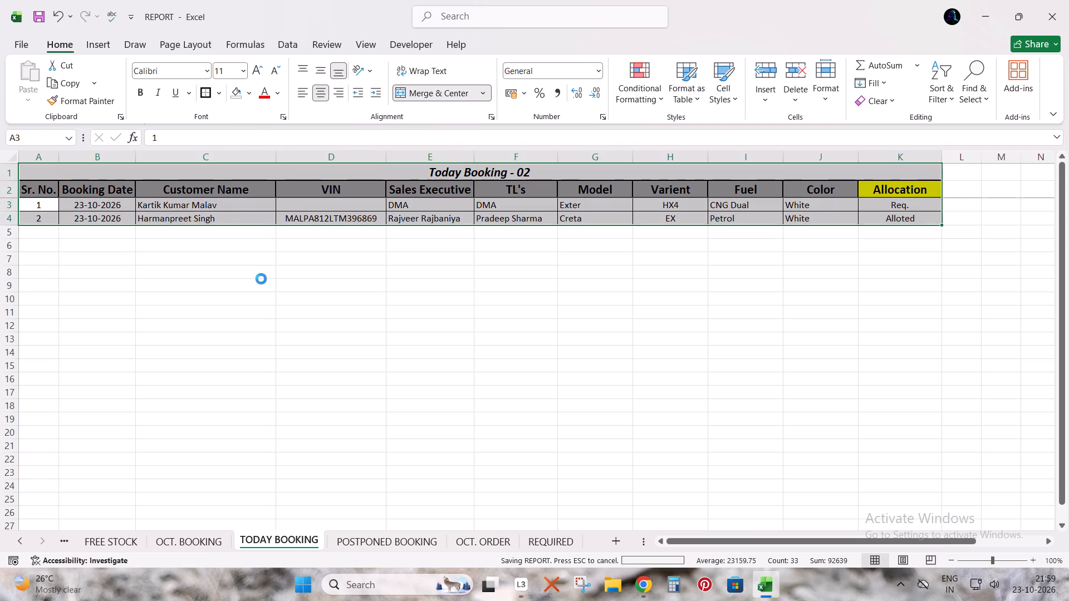
Hide the ALLOTED (HH) sheet in the REPORT workbook.
{"action": "left_click", "coordinate": [69, 535]}
{"action": "triple_click", "coordinate": [69, 535]}
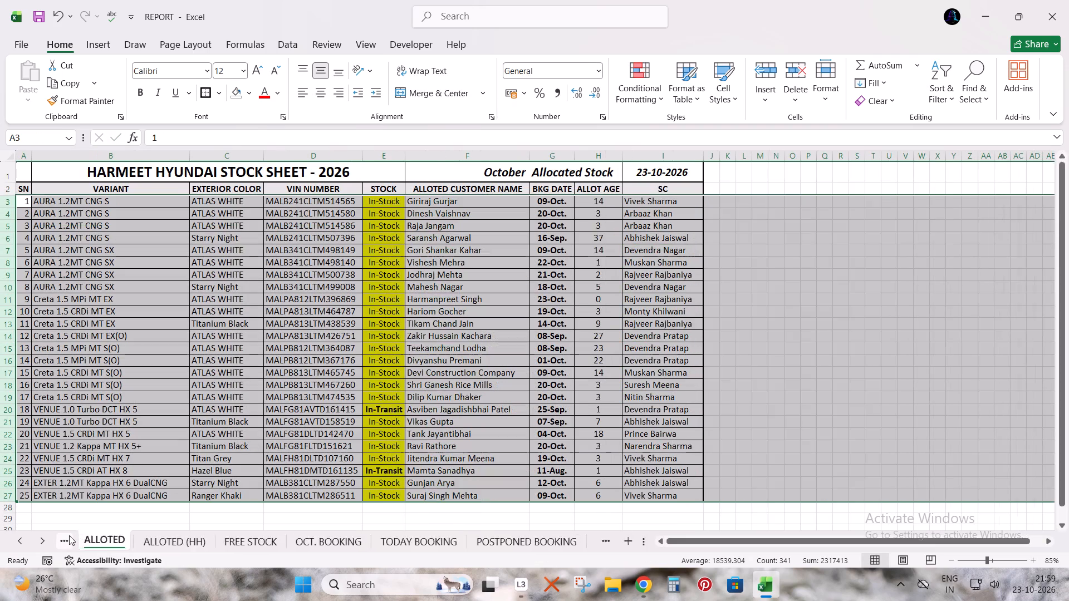
{"action": "left_click", "coordinate": [69, 535]}
{"action": "left_click", "coordinate": [69, 535]}
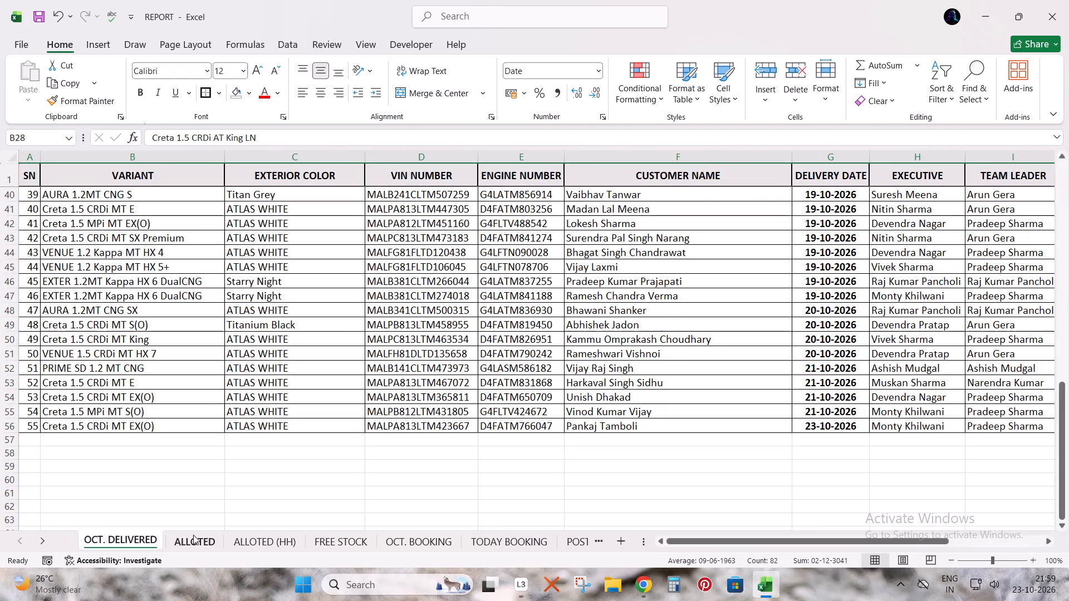
{"action": "left_click", "coordinate": [198, 539]}
{"action": "left_click", "coordinate": [259, 543]}
{"action": "right_click", "coordinate": [259, 543]}
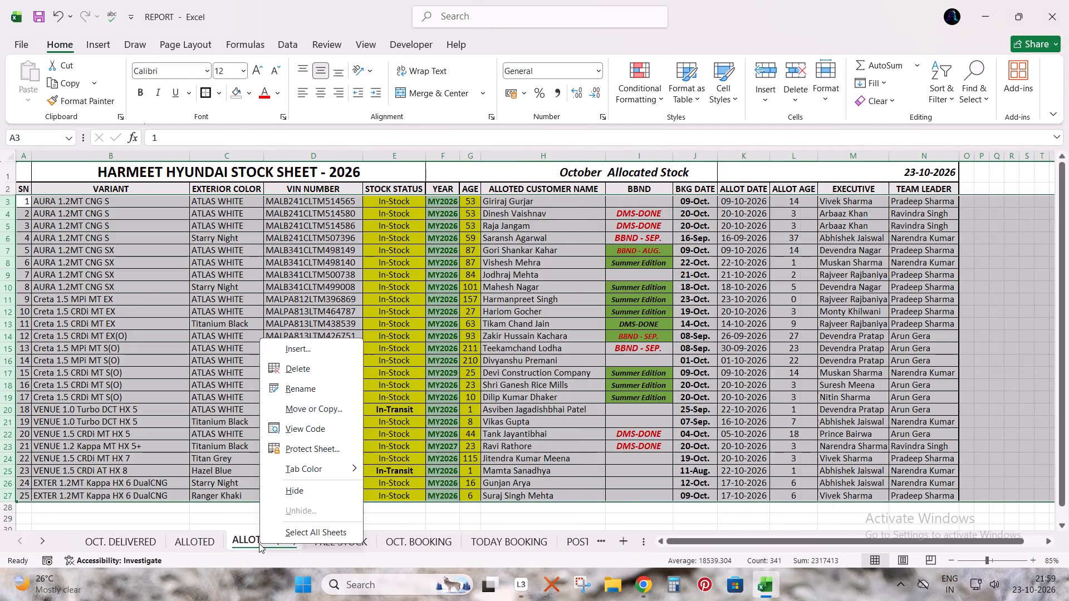
{"action": "left_click", "coordinate": [296, 489]}
Check the contents of the OCT. BOOKING, TODAY BOOKING, POSTPONED BOOKING and OCT. ORDER sheets.
{"action": "left_click", "coordinate": [336, 539]}
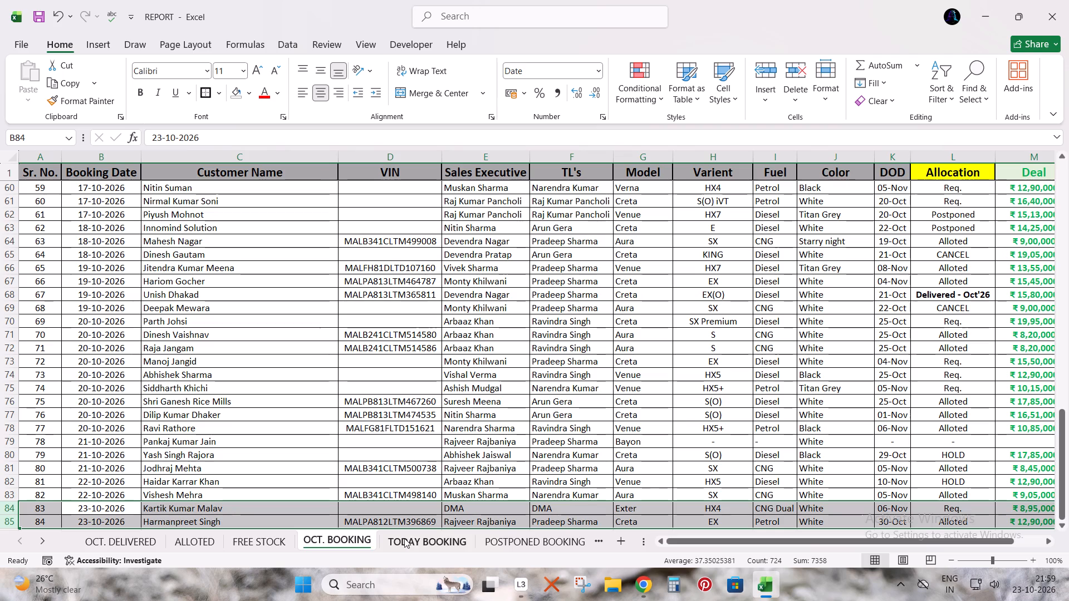
{"action": "left_click", "coordinate": [408, 537]}
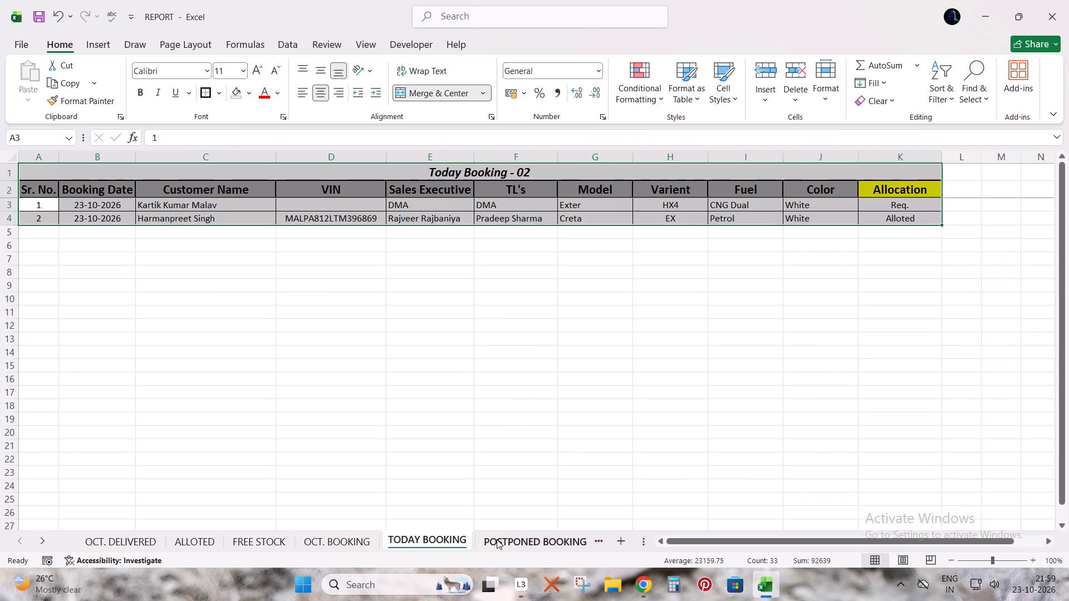
{"action": "left_click", "coordinate": [511, 539]}
{"action": "scroll", "coordinate": [492, 472], "scroll_direction": "down", "scroll_amount": 1}
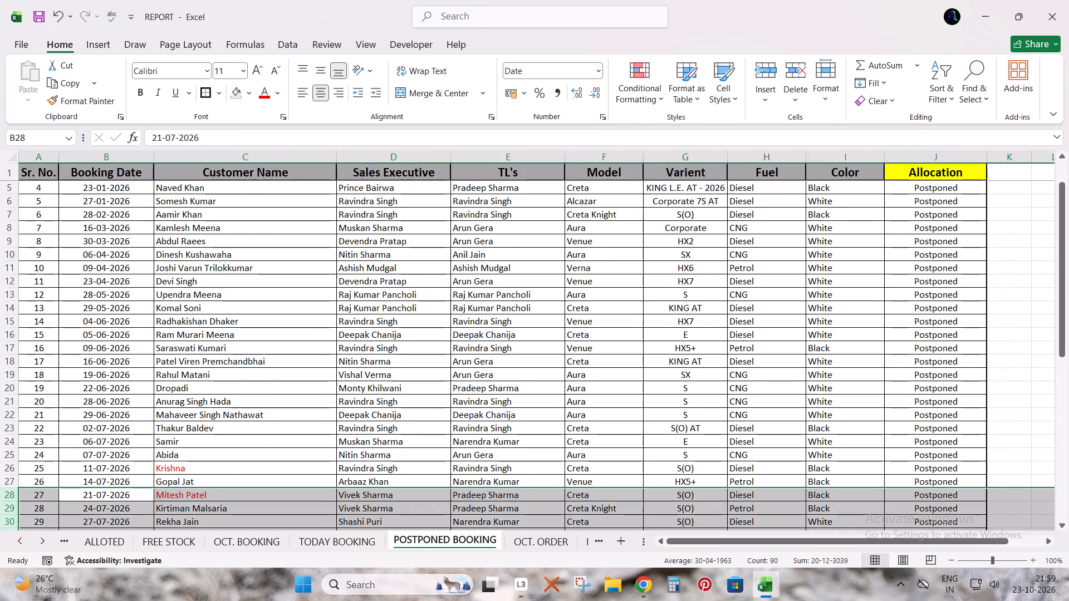
{"action": "scroll", "coordinate": [492, 472], "scroll_direction": "down", "scroll_amount": 3}
{"action": "left_click", "coordinate": [527, 548]}
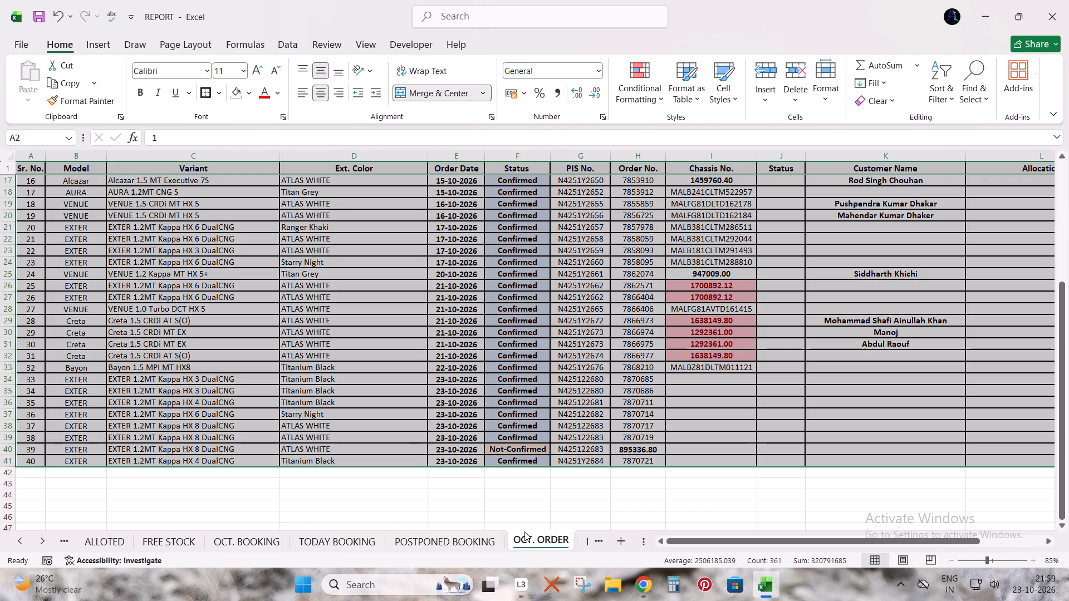
Change the REQUIRED sheet's title to "Required - 26" and save the workbook.
{"action": "double_click", "coordinate": [574, 541]}
{"action": "left_click", "coordinate": [578, 543]}
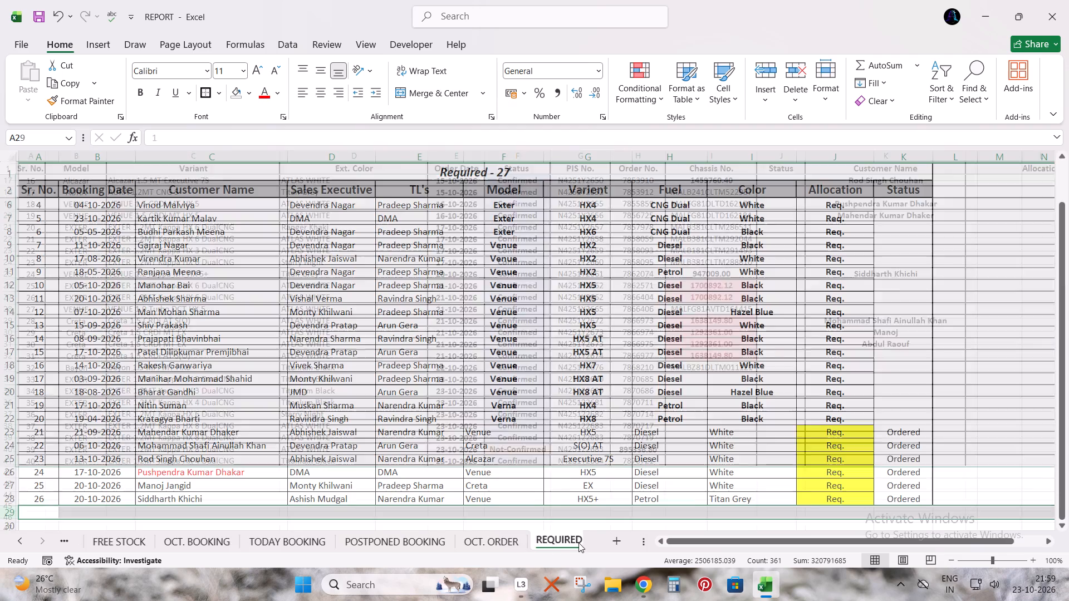
{"action": "scroll", "coordinate": [518, 329], "scroll_direction": "up", "scroll_amount": 3}
{"action": "double_click", "coordinate": [545, 171]}
{"action": "key", "text": "BackSpace"}
{"action": "key", "text": "6"}
{"action": "key", "text": "Return"}
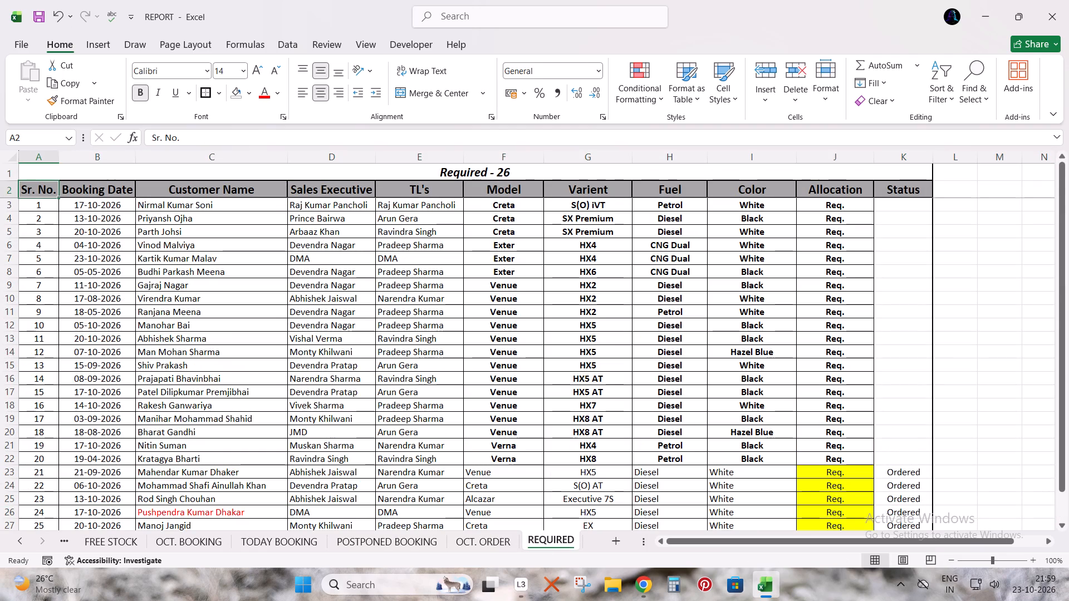
{"action": "key", "text": "ctrl+s"}
{"action": "scroll", "coordinate": [475, 324], "scroll_direction": "down", "scroll_amount": 1}
{"action": "scroll", "coordinate": [448, 370], "scroll_direction": "up", "scroll_amount": 4}
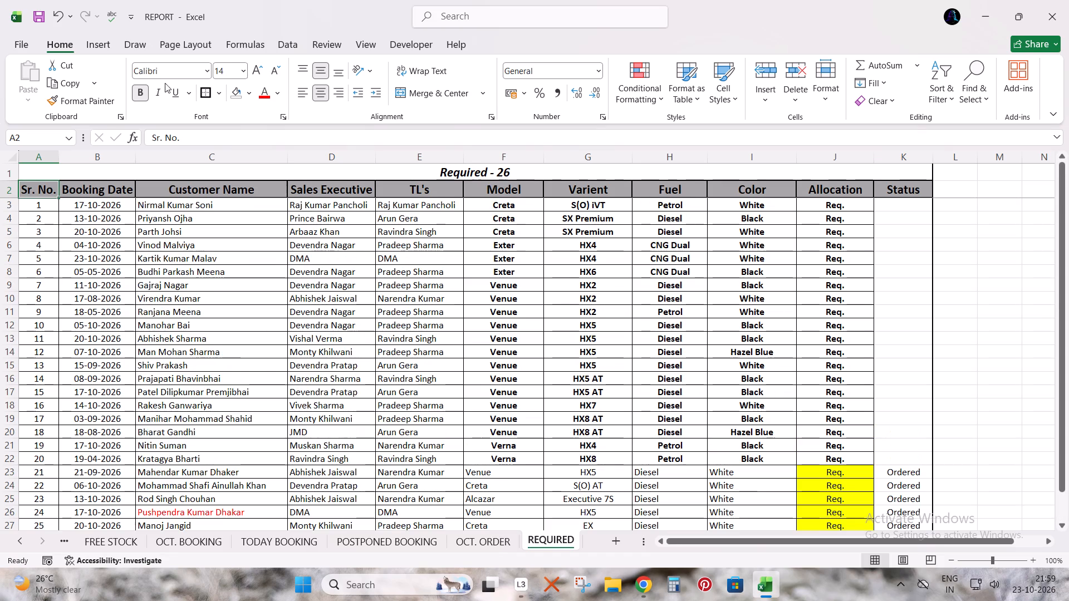
Close the REPORT workbook.
{"action": "left_click", "coordinate": [1068, 0]}
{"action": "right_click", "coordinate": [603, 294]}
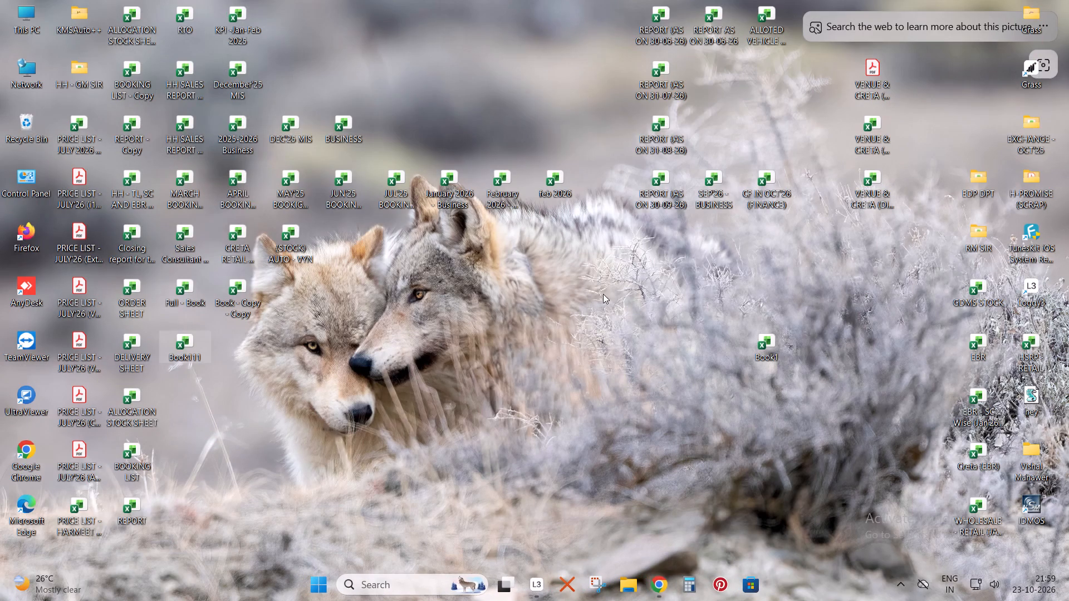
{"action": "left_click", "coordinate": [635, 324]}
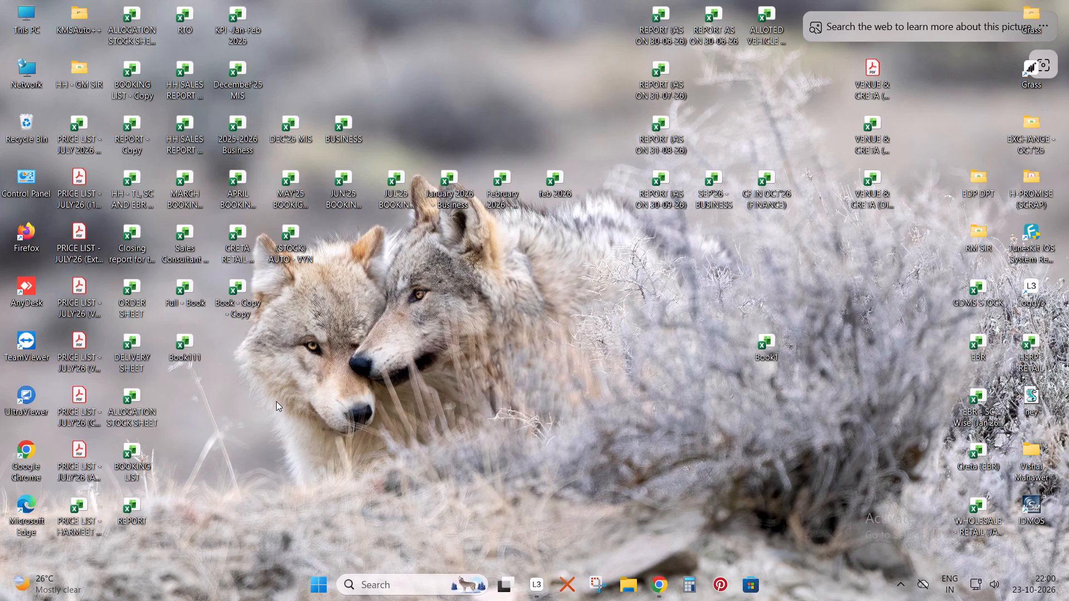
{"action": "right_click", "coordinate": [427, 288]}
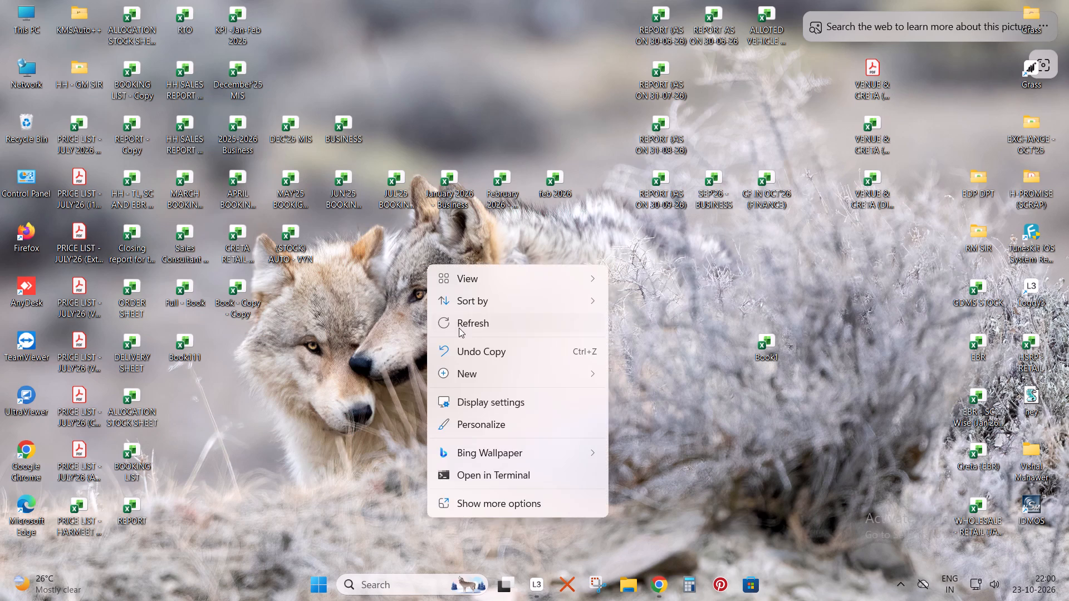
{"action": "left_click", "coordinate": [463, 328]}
Open Book111 from the desktop and the TARGET BASE INCENTIVE workbook from the EDP DPT folder.
{"action": "left_click", "coordinate": [175, 350]}
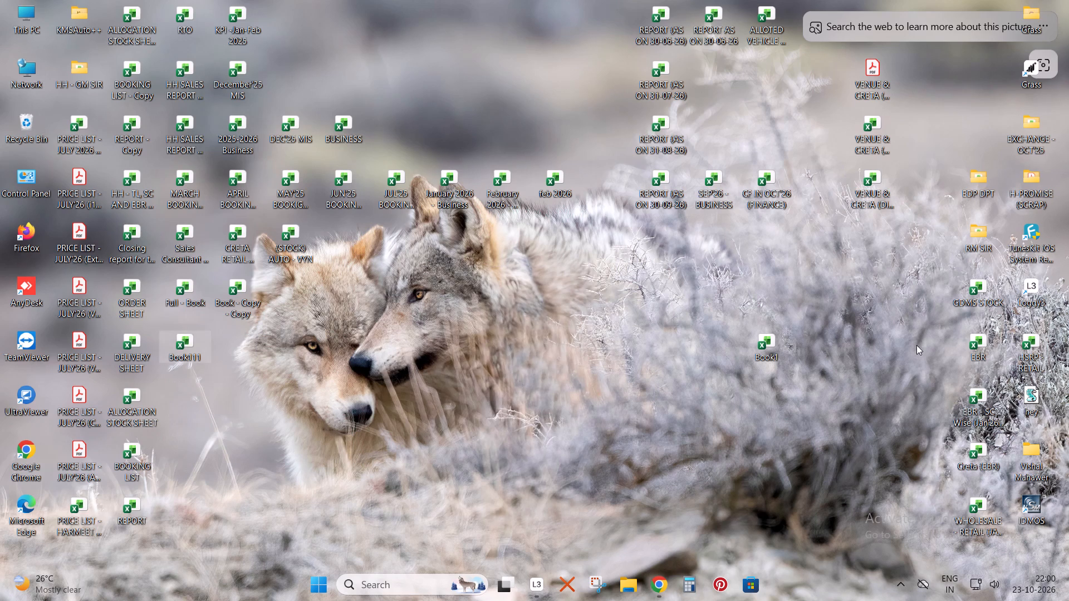
{"action": "double_click", "coordinate": [194, 346]}
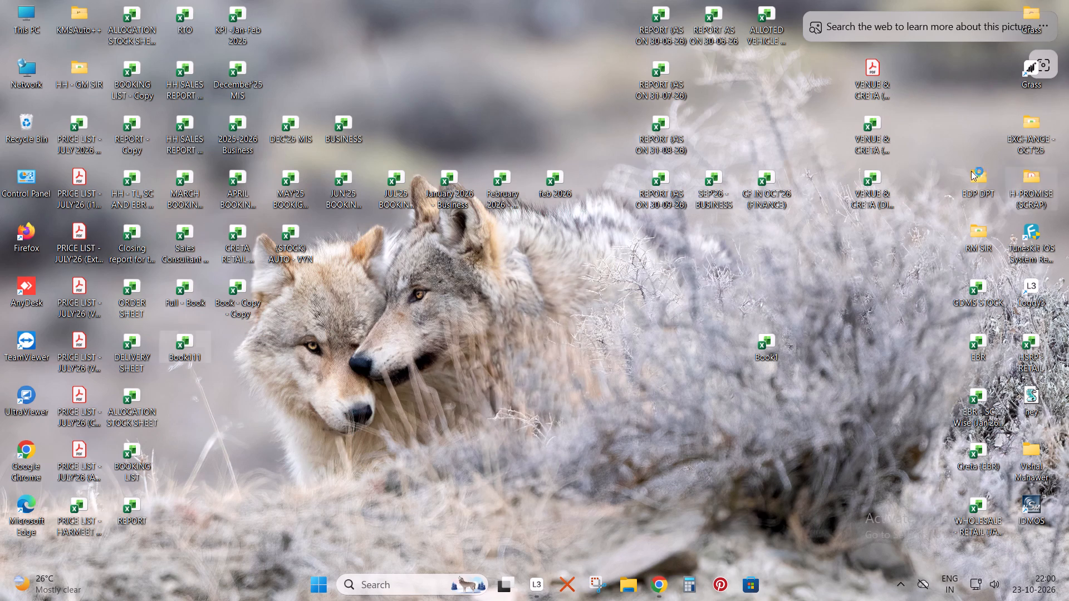
{"action": "double_click", "coordinate": [968, 184]}
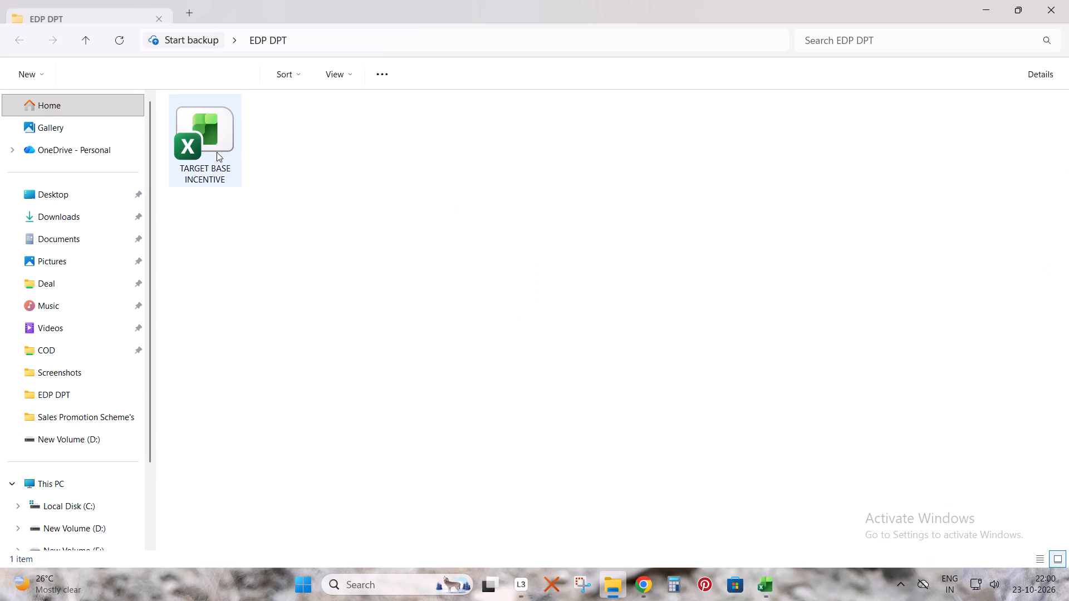
{"action": "double_click", "coordinate": [215, 151]}
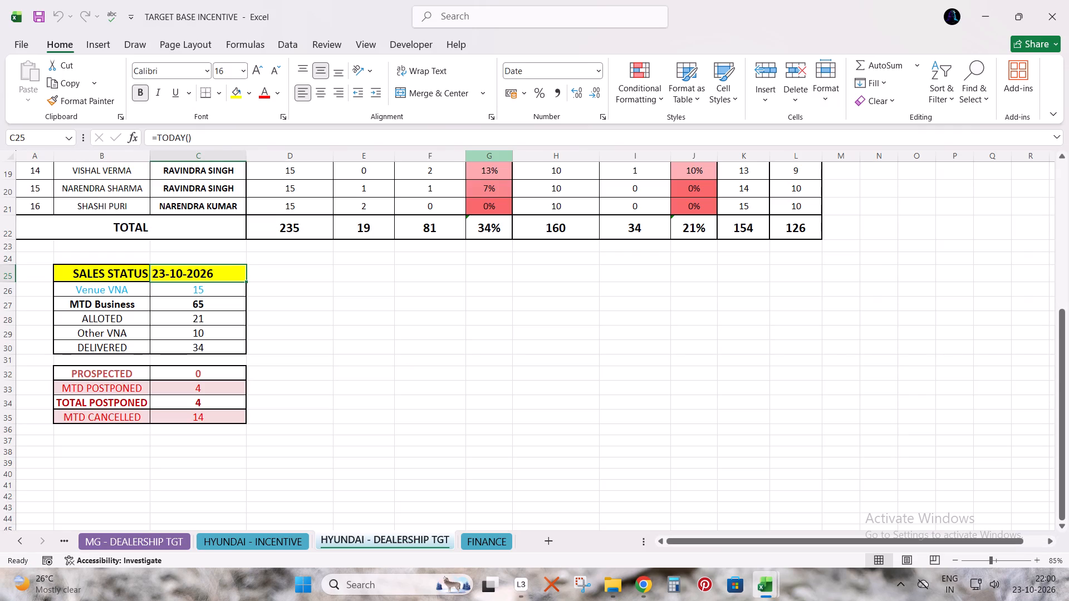
Switch to Book111 and select the Booking Date entries from B2 down to the last booking in row 104.
{"action": "left_click", "coordinate": [669, 500]}
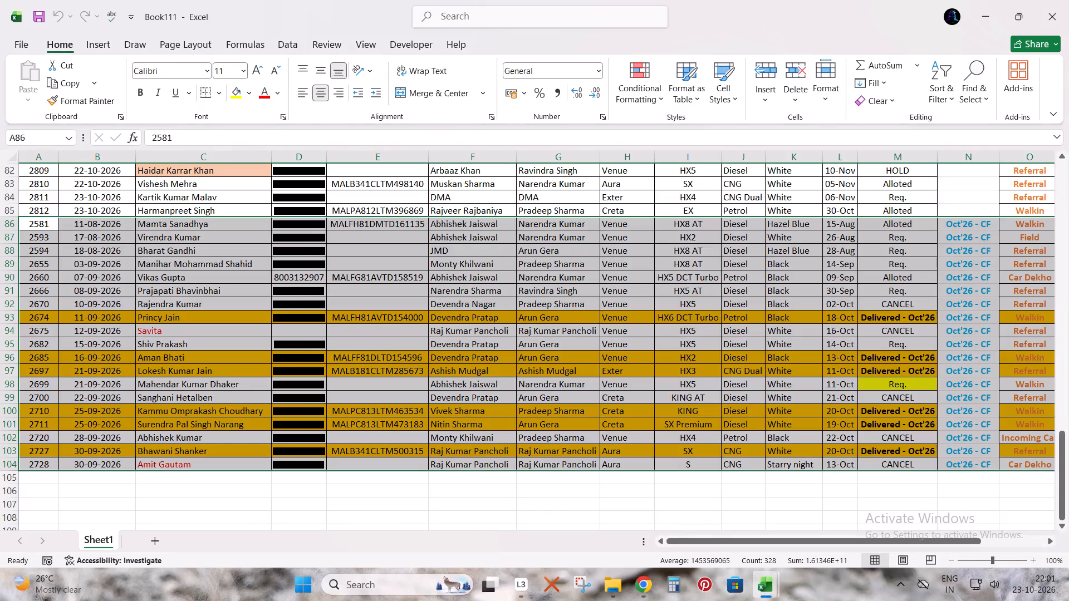
{"action": "left_click", "coordinate": [900, 392]}
{"action": "key", "text": "ctrl+Up"}
{"action": "key", "text": "ctrl+Down"}
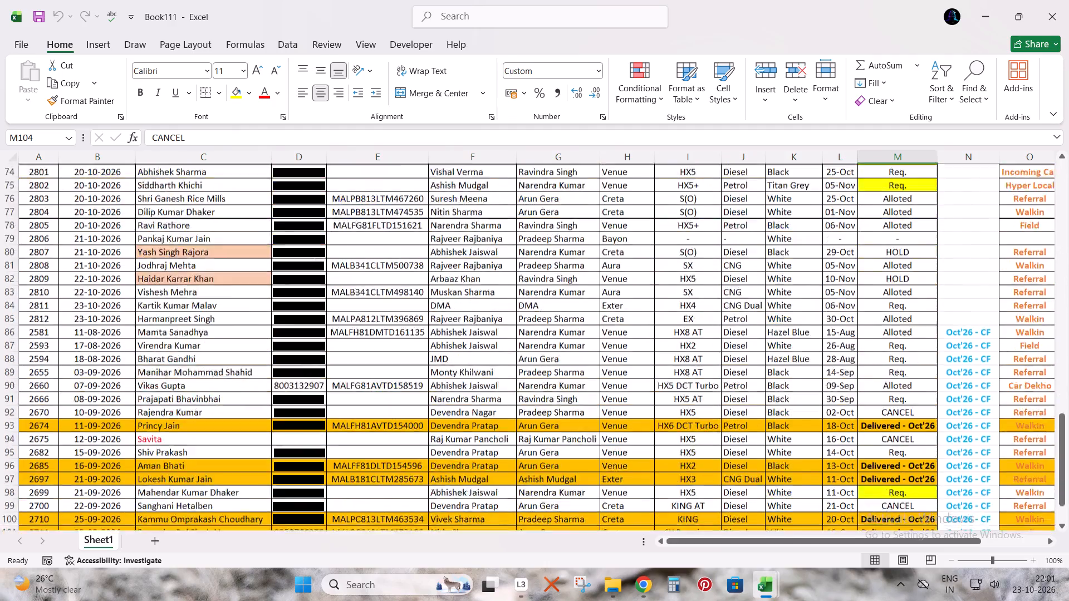
{"action": "key", "text": "Down"}
{"action": "key", "text": "Down"}
{"action": "key", "text": "ctrl+Up"}
{"action": "key", "text": "ctrl+Up"}
{"action": "key", "text": "ctrl+Up"}
{"action": "key", "text": "ctrl+Left"}
{"action": "key", "text": "Down"}
{"action": "key", "text": "Right"}
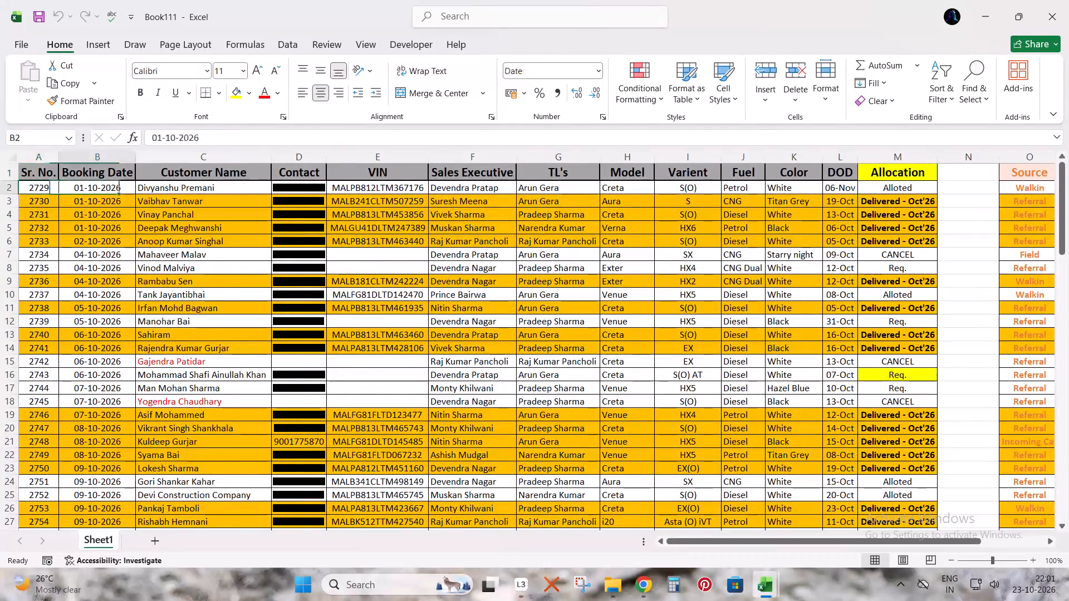
{"action": "key", "text": "Up"}
{"action": "key", "text": "Down"}
{"action": "key", "text": "ctrl+shift+Down"}
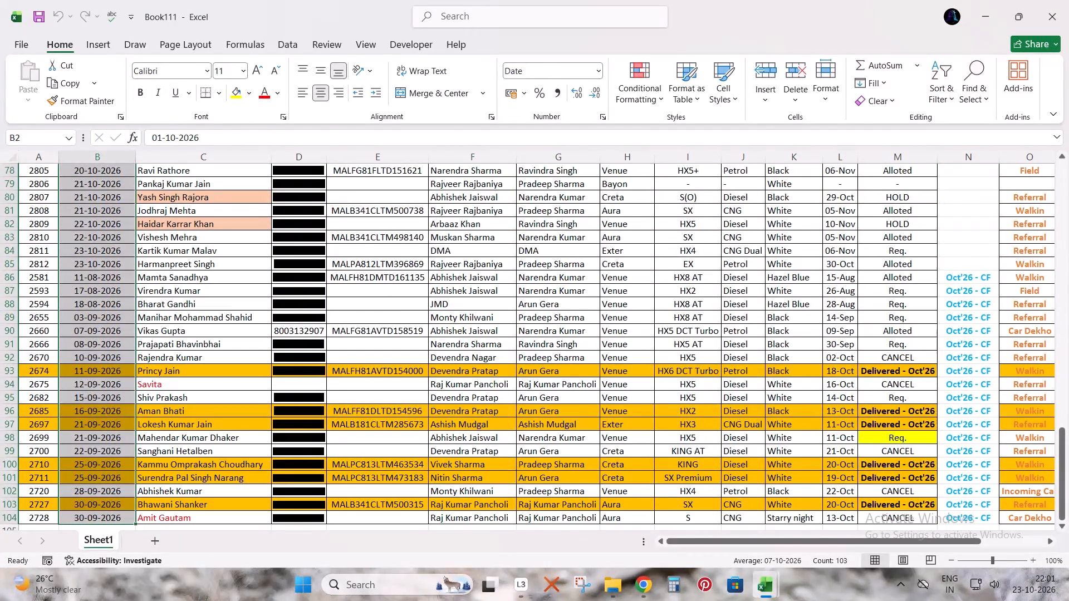